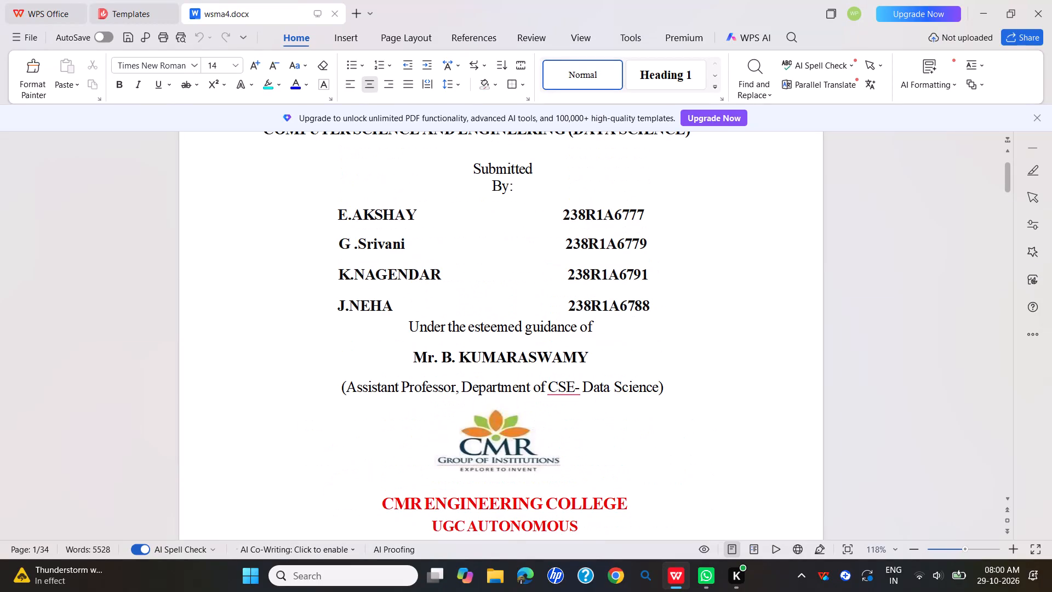
Rewrite the second student's name on the cover page's "Submitted By" list in all capitals.
left_click(409, 235)
left_click(409, 245)
key("BackSpace")
key("BackSpace")
key("BackSpace")
key("BackSpace")
key("BackSpace")
key("BackSpace")
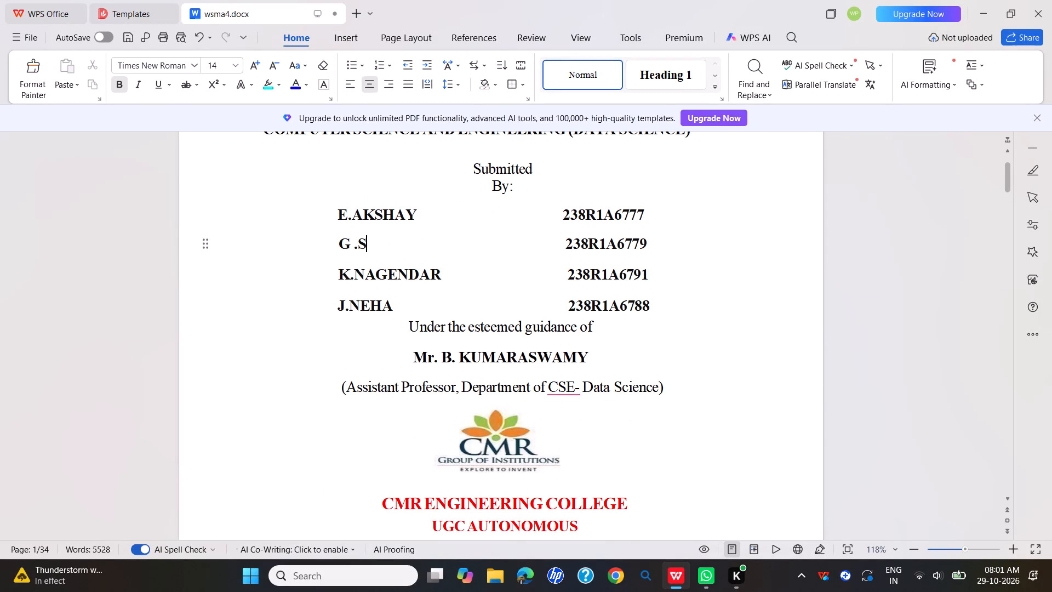
type("RIVANI")
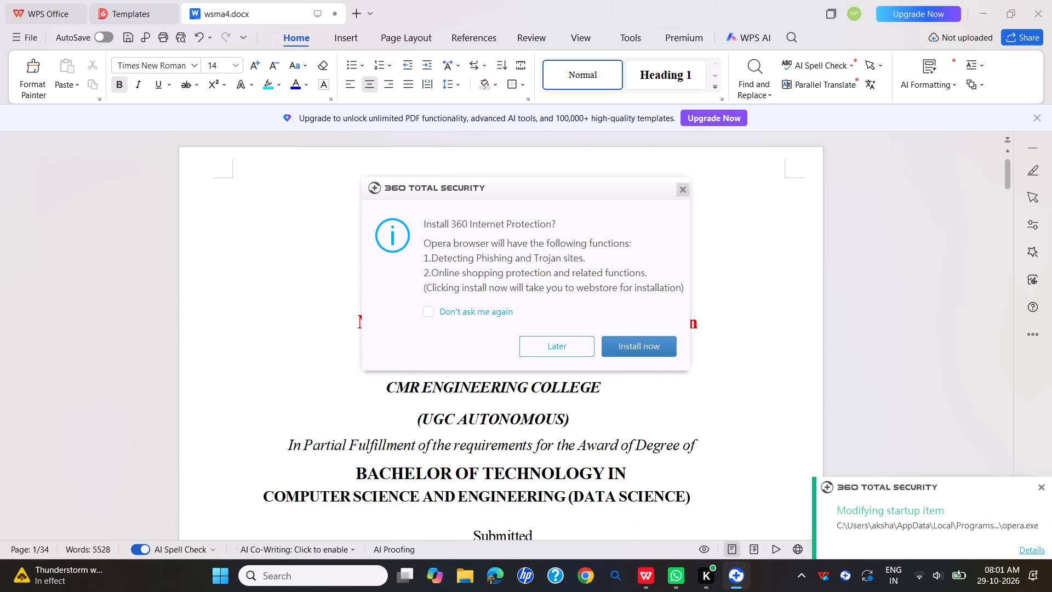
Rewrite the second student's name in the Certificate page's student list in all capitals.
scroll(659, 400, "down", 4)
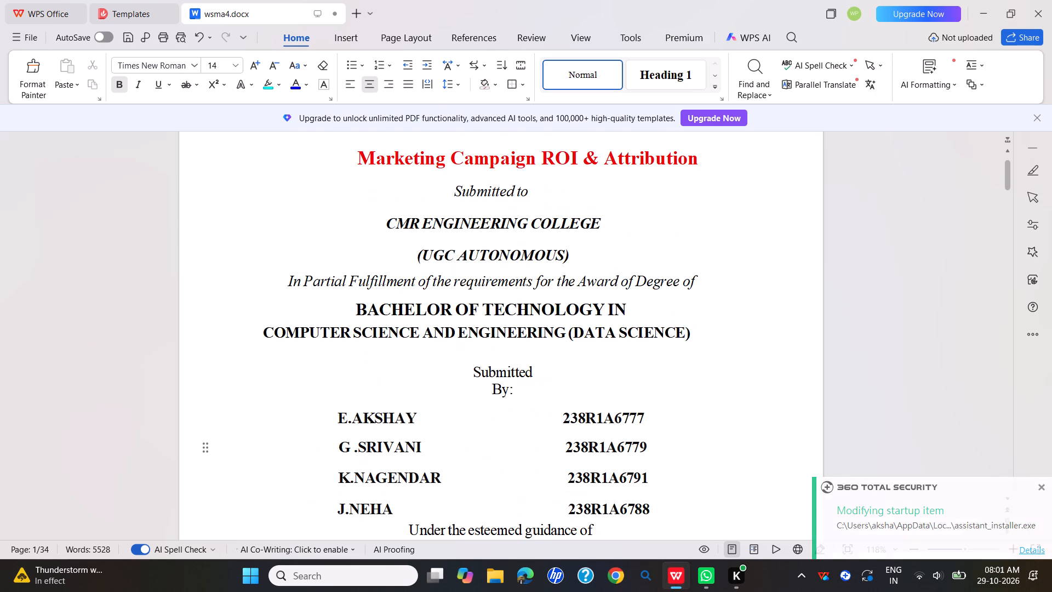
scroll(683, 389, "down", 7)
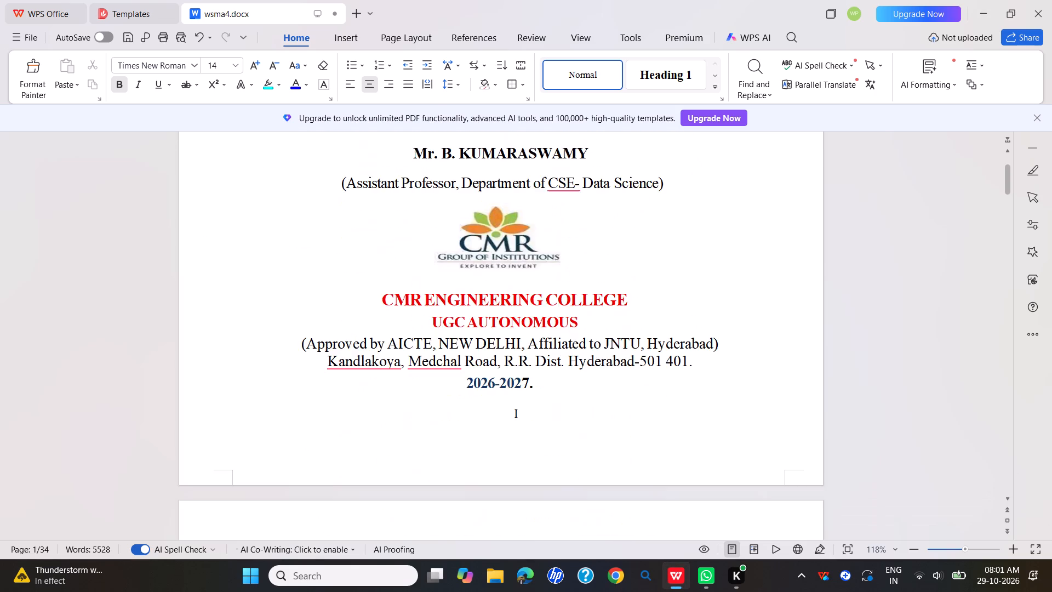
scroll(683, 389, "down", 18)
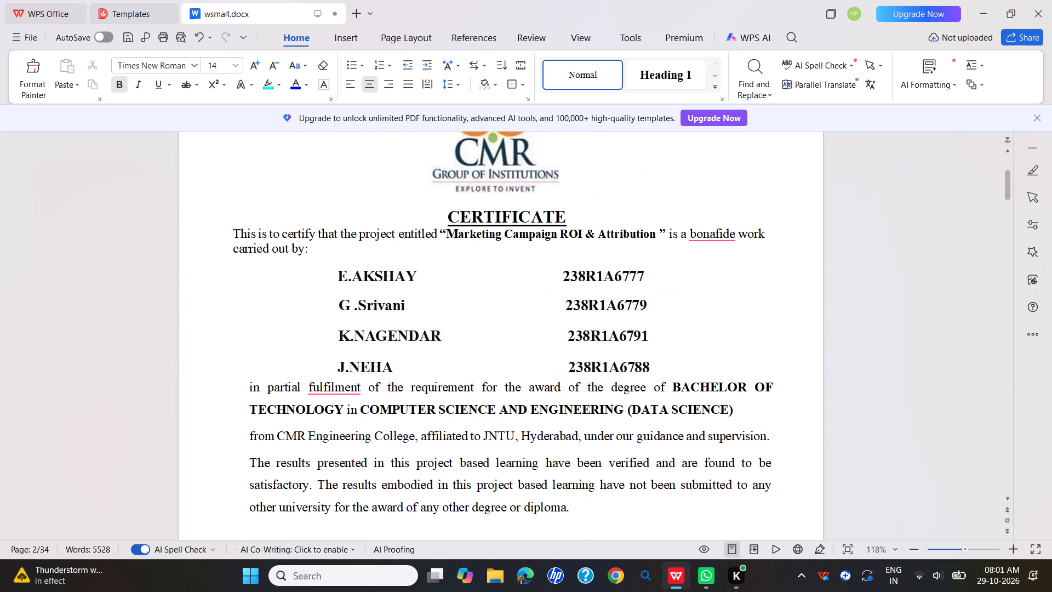
left_click(454, 299)
key("BackSpace")
key("BackSpace")
key("BackSpace")
key("BackSpace")
key("BackSpace")
key("BackSpace")
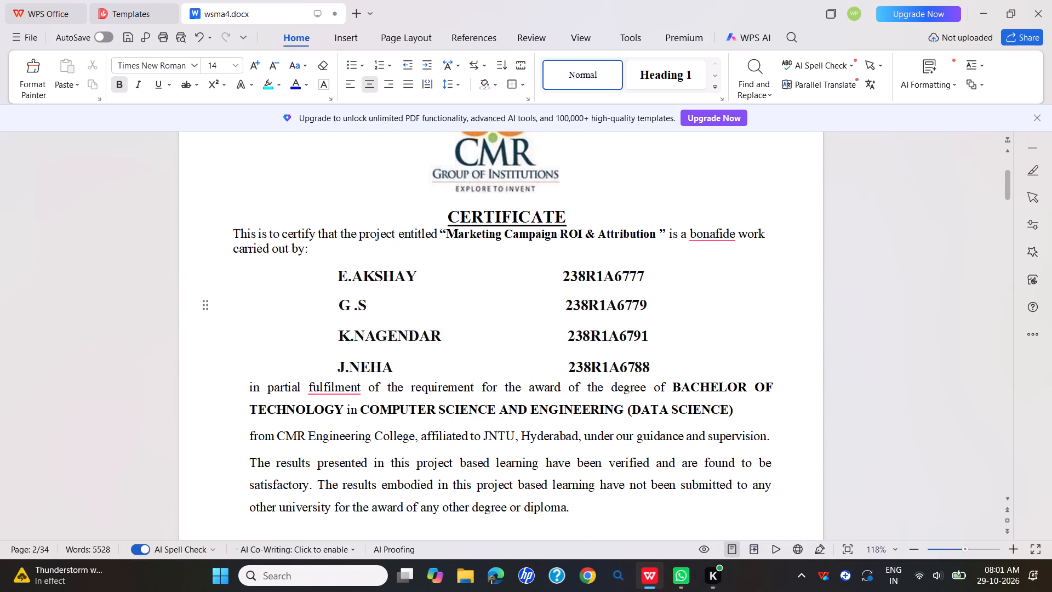
type("RIVANI")
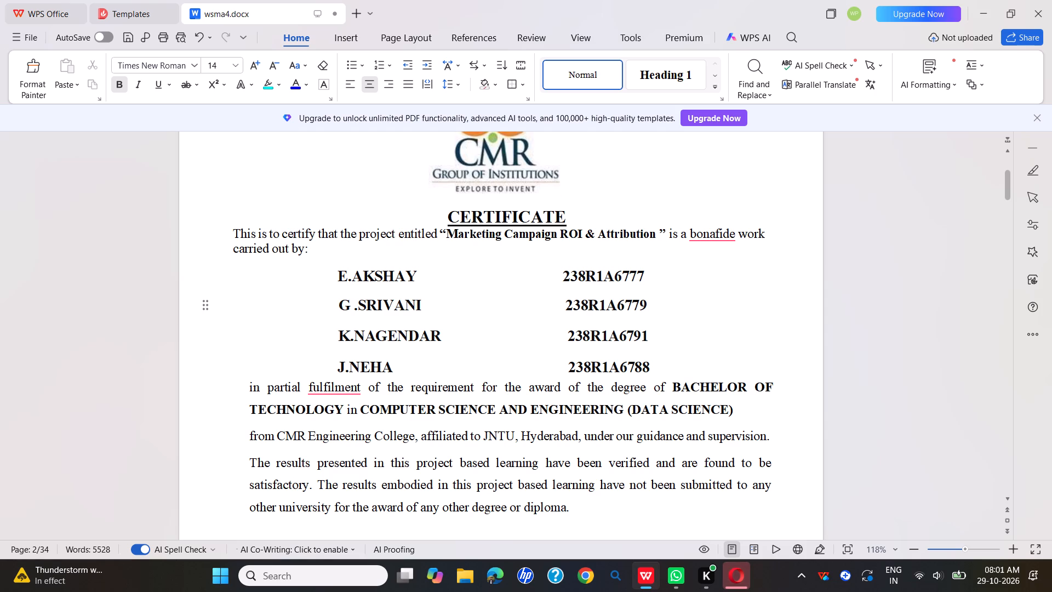
Rewrite the second student's name in all capitals in the list below the statement certifying the students' own work.
scroll(459, 296, "down", 9)
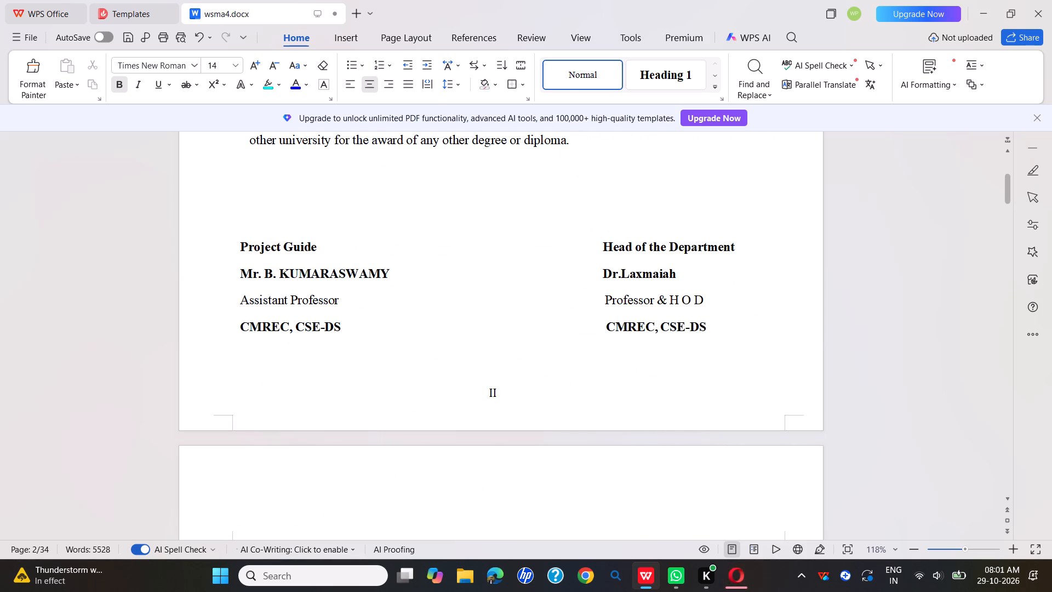
scroll(468, 288, "down", 12)
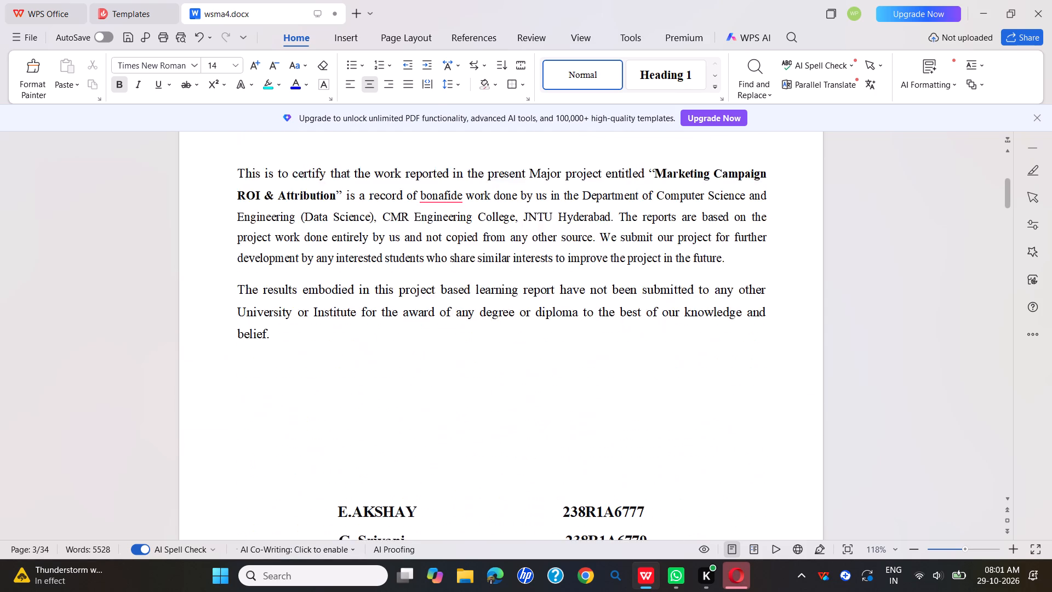
scroll(472, 286, "down", 4)
left_click(414, 333)
key("BackSpace")
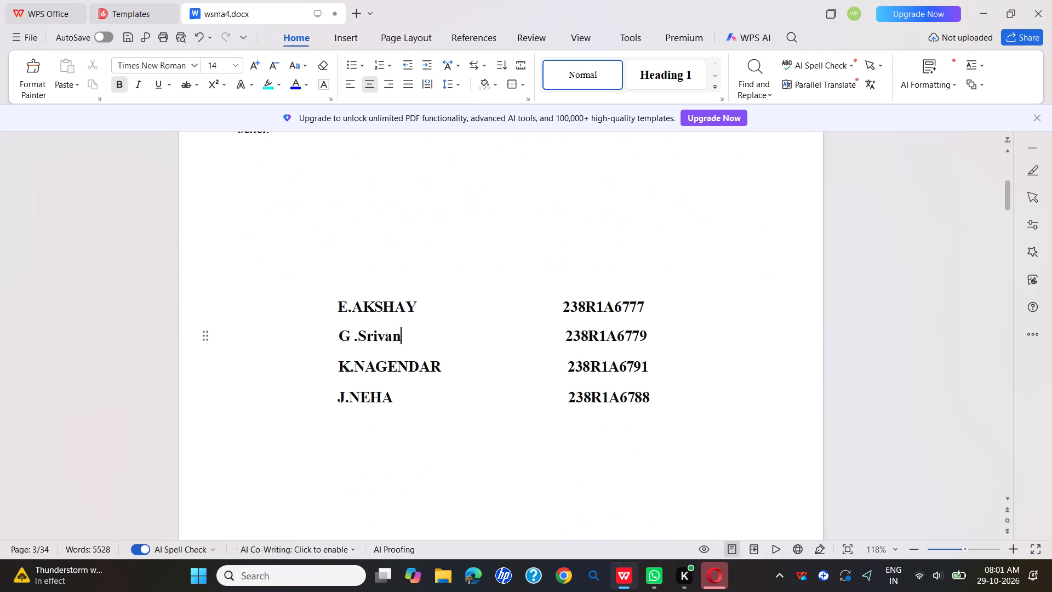
key("BackSpace")
key("BackSpace")
key("BackSpace")
key("BackSpace")
key("BackSpace")
type("RIVANI")
Insert two line breaks before the ACKNOWLEDGMENT heading to push it onto the page with its text.
scroll(611, 300, "down", 3)
scroll(611, 300, "up", 3)
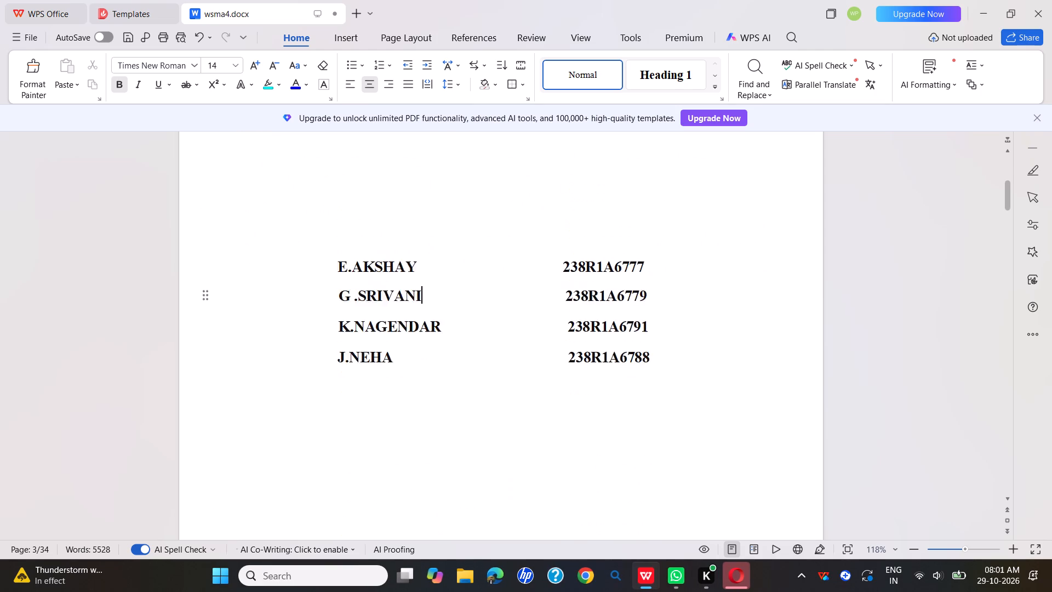
scroll(611, 300, "up", 1)
scroll(611, 300, "down", 14)
scroll(611, 300, "up", 5)
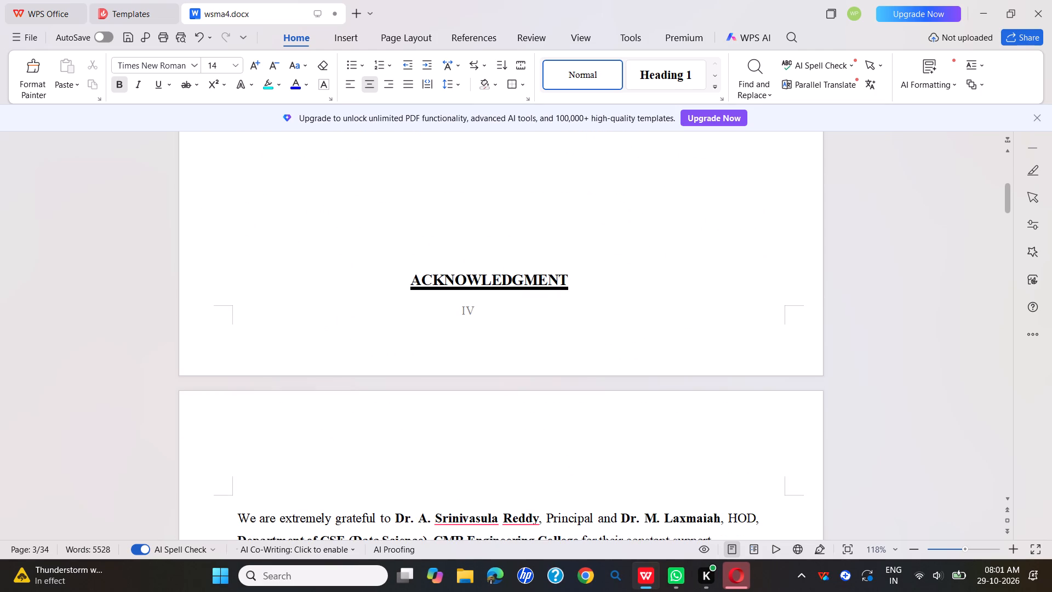
left_click(406, 275)
key("Return")
key("Return")
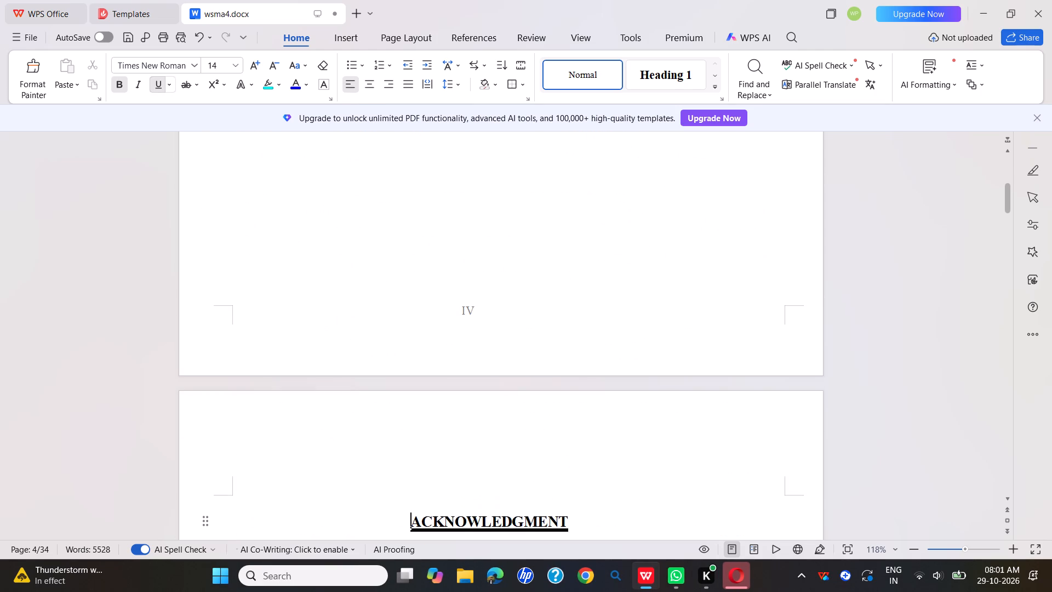
key("BackSpace")
key("ctrl+z")
Rewrite the second student's name in the list at the end of the Acknowledgment in all capitals.
scroll(434, 255, "down", 20)
scroll(434, 255, "down", 2)
scroll(453, 244, "up", 5)
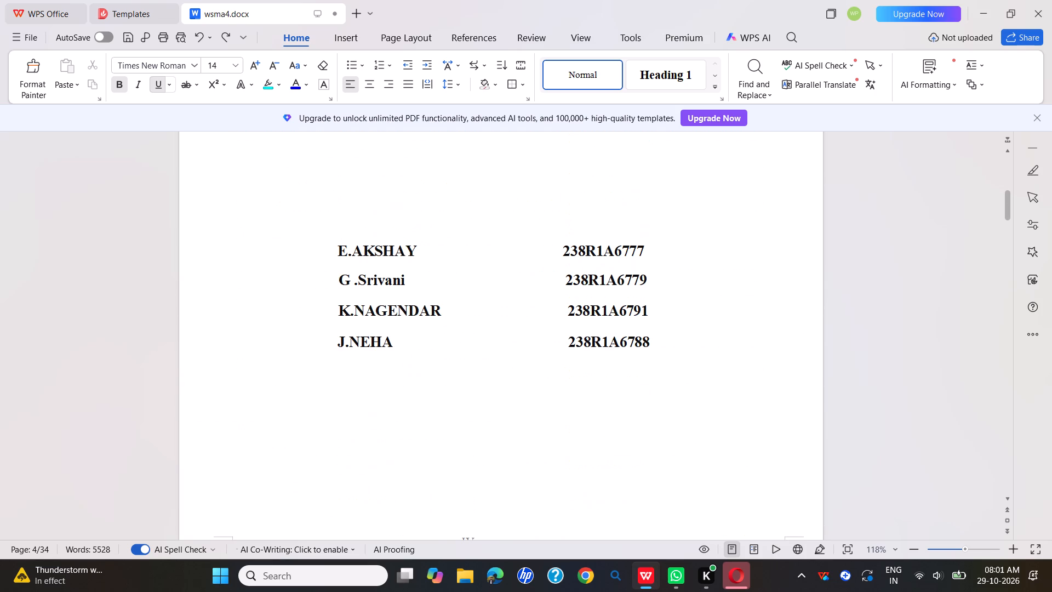
left_click(428, 270)
key("BackSpace")
key("BackSpace")
key("BackSpace")
key("BackSpace")
key("BackSpace")
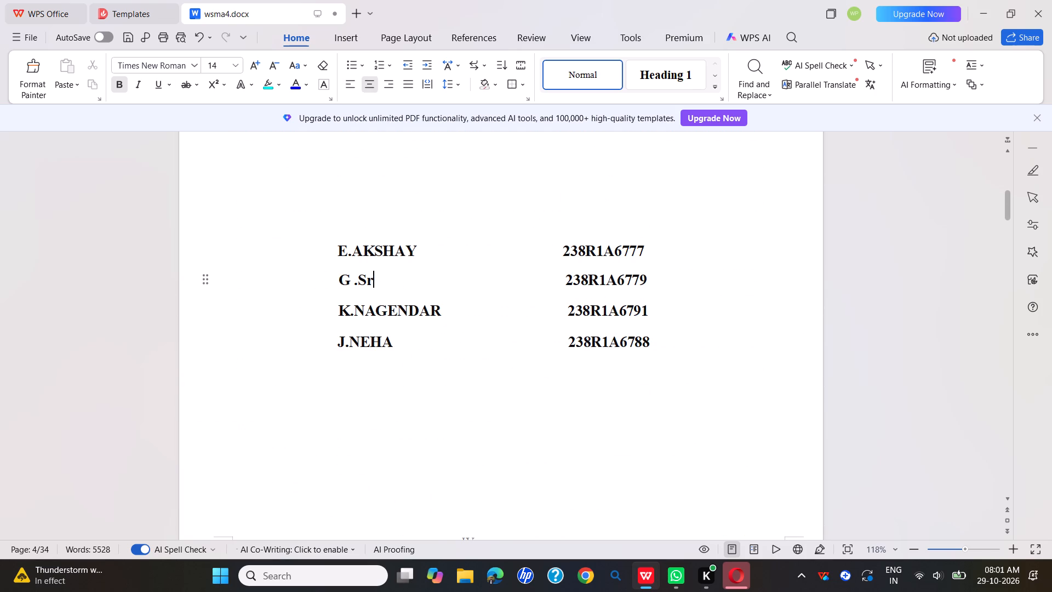
key("BackSpace")
type("RIVANI")
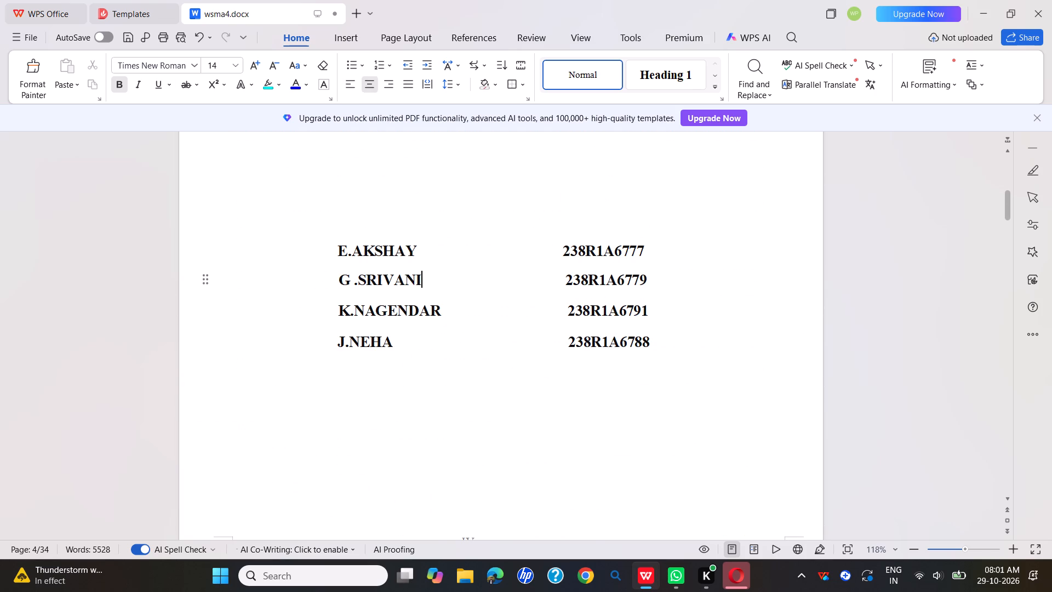
Delete the internal guide's name from the "We are extremely thankful to" paragraph of the Acknowledgment, leaving only "Mr".
scroll(428, 270, "up", 13)
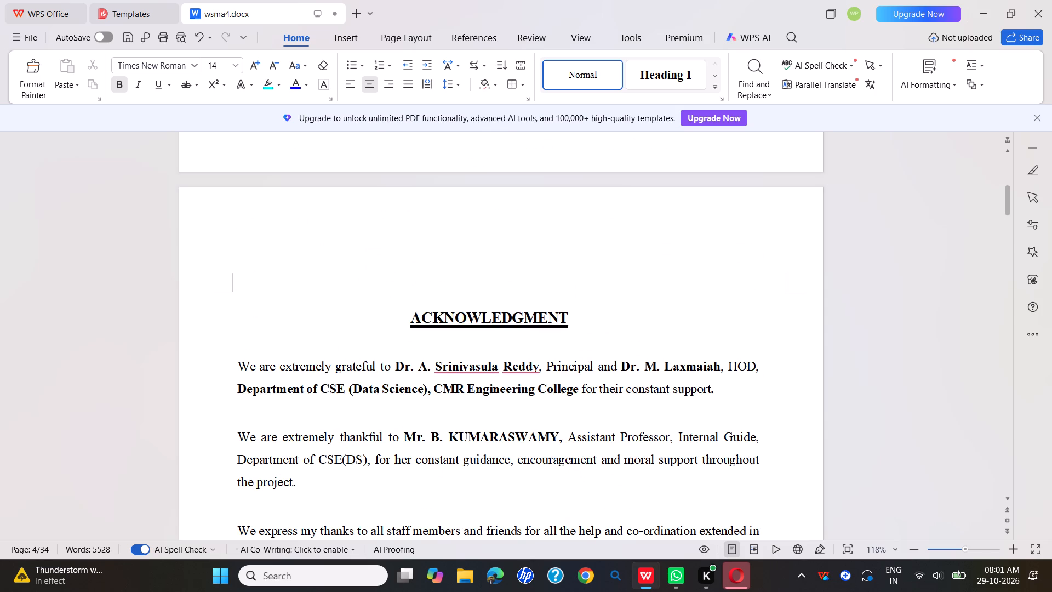
left_click(562, 435)
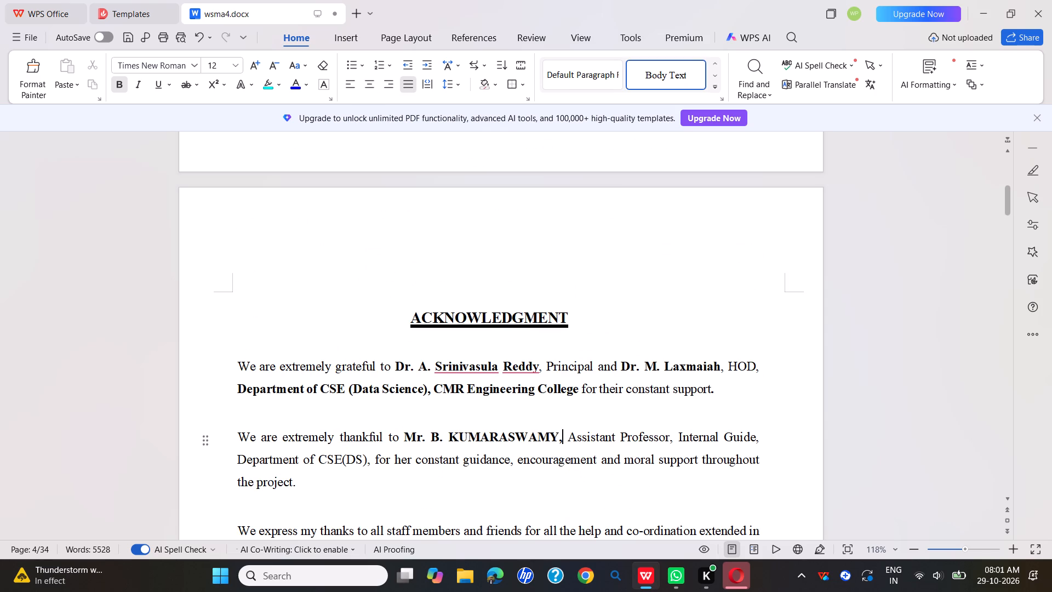
left_click(558, 437)
key("BackSpace")
key("BackSpace")
key("BackSpace")
key("BackSpace")
key("BackSpace")
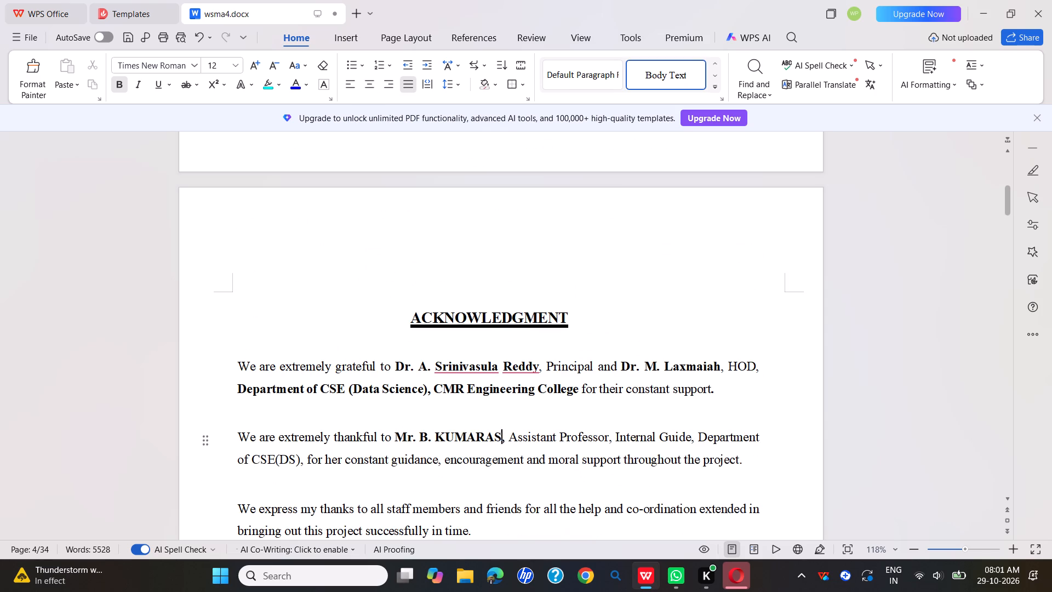
key("BackSpace")
key("BackSpace")
key("BackSpace")
key("BackSpace")
key("BackSpace")
key("BackSpace")
key("BackSpace")
key("BackSpace")
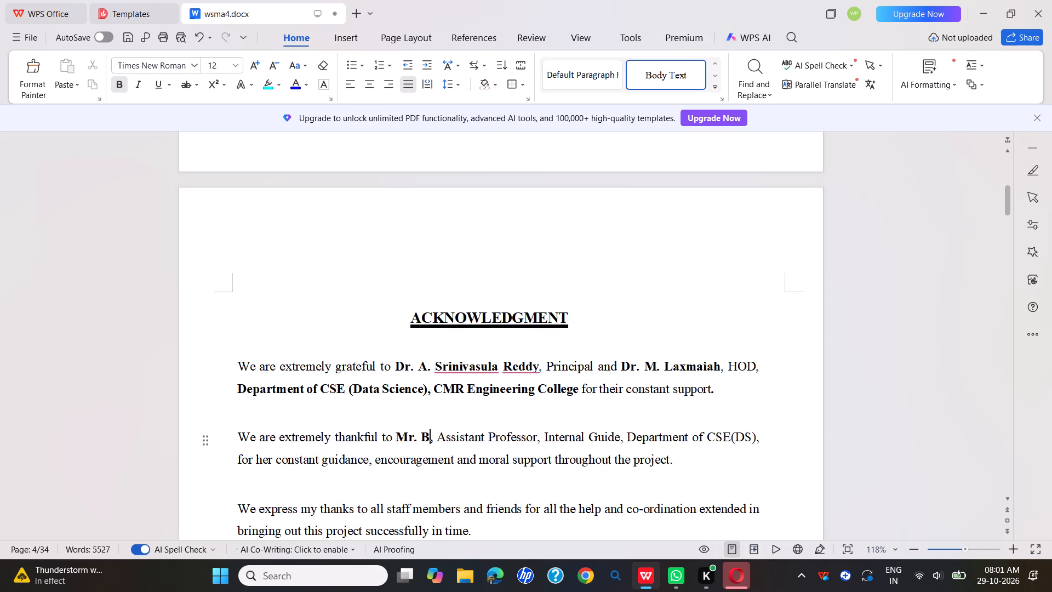
key("BackSpace")
key("BackSpace")
key("BackSpace")
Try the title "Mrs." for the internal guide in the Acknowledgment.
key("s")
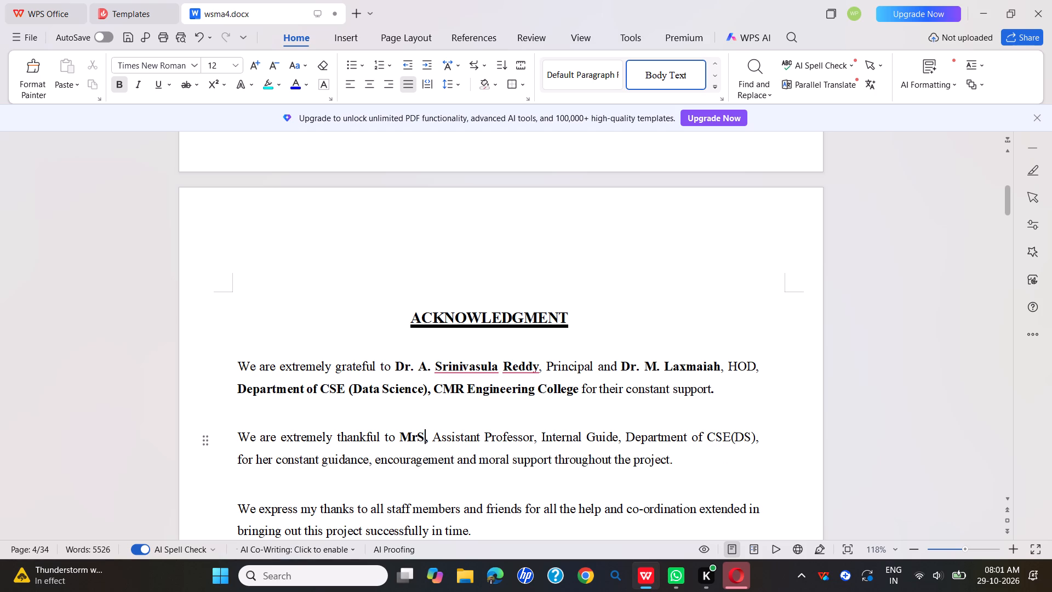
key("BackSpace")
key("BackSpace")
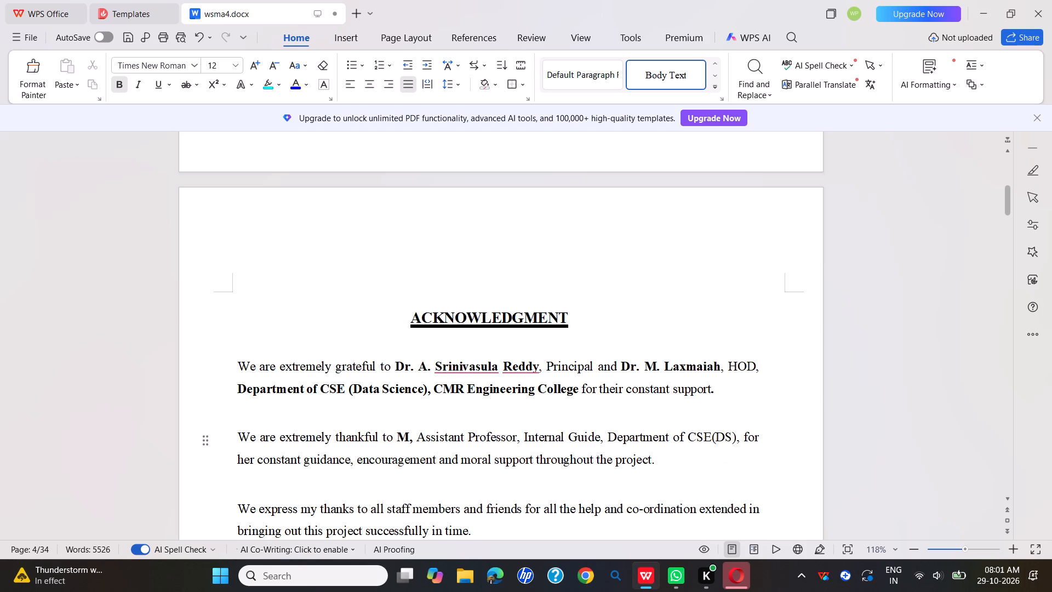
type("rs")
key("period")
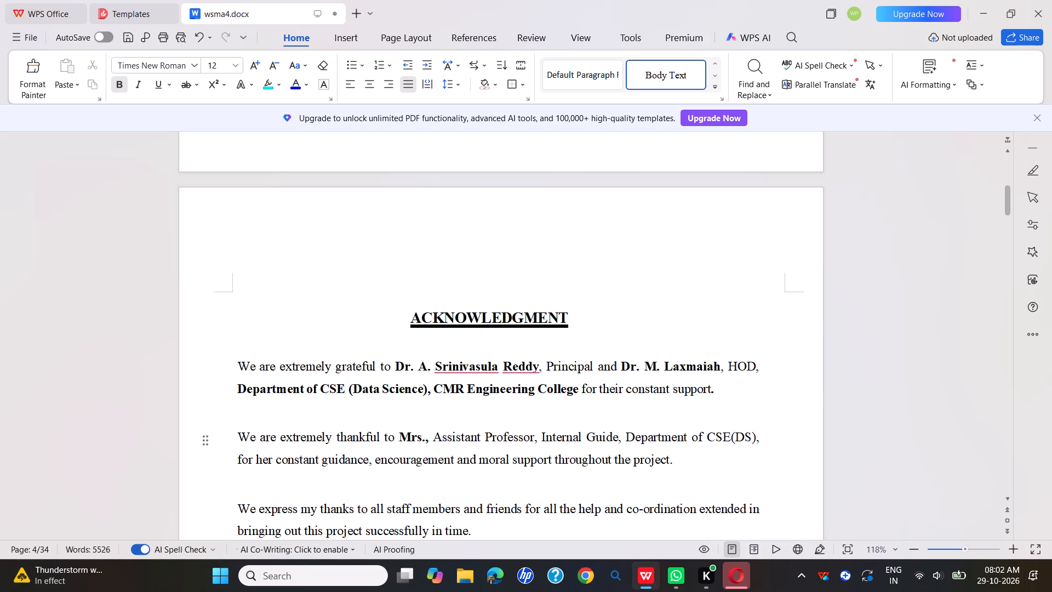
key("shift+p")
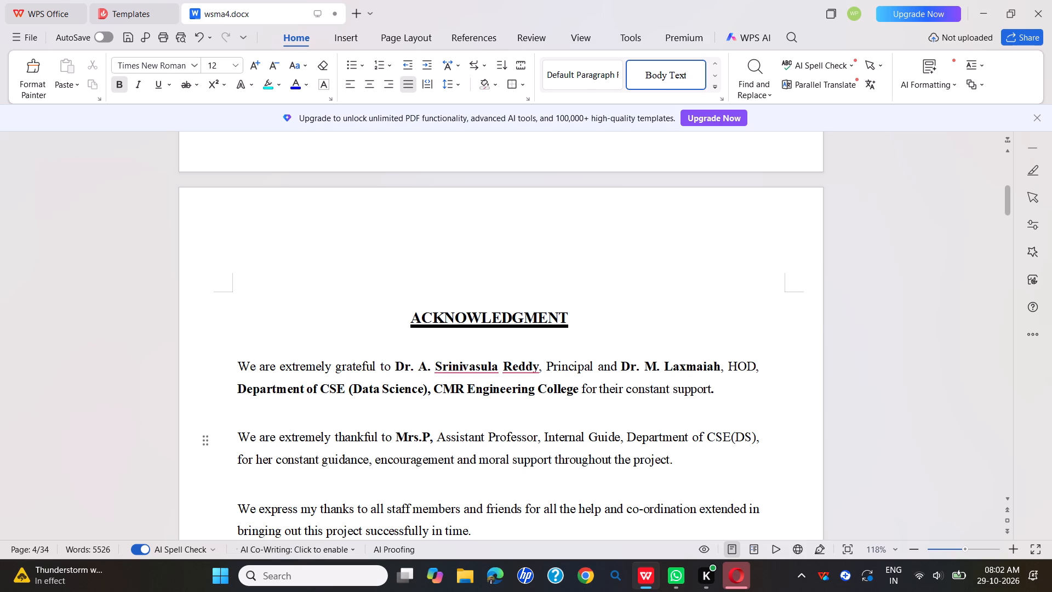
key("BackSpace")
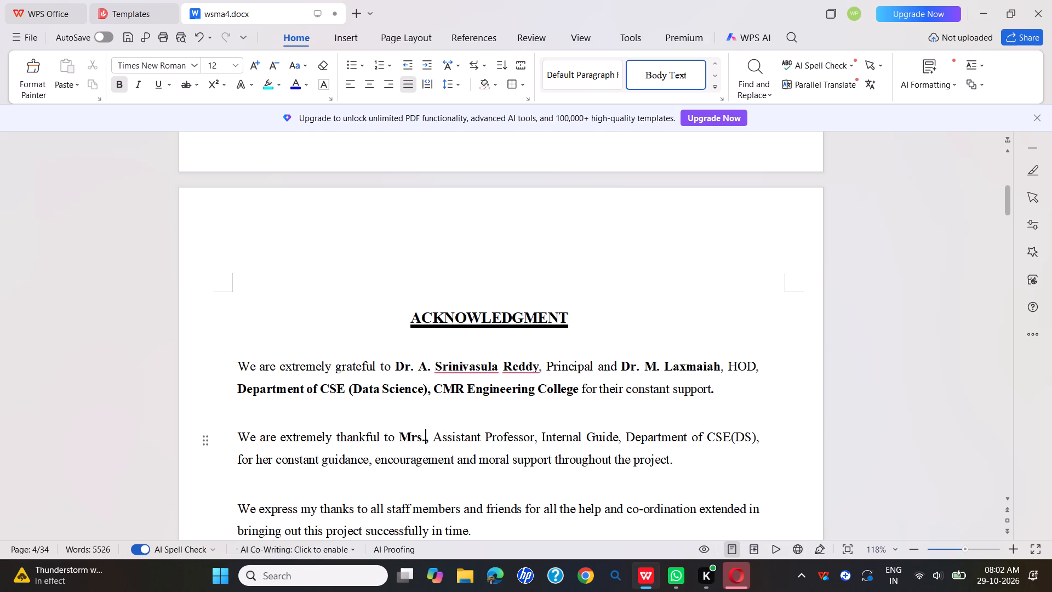
Replace the internal guide's title in the Acknowledgment with "Dr.".
key("BackSpace")
key("BackSpace")
key("BackSpace")
key("BackSpace")
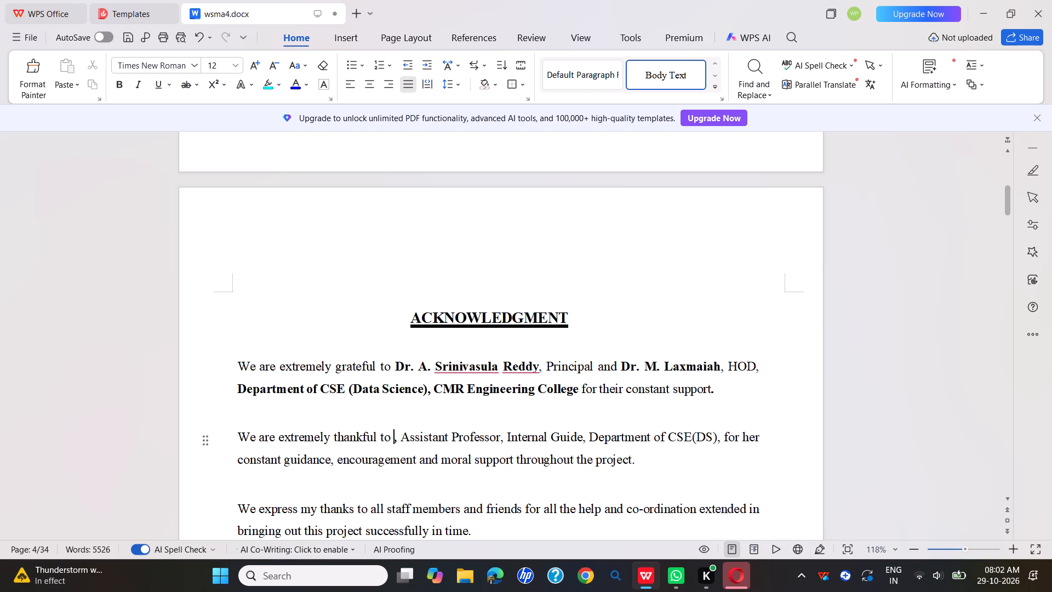
type("Dr")
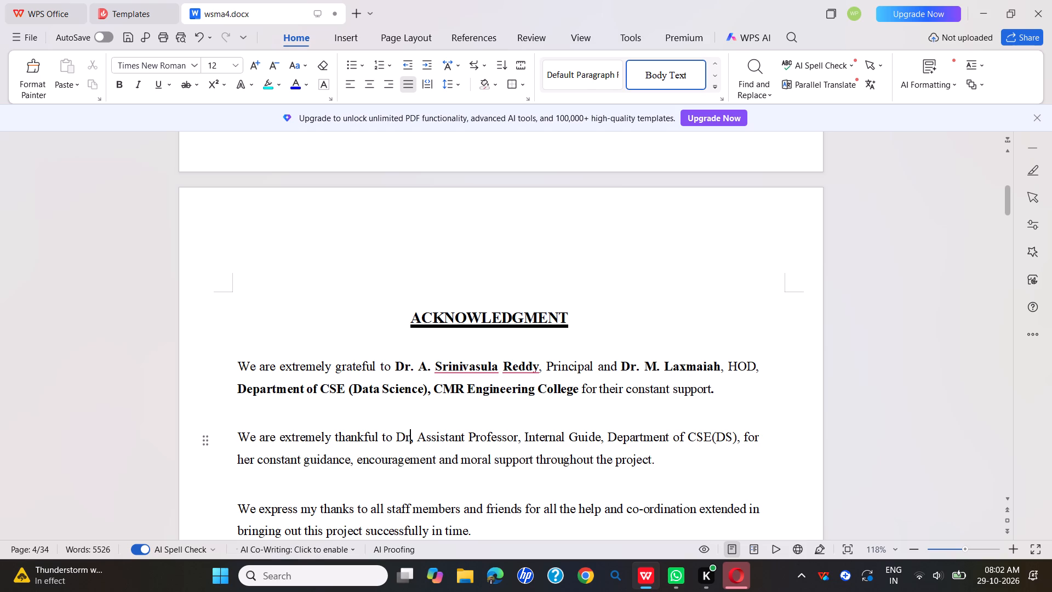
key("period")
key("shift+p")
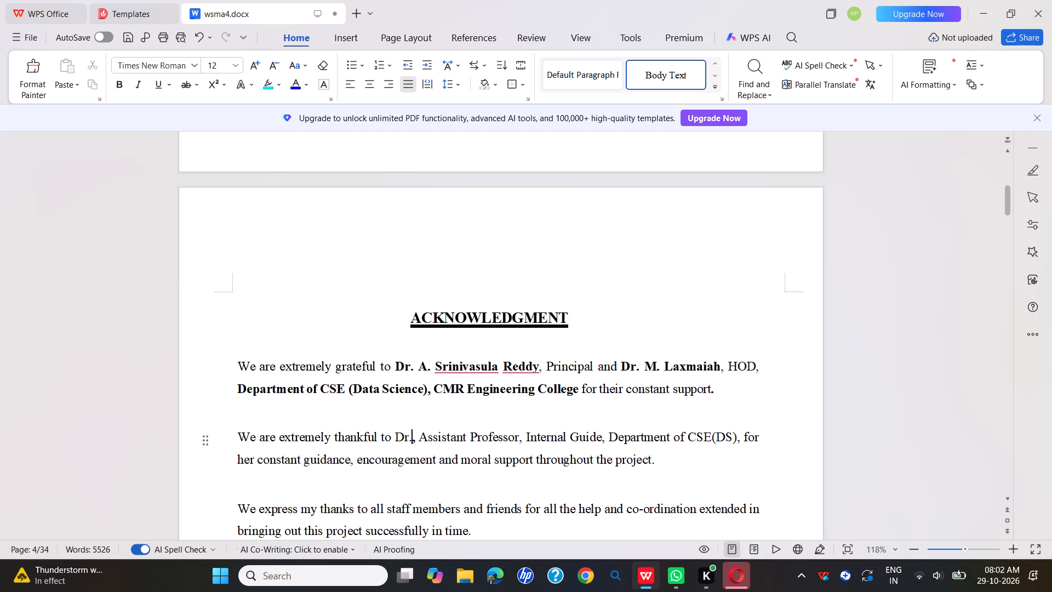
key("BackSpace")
Enter the new internal guide's name directly after "Dr." in the "We are extremely thankful to" paragraph of the Acknowledgment.
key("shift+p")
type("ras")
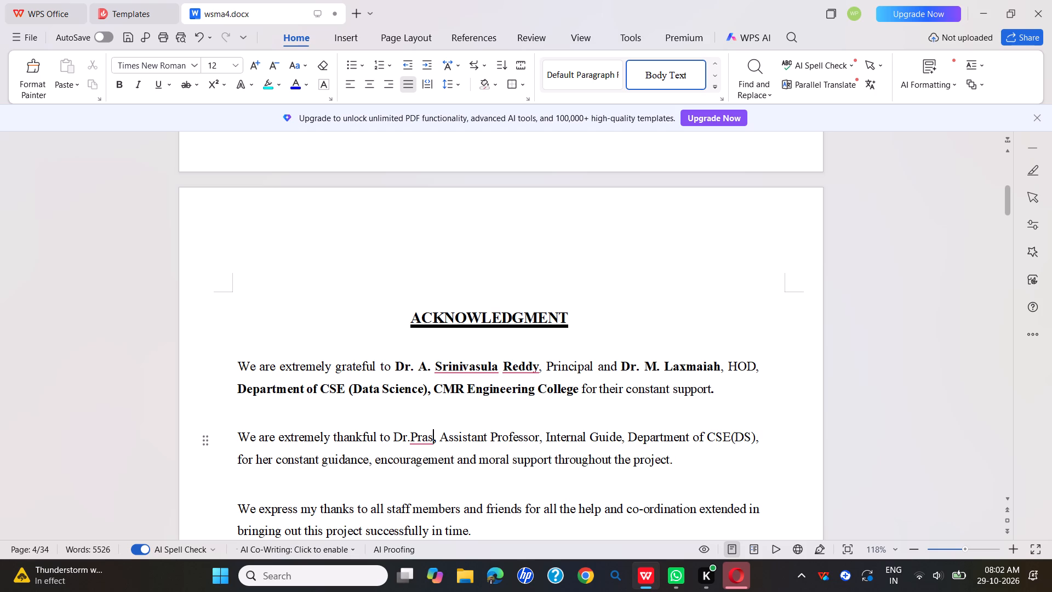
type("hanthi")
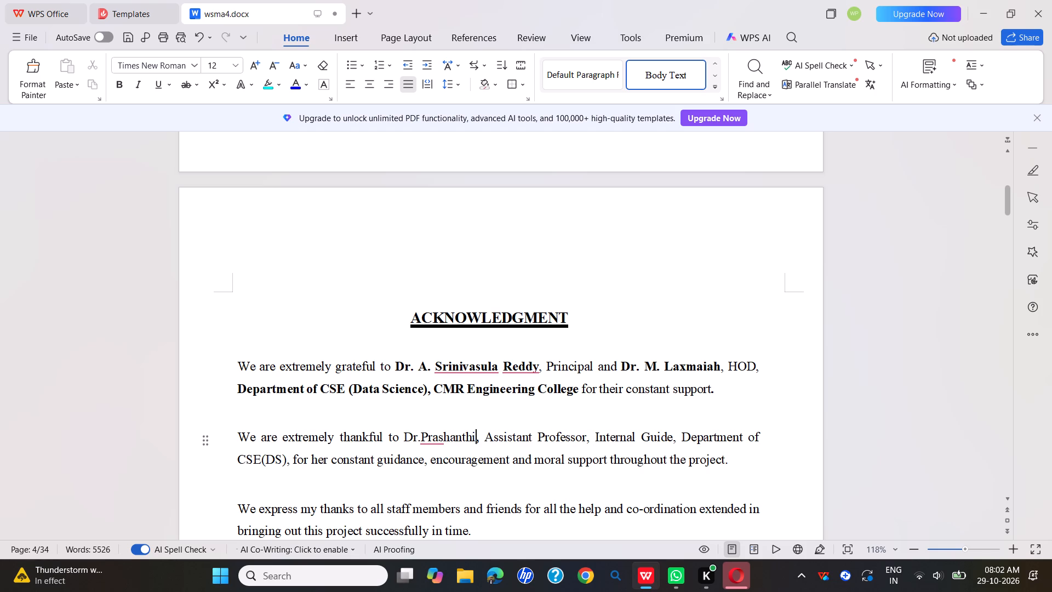
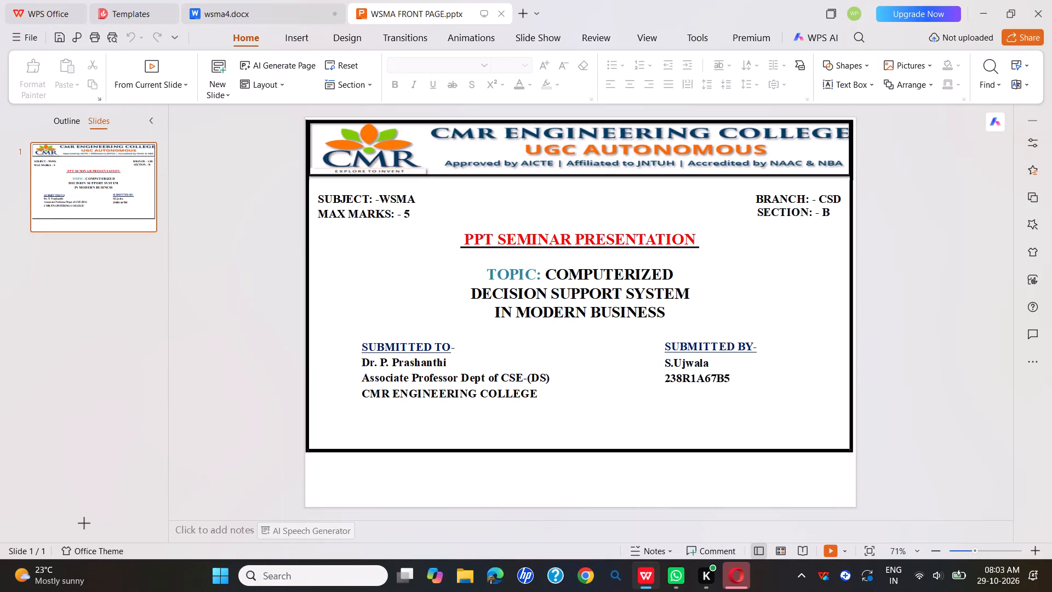
Copy the associate professor's title and name from under "SUBMITTED TO" on the WSMA front page slide.
left_click_drag(362, 361, 449, 368)
key("ctrl+c")
key("ctrl+c")
left_click(449, 368, "ctrl")
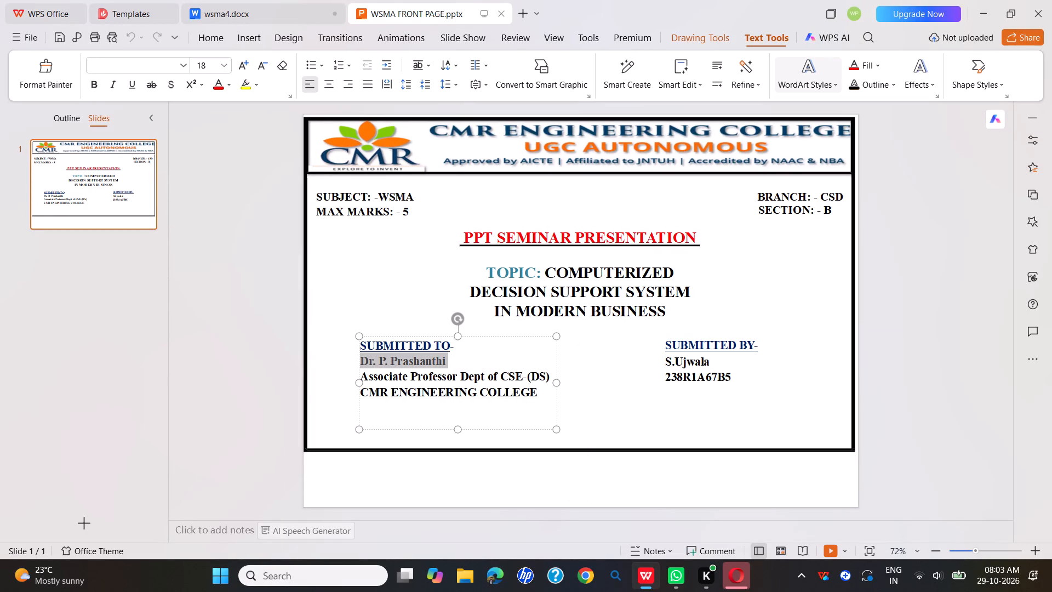
key("ctrl+c")
key("ctrl+c")
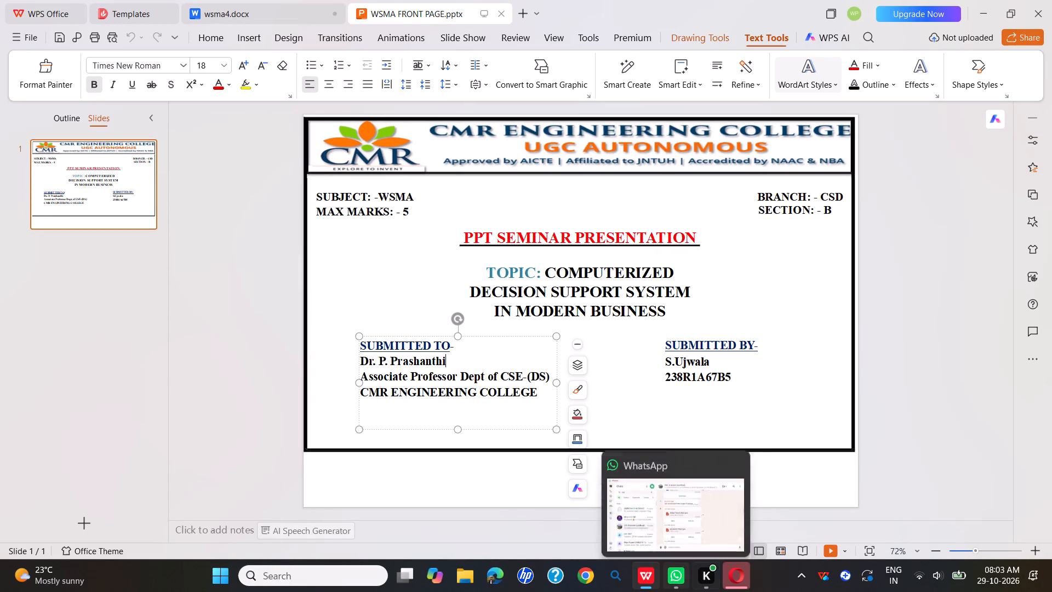
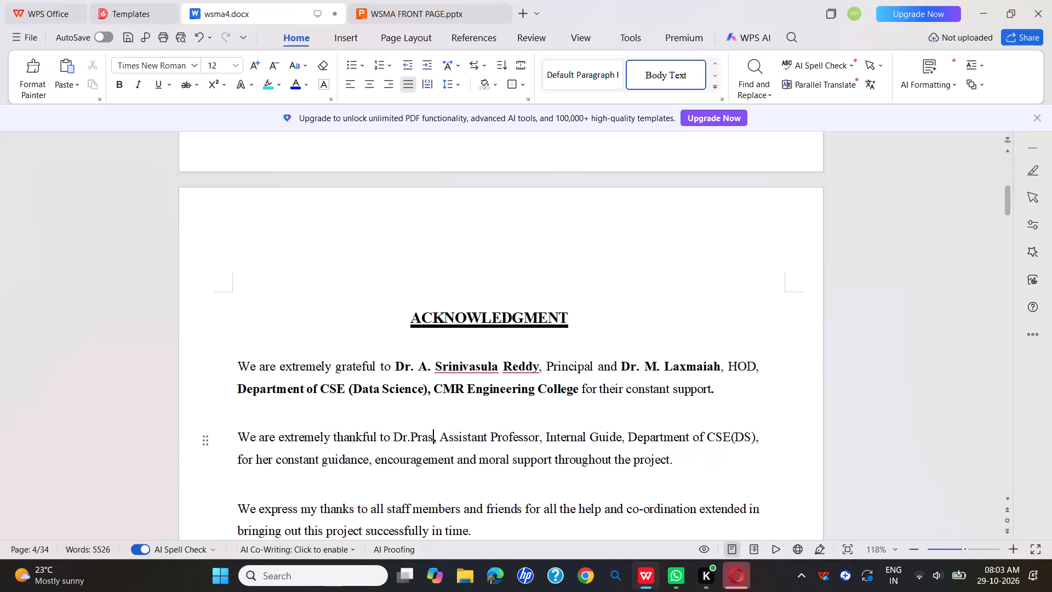
Clear the partly entered title and name of the internal guide after "We are extremely thankful to" in the Acknowledgment.
key("BackSpace")
key("BackSpace")
key("BackSpace")
key("BackSpace")
key("BackSpace")
key("BackSpace")
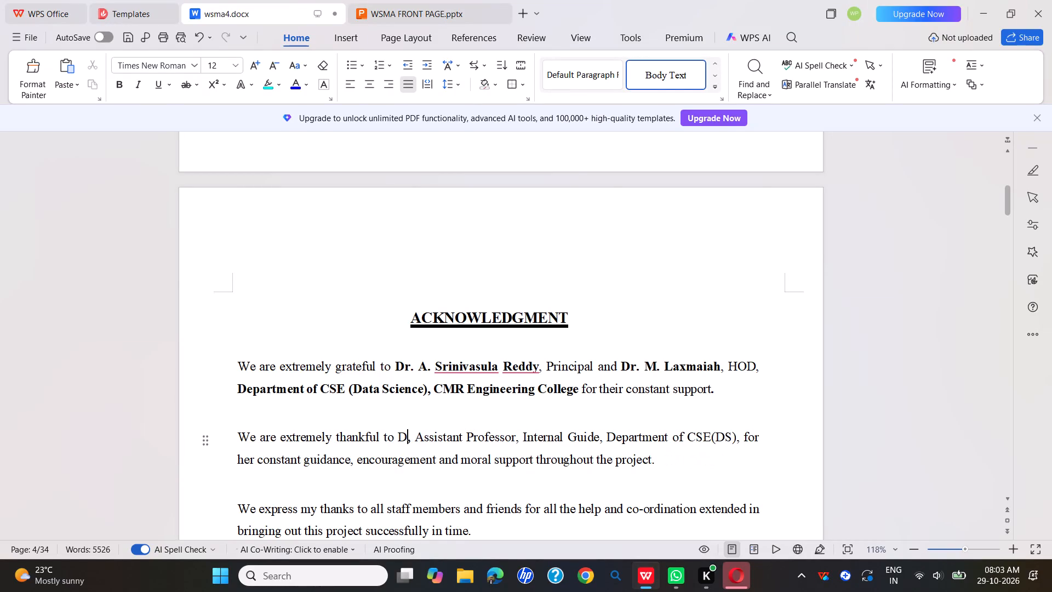
key("BackSpace")
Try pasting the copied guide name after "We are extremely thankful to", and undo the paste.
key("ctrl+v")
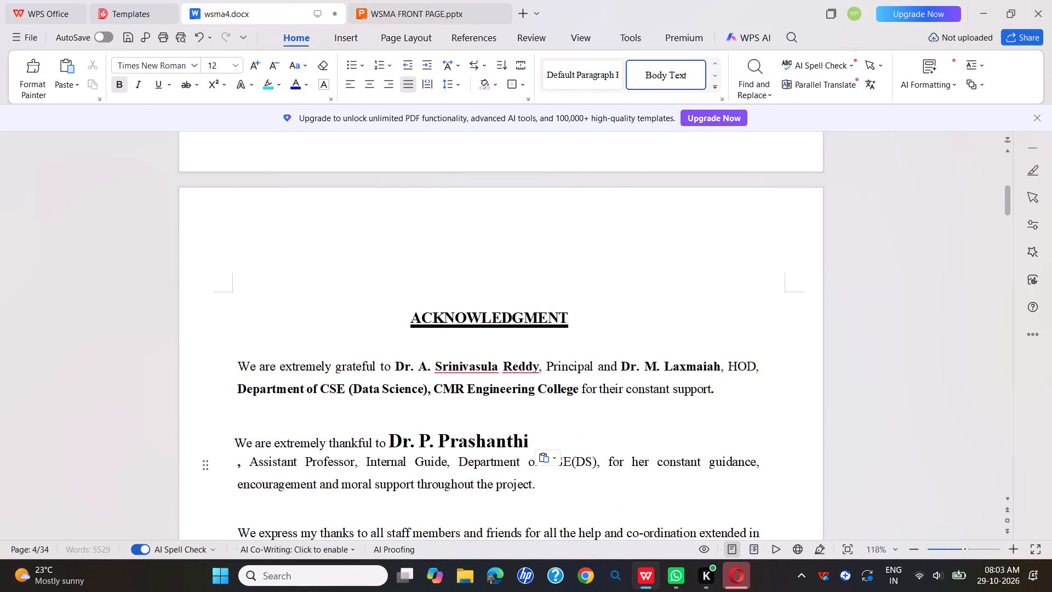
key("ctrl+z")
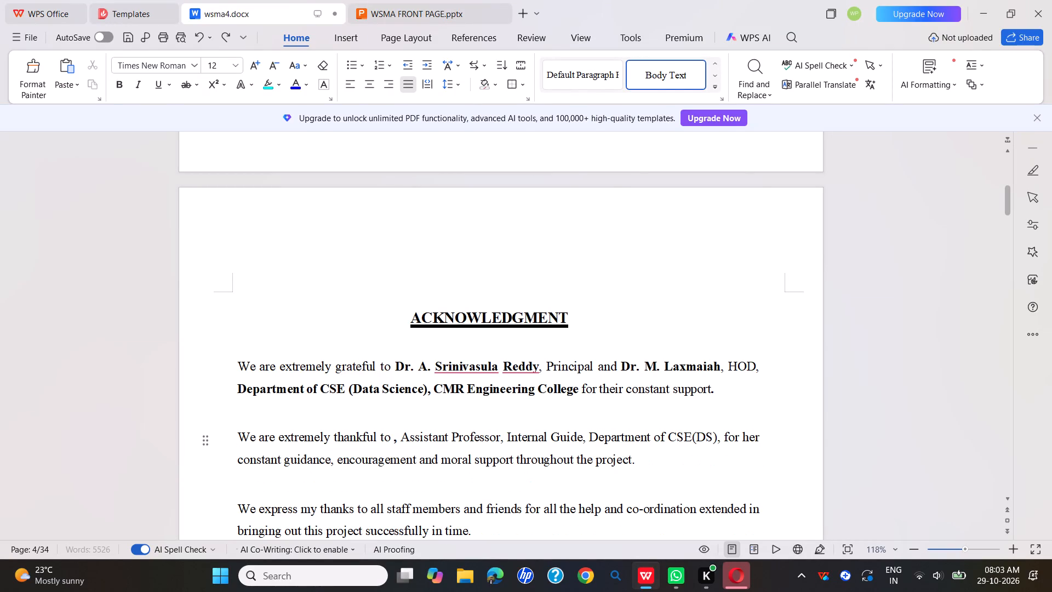
Enter the internal guide's title "Dr.", initial and name, without spaces, after "We are extremely thankful to" in the Acknowledgment.
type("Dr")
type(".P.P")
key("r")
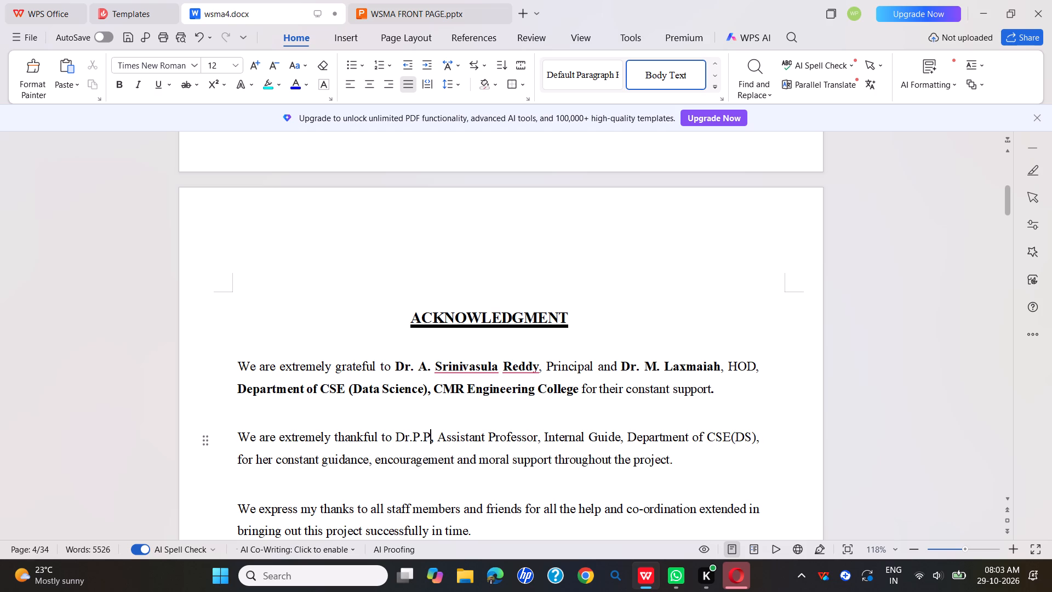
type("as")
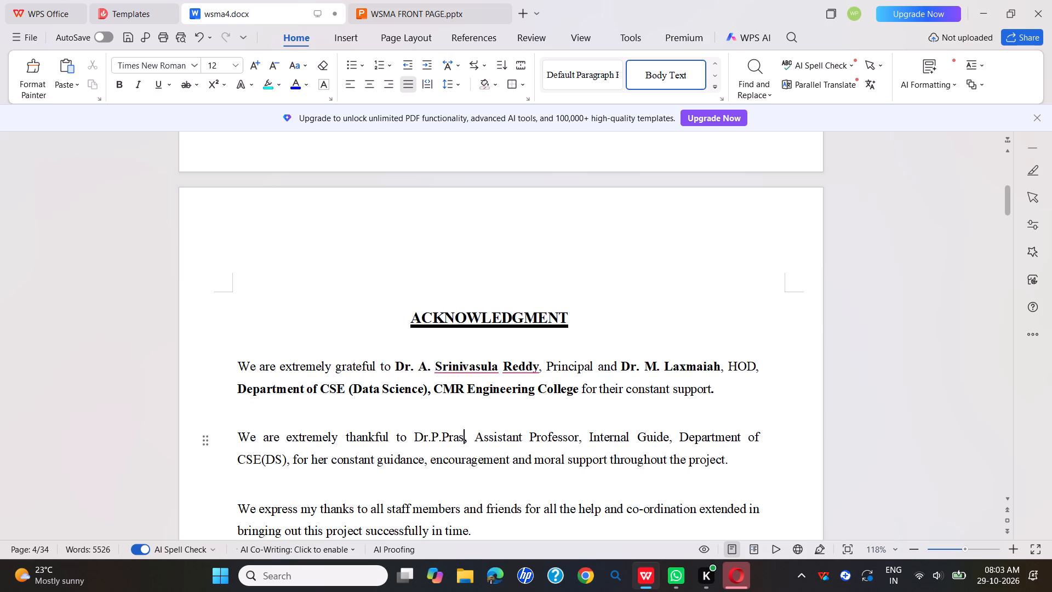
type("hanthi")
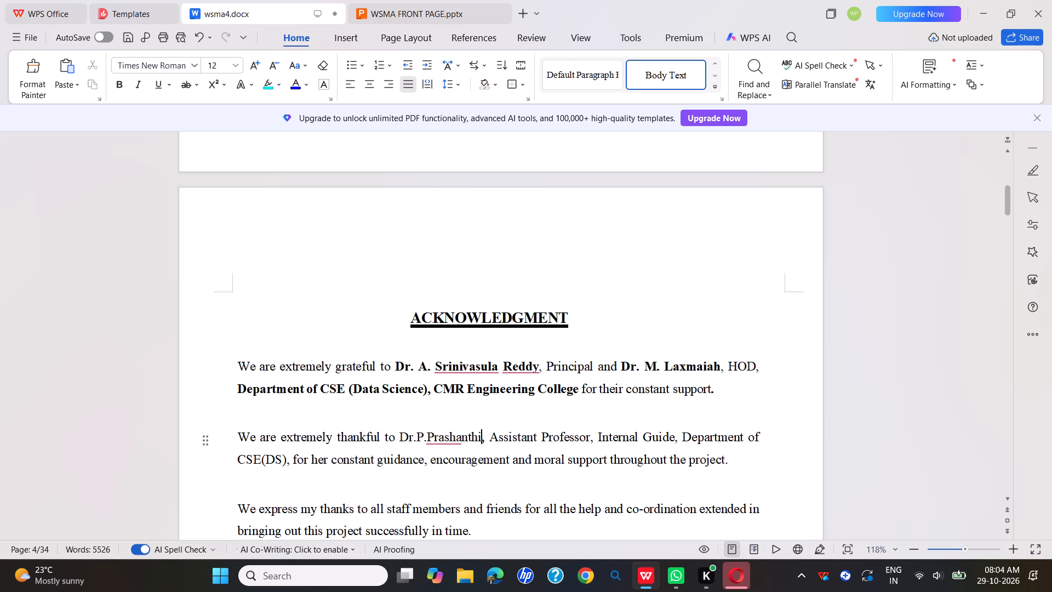
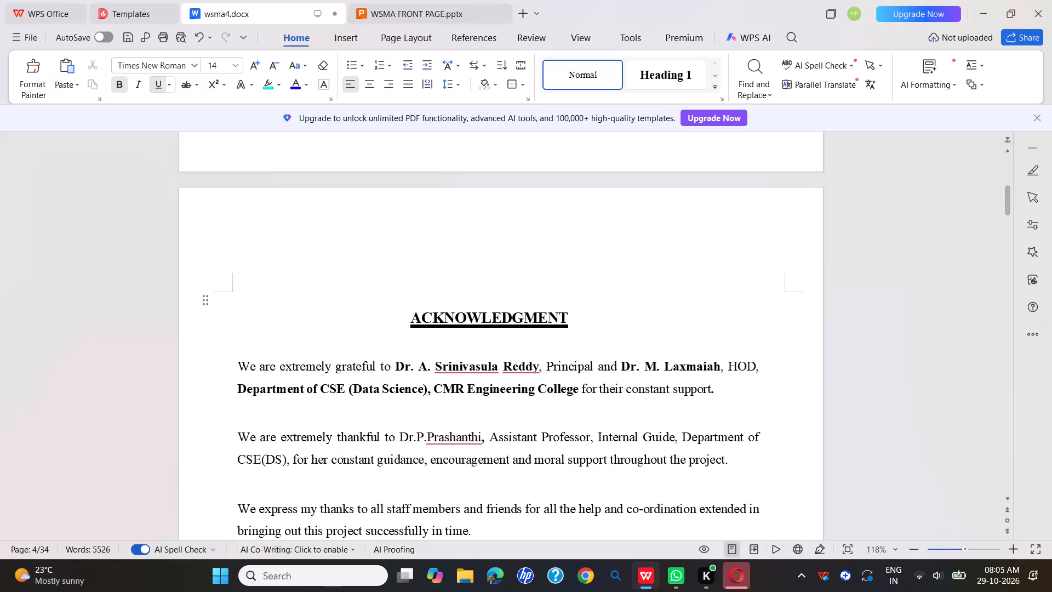
Make the internal guide's title and name bold in the Acknowledgment's second paragraph.
left_click_drag(397, 433, 482, 428)
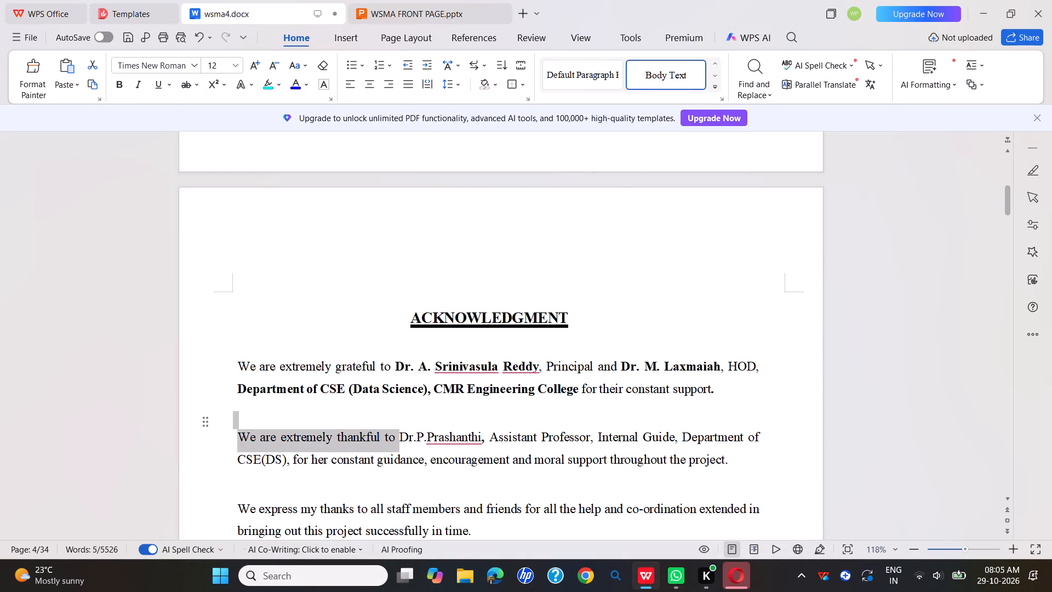
left_click_drag(482, 428, 482, 435)
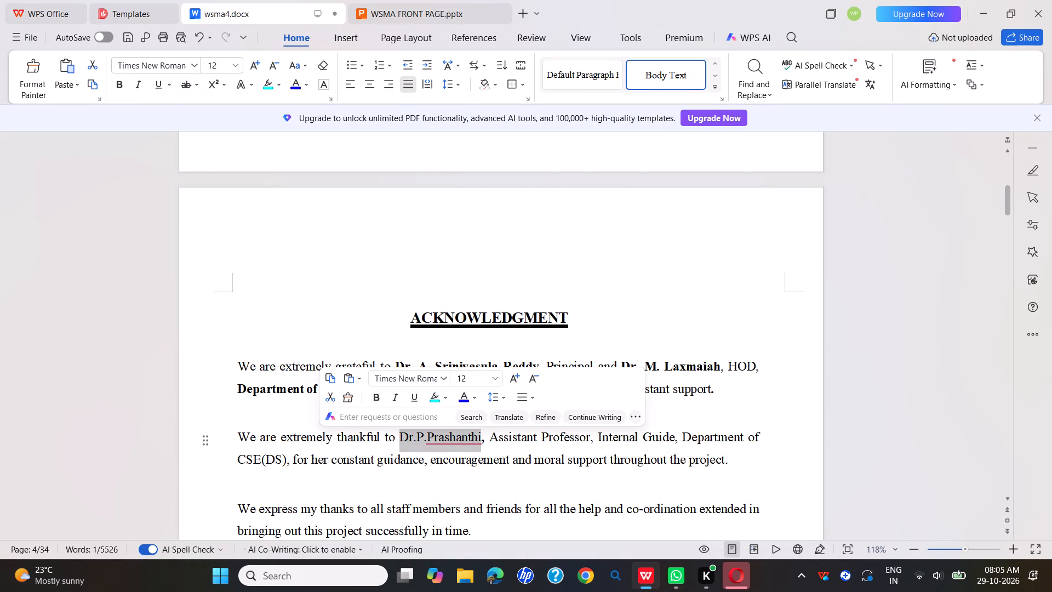
left_click(380, 397)
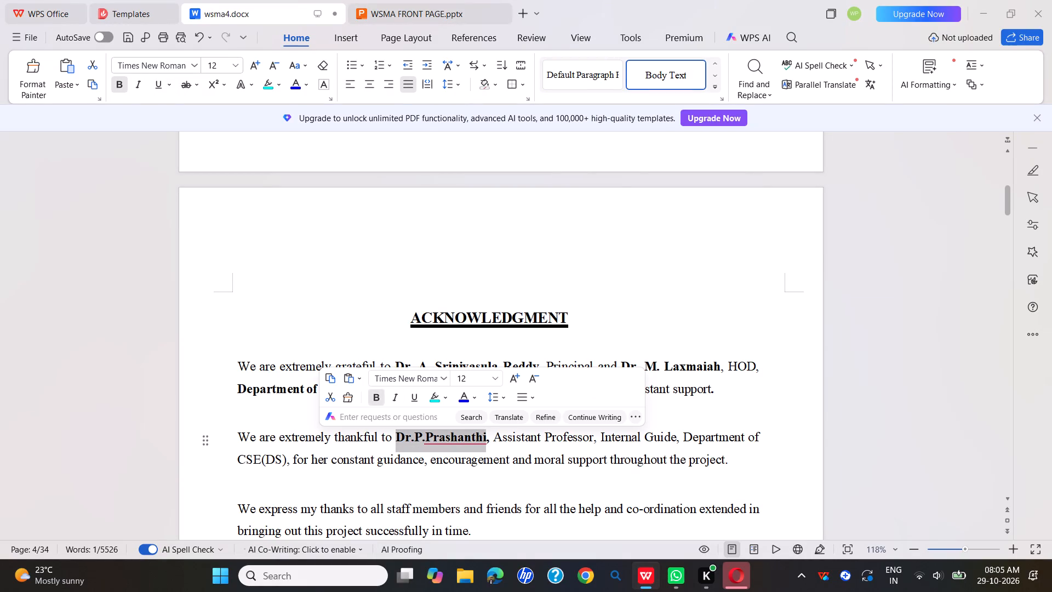
left_click(535, 470)
Delete the principal's first name and surname after "Dr. A." in the Acknowledgment's first paragraph.
left_click(539, 368)
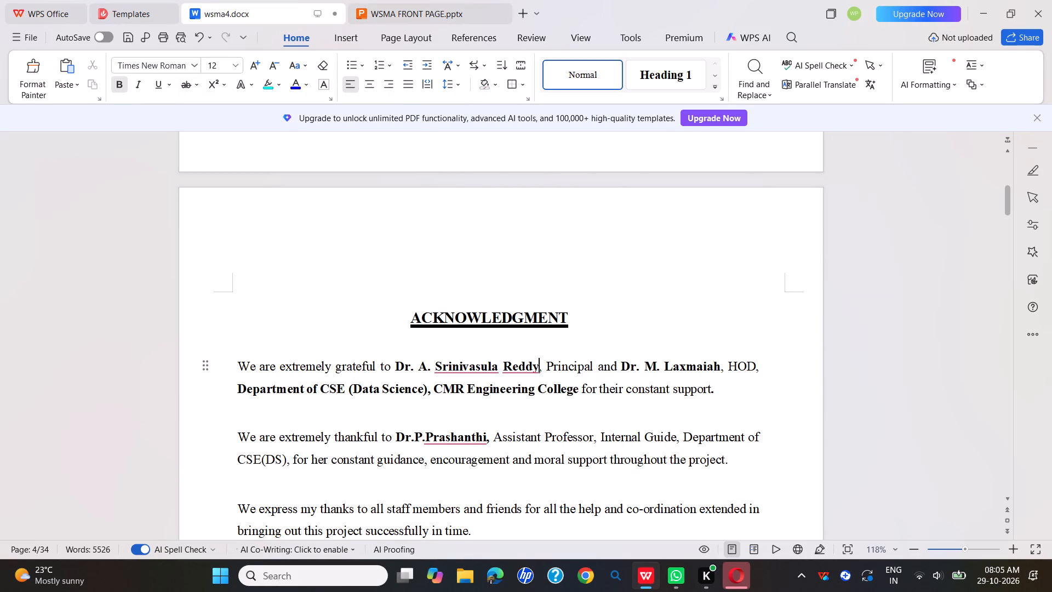
key("BackSpace")
key("BackSpace")
key("BackSpace")
key("BackSpace")
key("BackSpace")
key("BackSpace")
key("BackSpace")
key("BackSpace")
key("BackSpace")
key("BackSpace")
key("BackSpace")
key("BackSpace")
key("BackSpace")
key("BackSpace")
key("BackSpace")
key("BackSpace")
key("BackSpace")
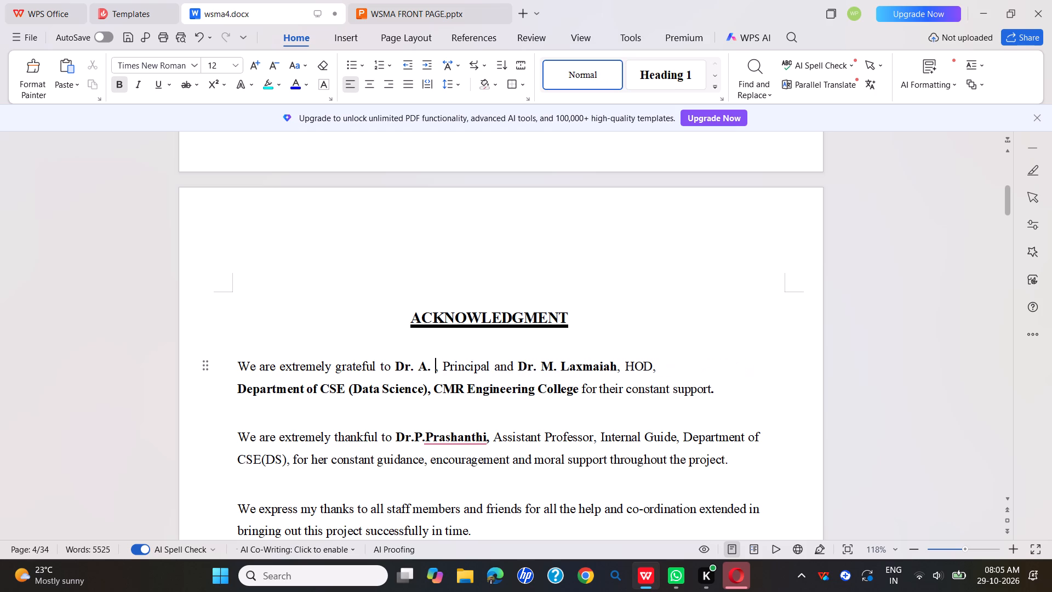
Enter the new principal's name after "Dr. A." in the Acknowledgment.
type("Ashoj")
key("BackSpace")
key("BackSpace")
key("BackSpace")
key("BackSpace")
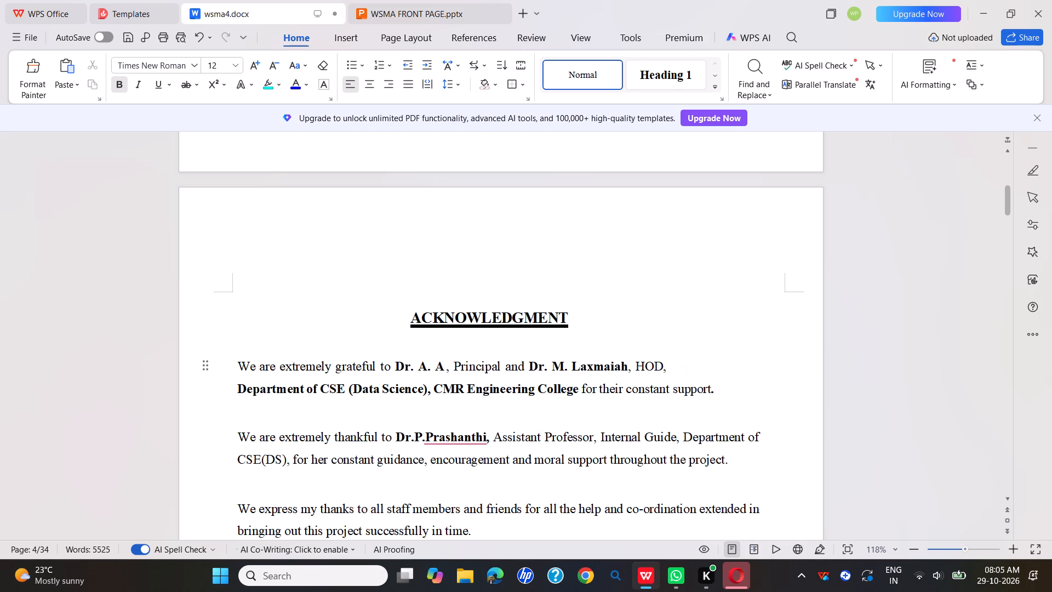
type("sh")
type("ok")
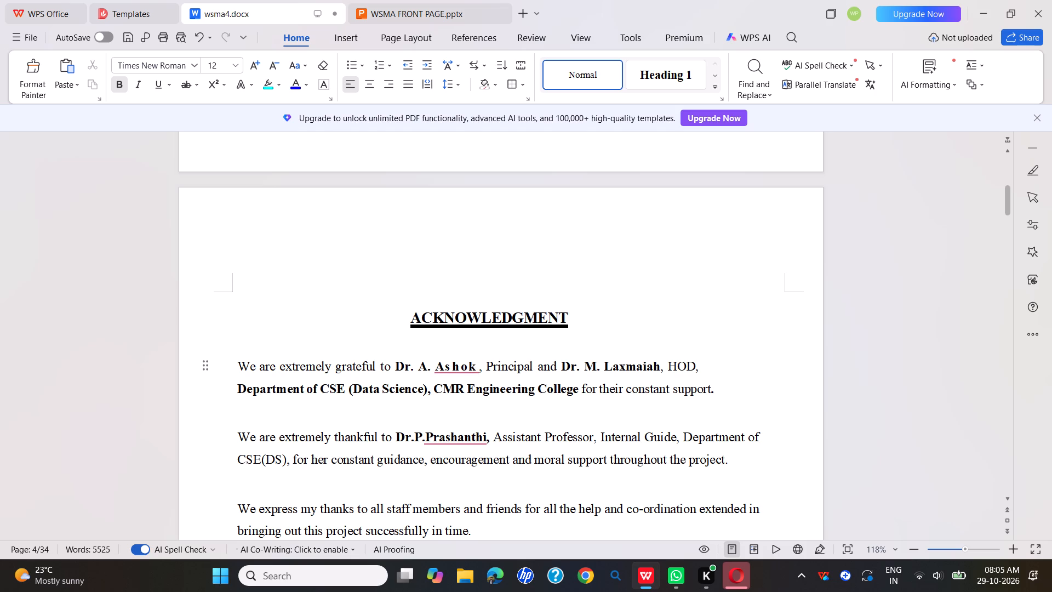
Replace everything after "Dr." in the principal's name with the initial "M." and the new name, without spaces.
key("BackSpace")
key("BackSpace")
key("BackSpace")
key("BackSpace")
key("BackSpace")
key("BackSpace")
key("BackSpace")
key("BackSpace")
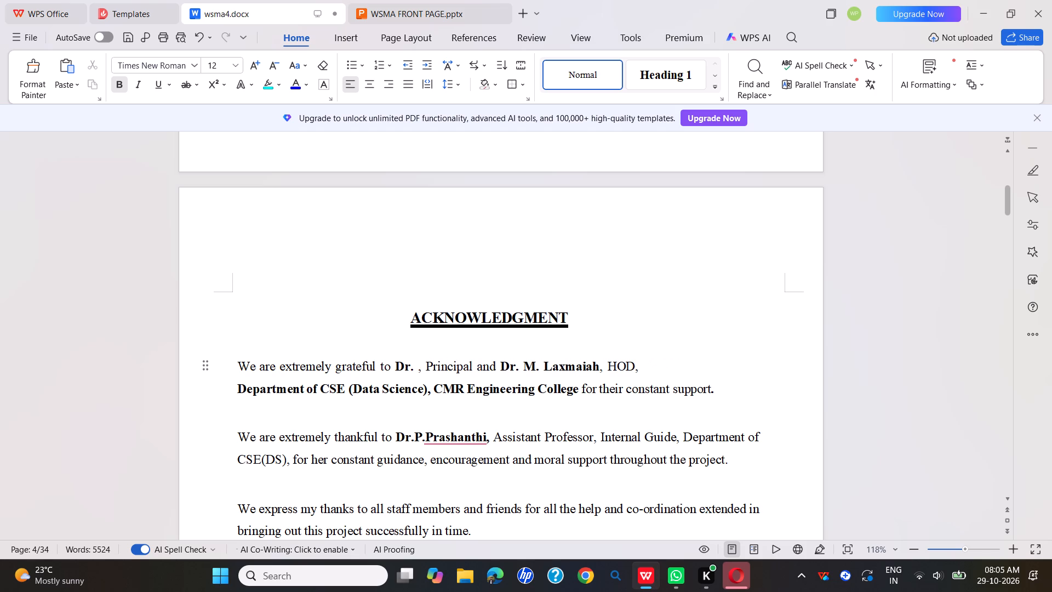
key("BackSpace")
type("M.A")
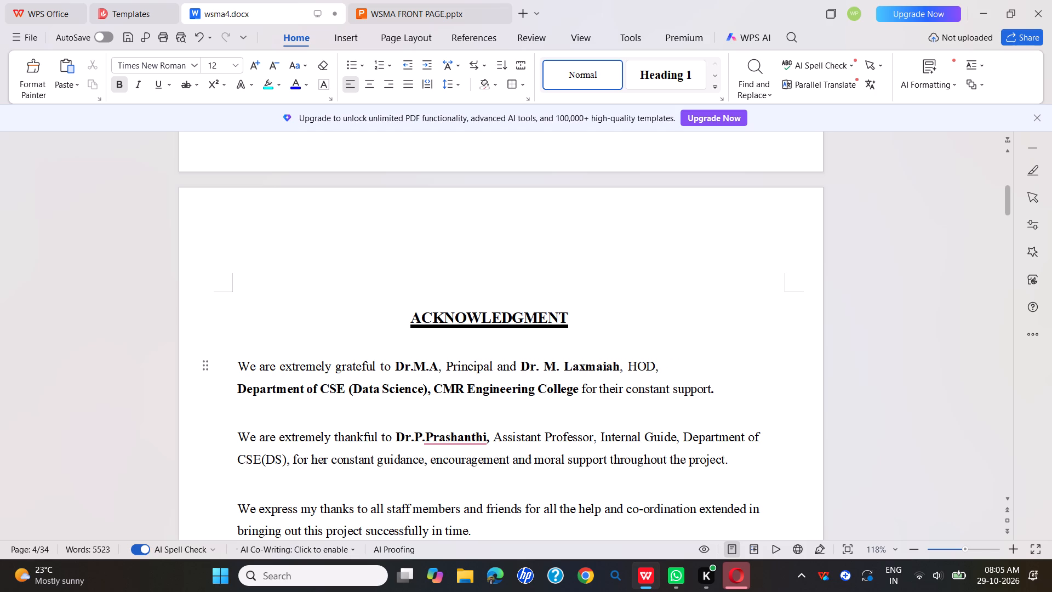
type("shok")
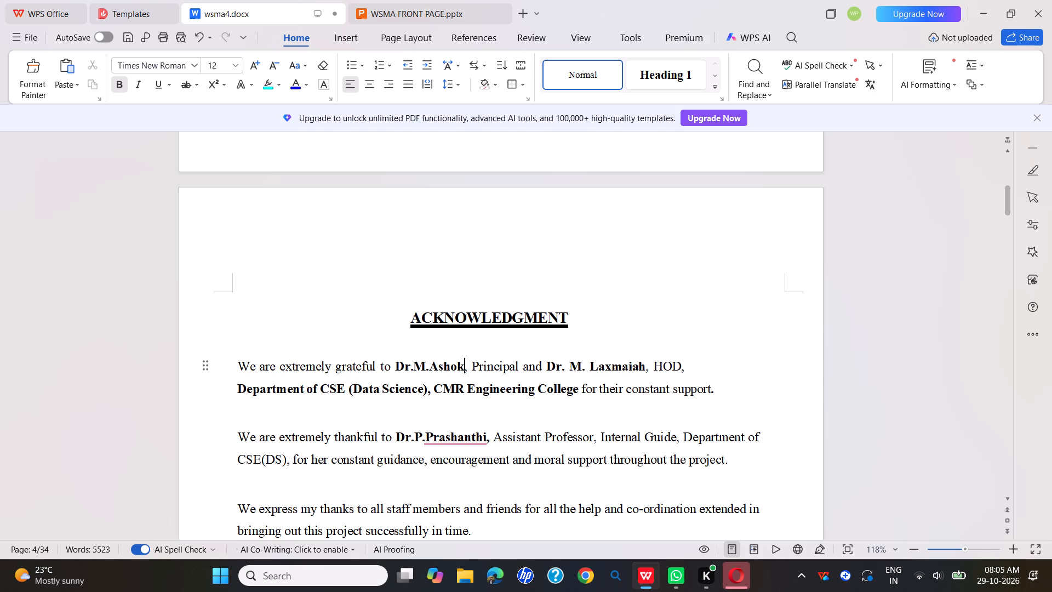
Add a space after "Dr." and another directly after the initial "M" in the principal's name.
left_click(413, 374)
left_click(418, 364)
key("space")
key("Right")
key("Right")
key("Left")
key("space")
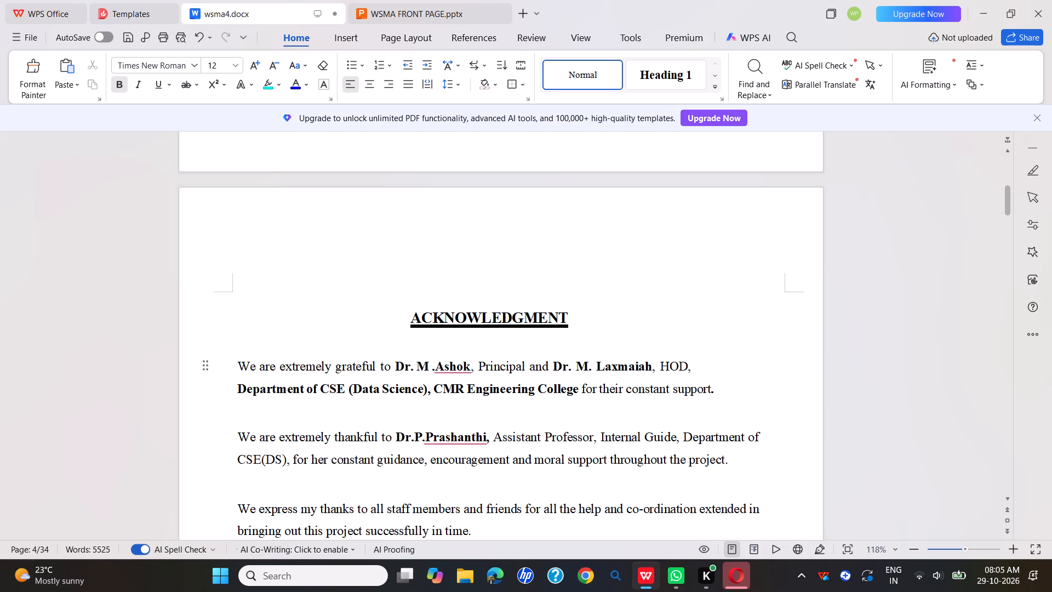
Look through the report from the Declaration and Acknowledgment through the Abstract, Contents and Chapter 1 to Chapter 2.
scroll(551, 424, "down", 1)
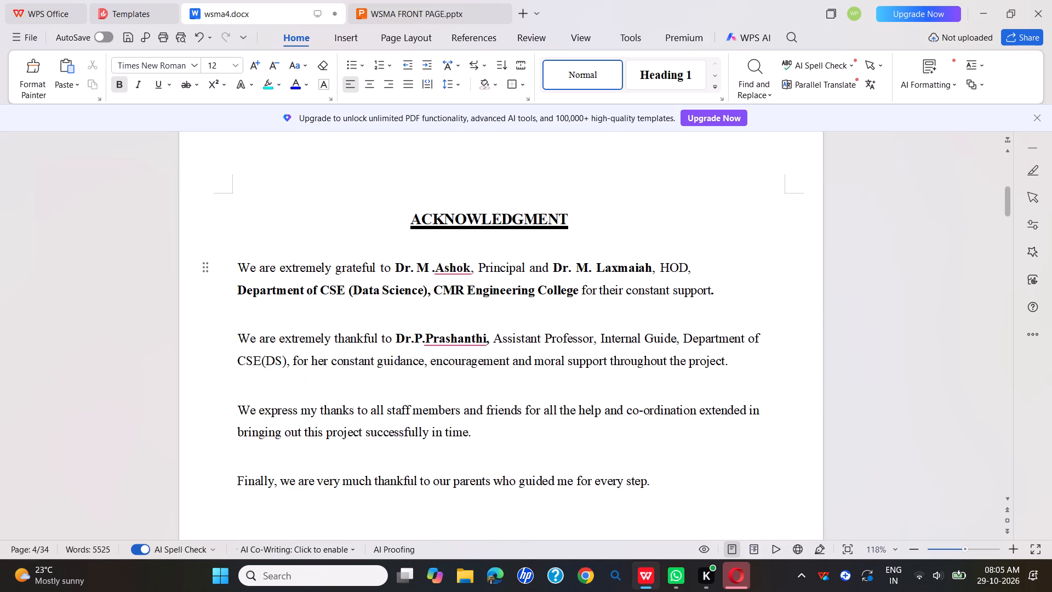
scroll(551, 424, "down", 3)
scroll(551, 424, "up", 3)
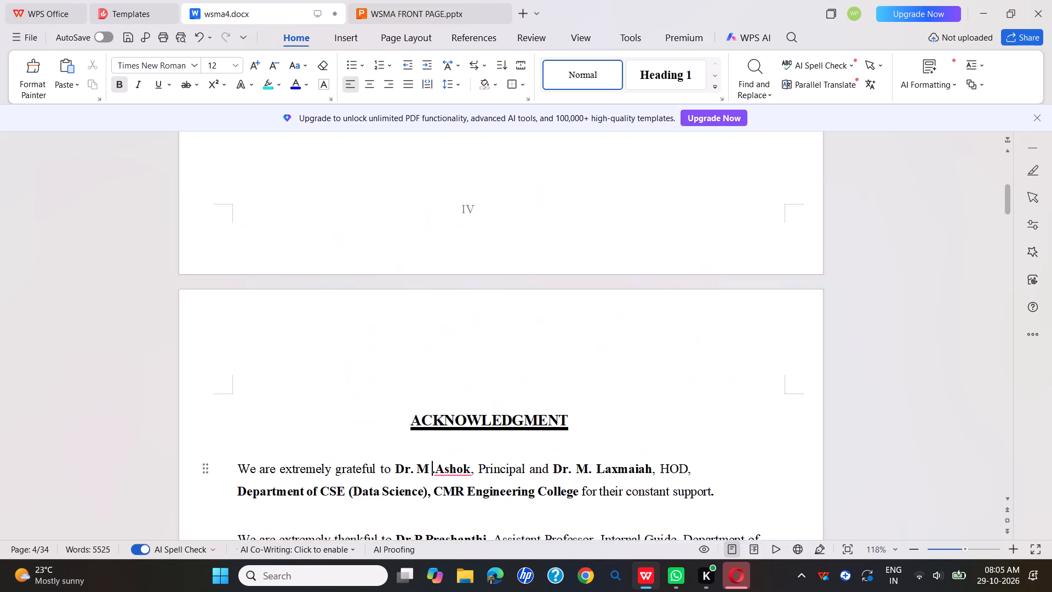
scroll(551, 424, "up", 6)
scroll(551, 424, "down", 3)
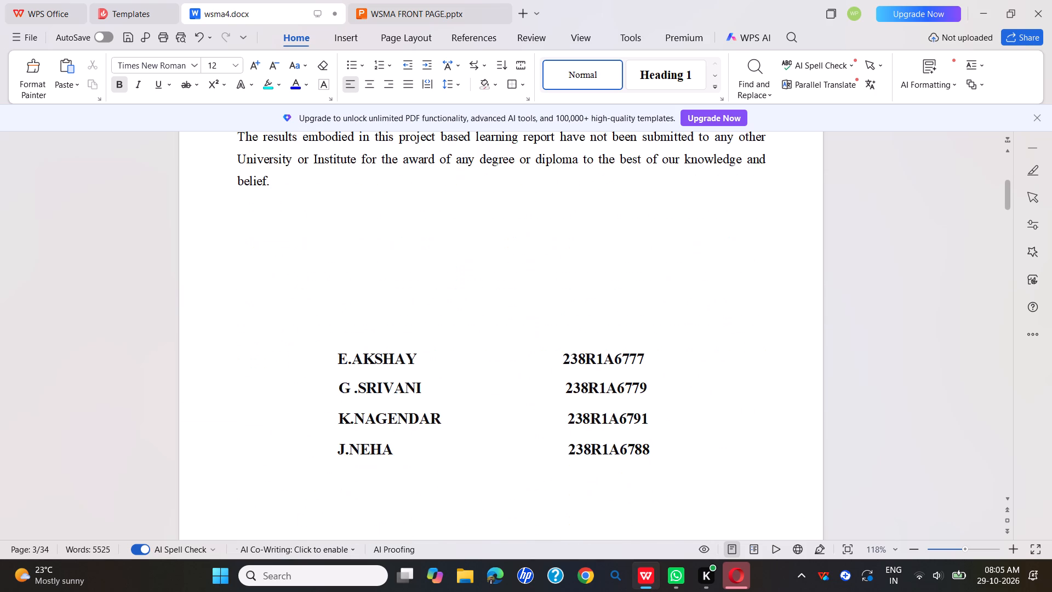
scroll(551, 424, "down", 13)
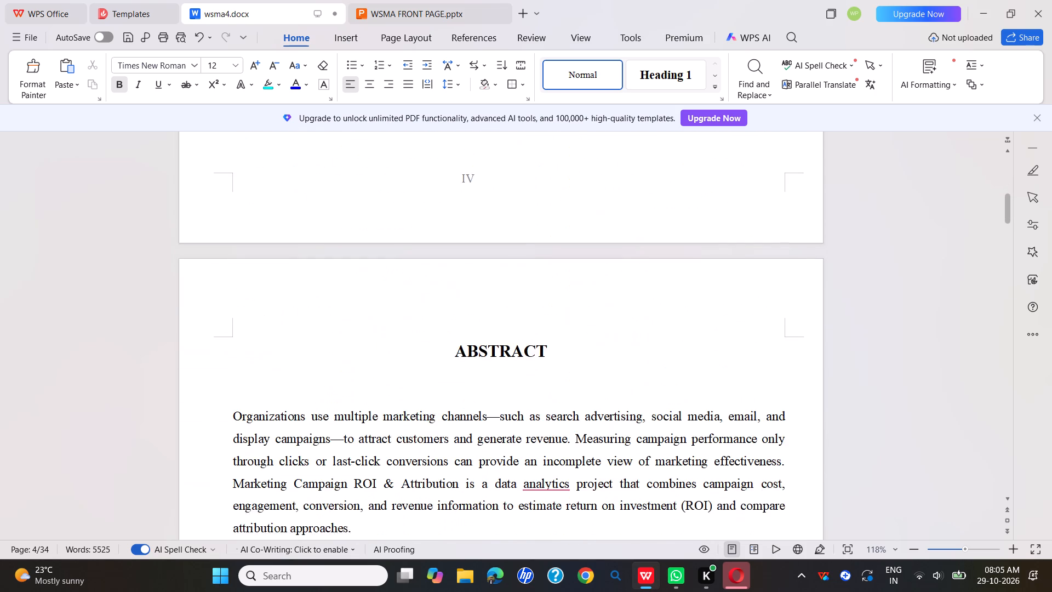
scroll(551, 424, "down", 13)
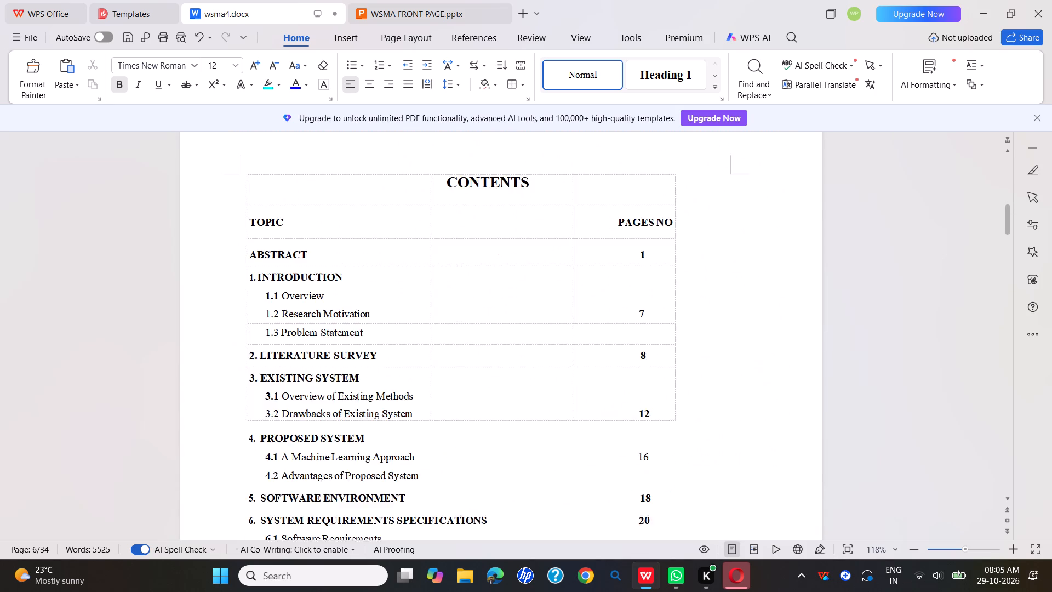
scroll(551, 424, "down", 5)
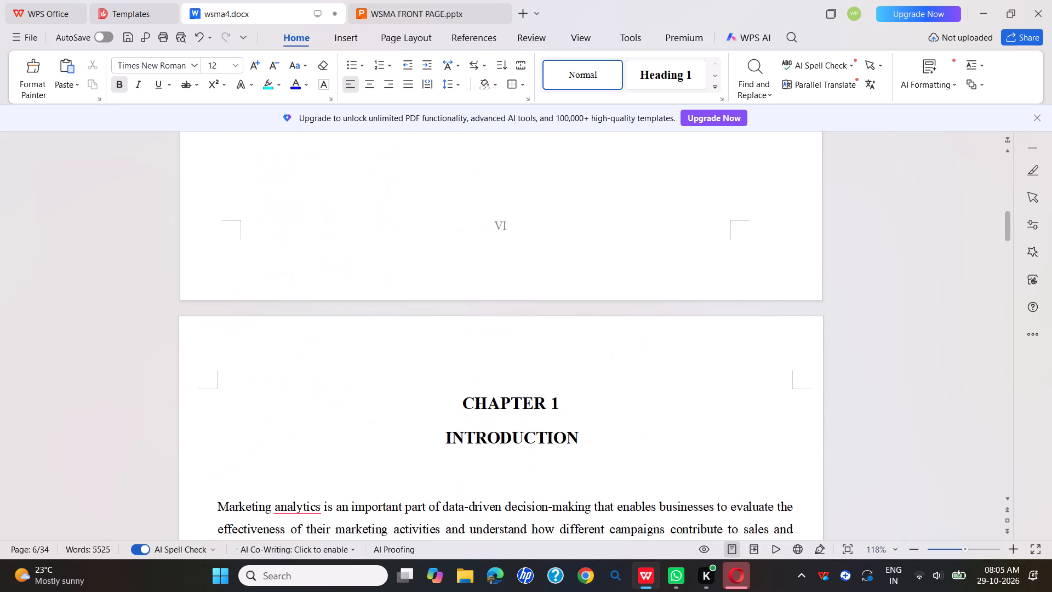
scroll(551, 424, "down", 10)
Delete the stray black mark between "Title:" and the quoted title under Literature Survey 2.
scroll(551, 424, "up", 1)
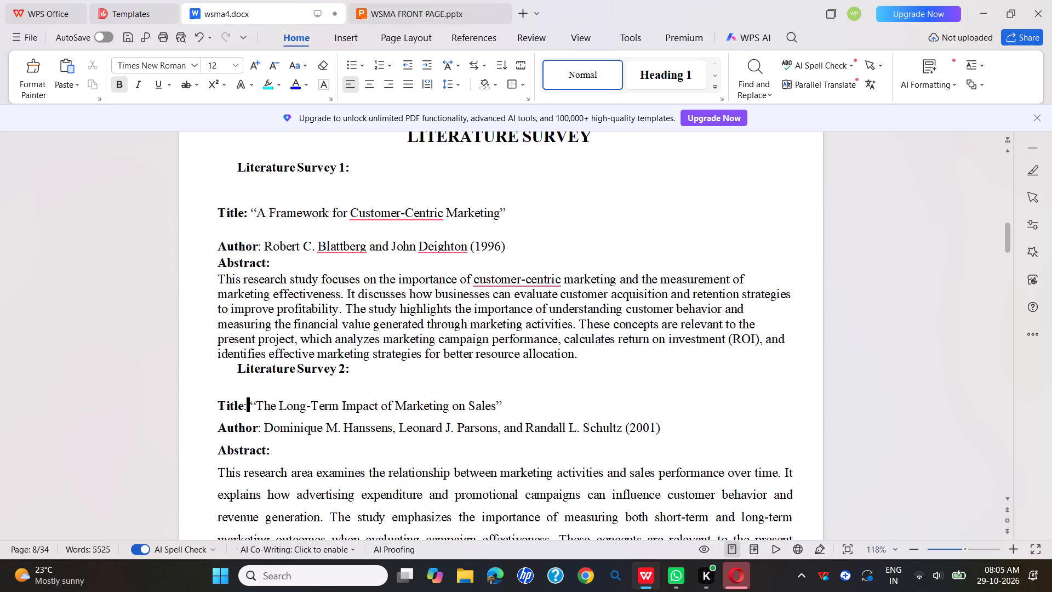
scroll(551, 424, "up", 1)
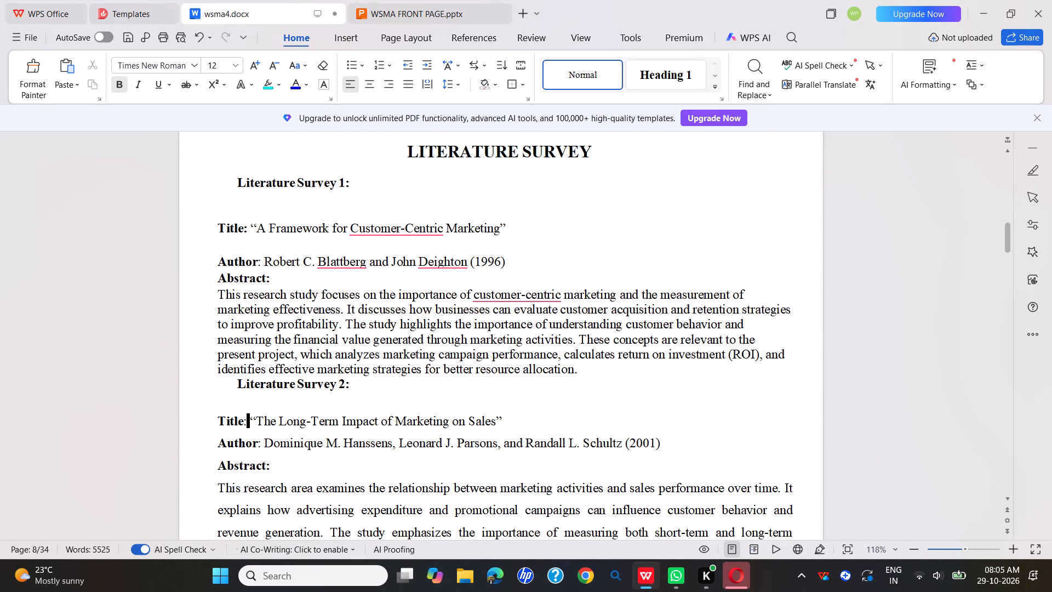
left_click(250, 418)
key("BackSpace")
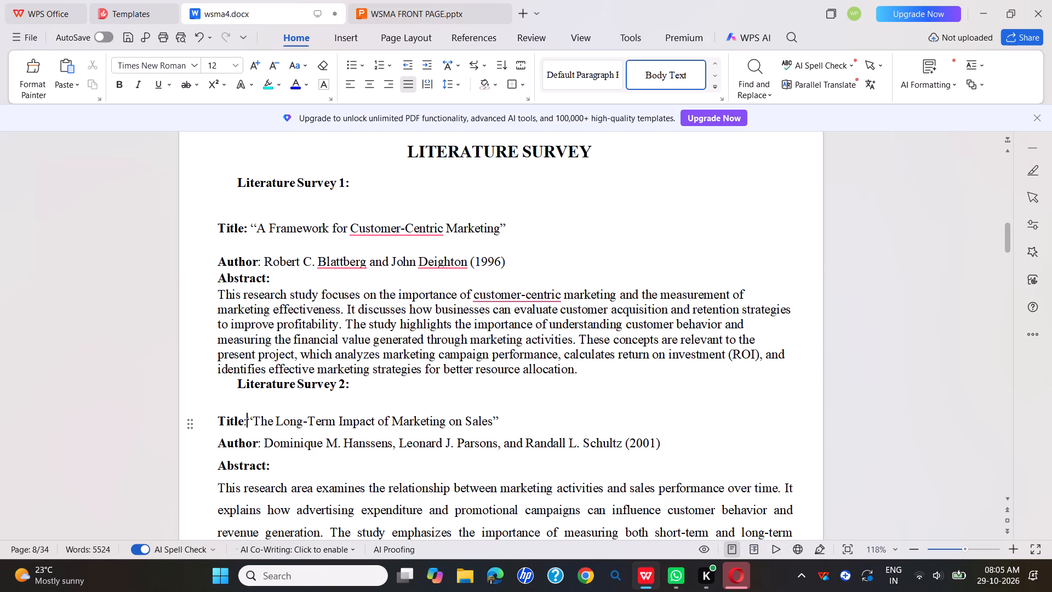
Insert a blank line above the Literature Survey 2 heading and remove the indent from both Literature Survey headings.
left_click(228, 379)
key("Return")
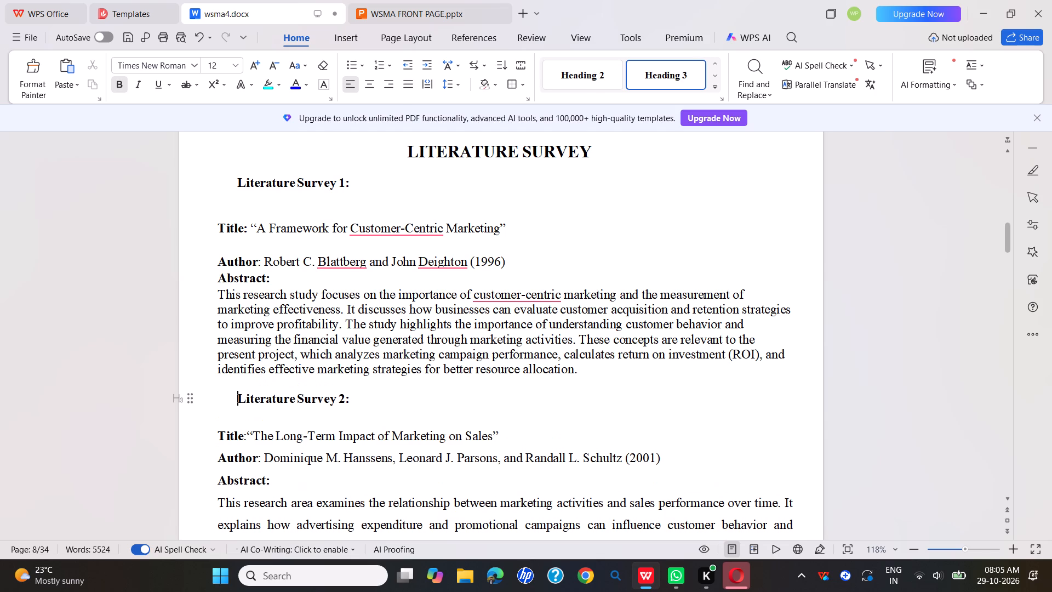
key("BackSpace")
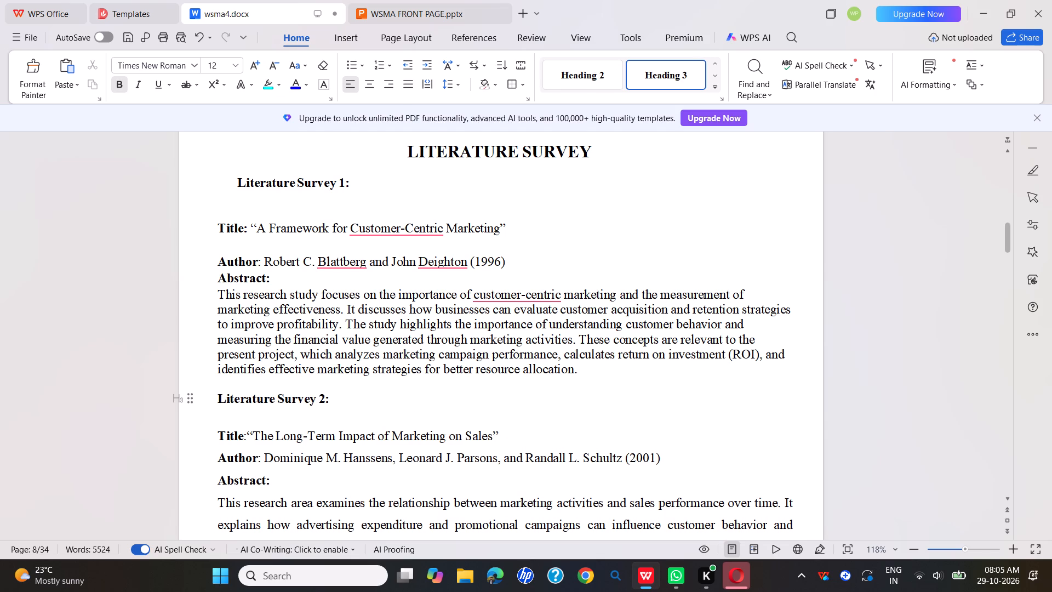
left_click(239, 184)
key("BackSpace")
Check the layout of the Literature Survey, Existing Model and following pages, closing the upgrade banner.
scroll(303, 370, "down", 3)
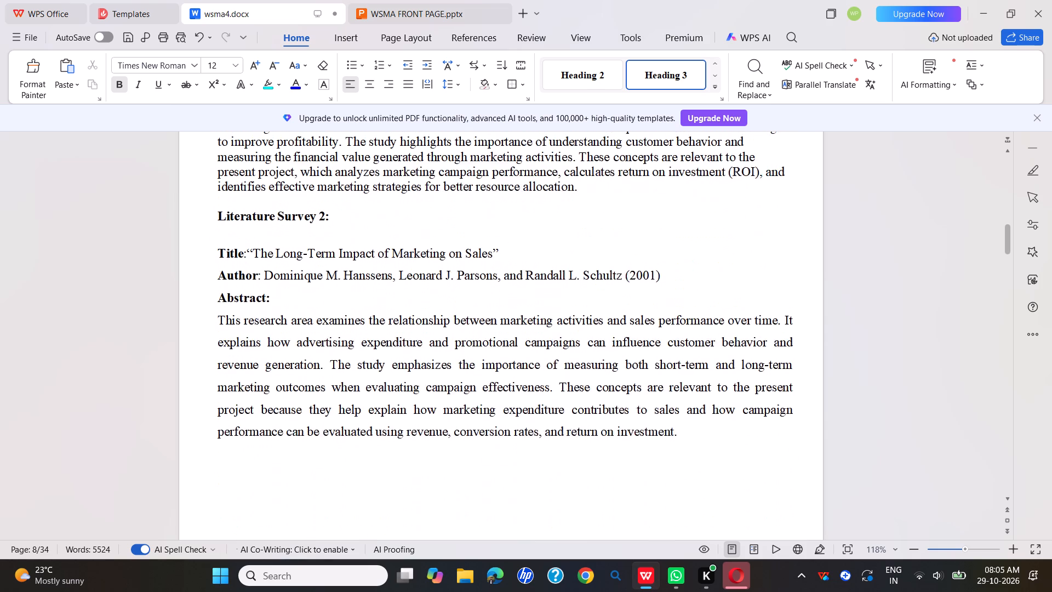
scroll(303, 370, "down", 6)
scroll(303, 370, "up", 5)
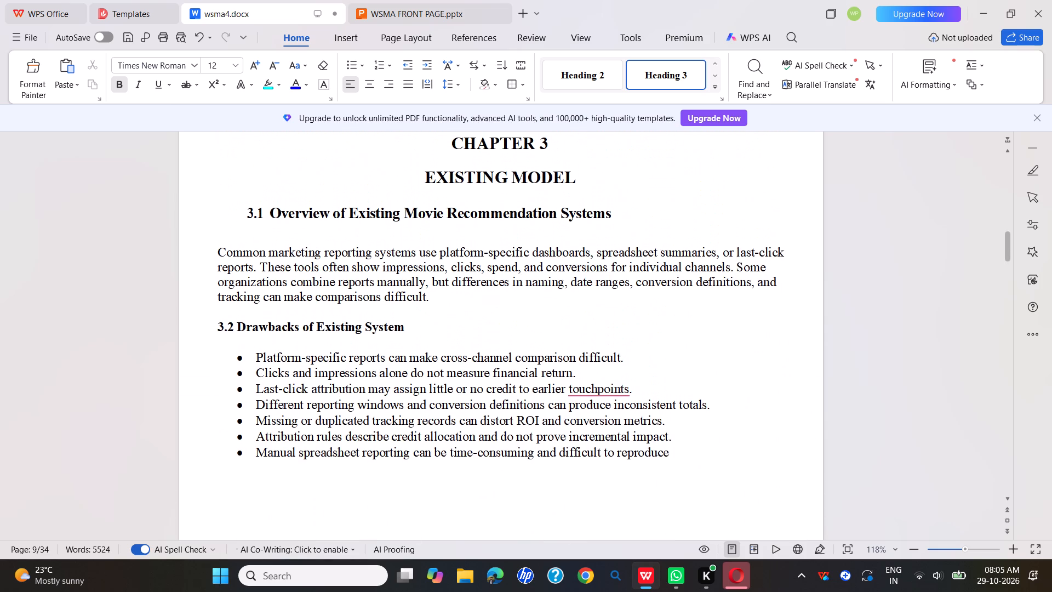
left_click(1040, 114)
scroll(628, 298, "down", 2)
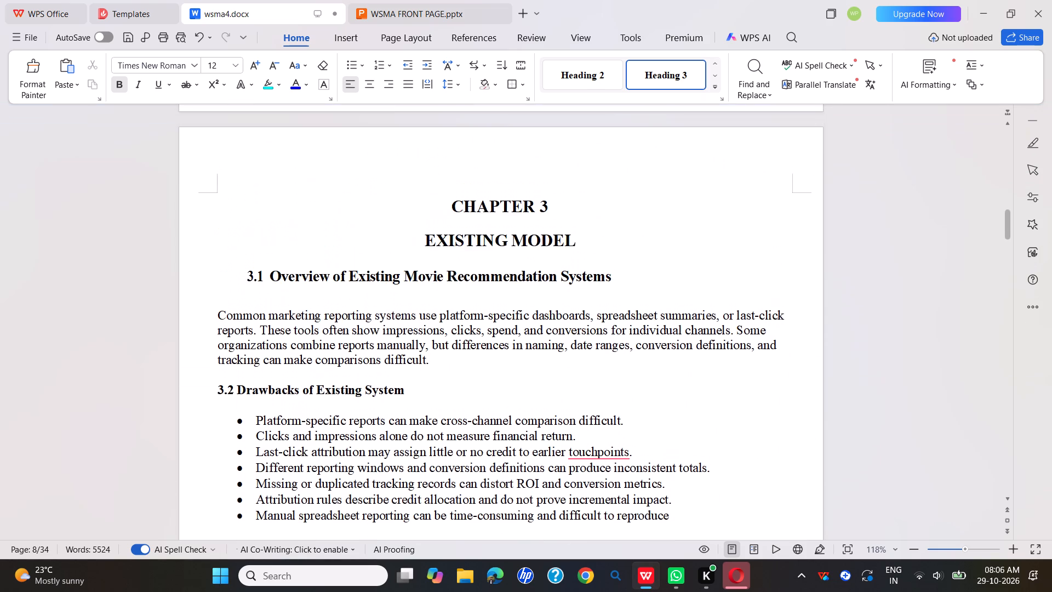
scroll(628, 298, "down", 6)
scroll(628, 298, "up", 5)
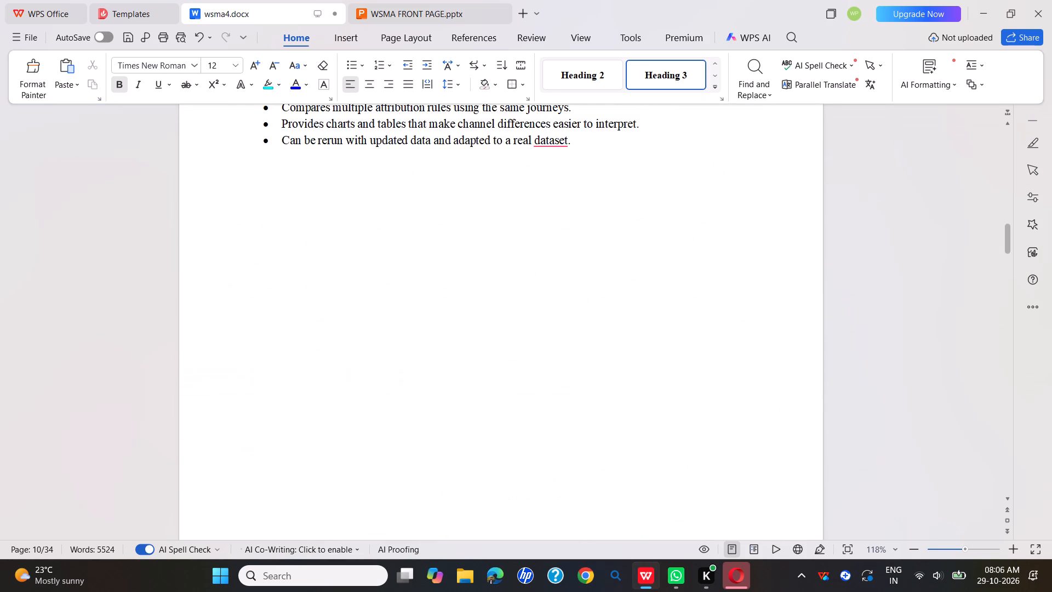
scroll(628, 298, "up", 18)
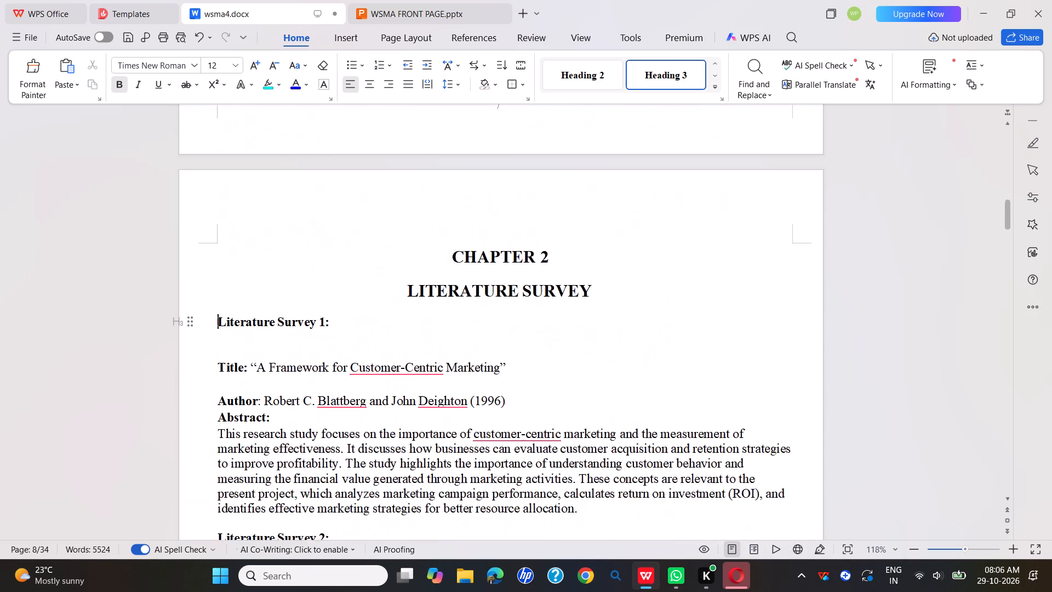
scroll(628, 298, "up", 6)
scroll(628, 298, "down", 4)
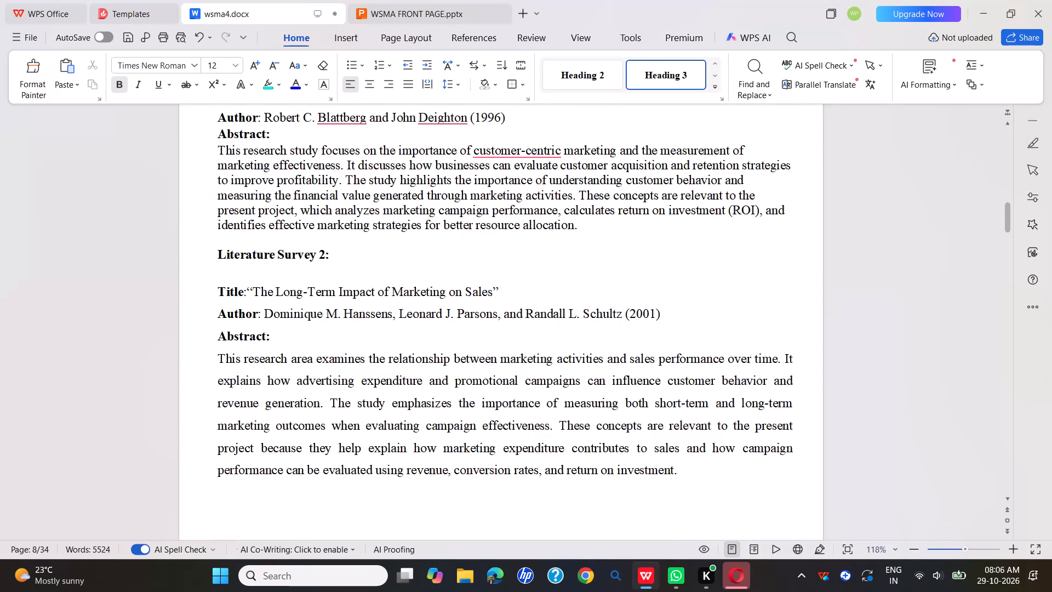
Set the line spacing of the Literature Survey 1 abstract paragraph to 1.5.
scroll(356, 161, "up", 2)
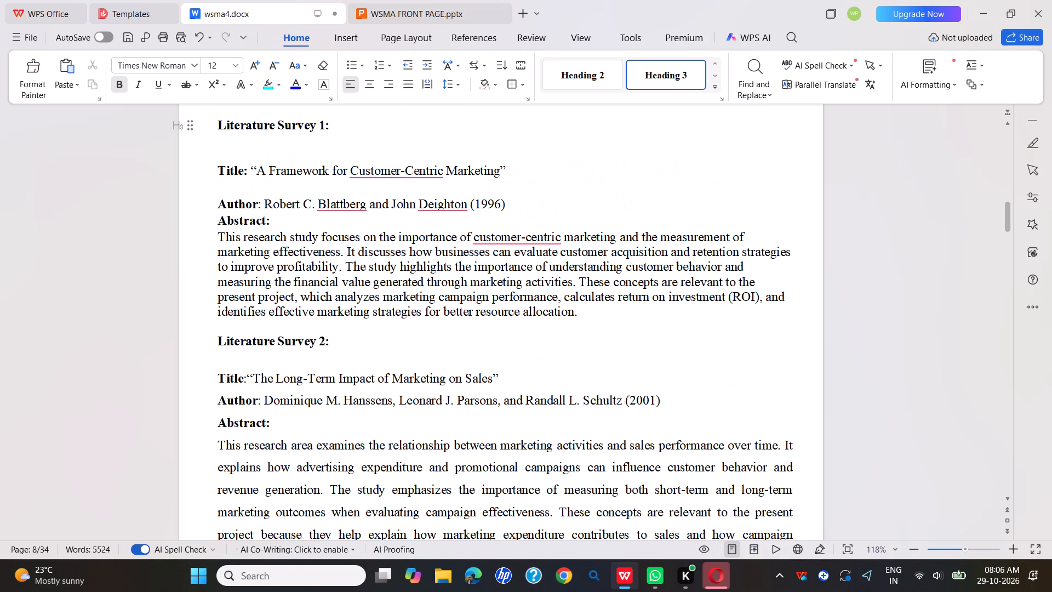
left_click_drag(218, 239, 569, 322)
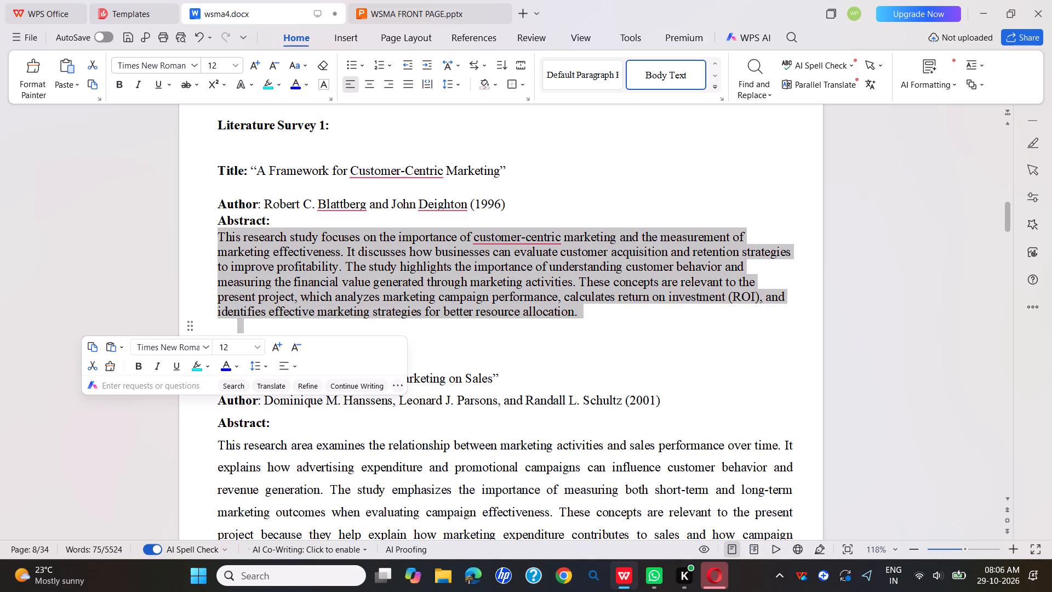
left_click(266, 366)
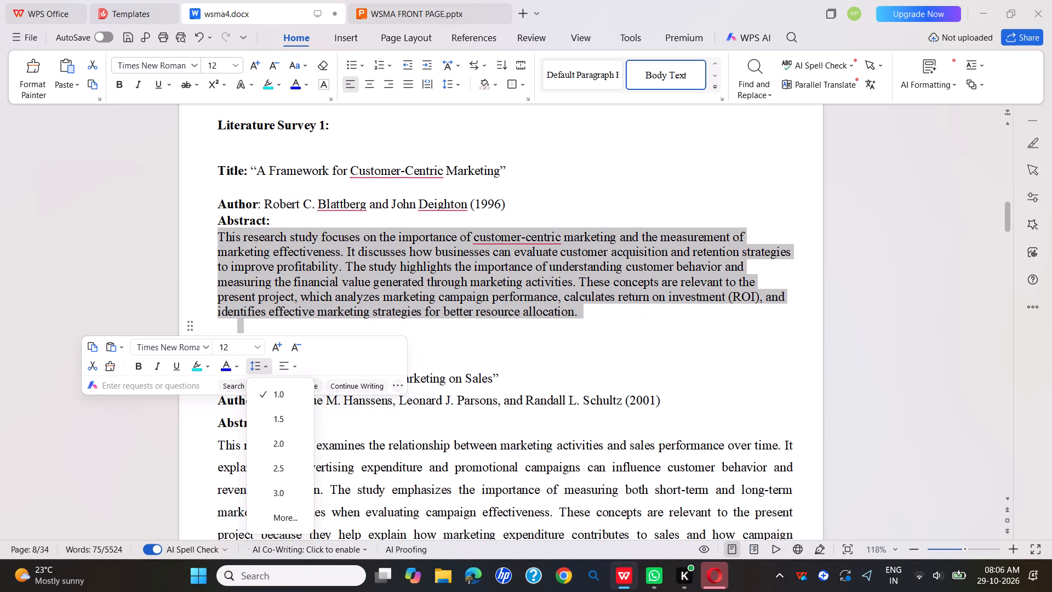
left_click(273, 411)
left_click(469, 284)
Set the line spacing of the paragraph under 3.1 Overview of Existing Movie Recommendation Systems to 1.5.
scroll(469, 284, "up", 1)
scroll(469, 284, "down", 3)
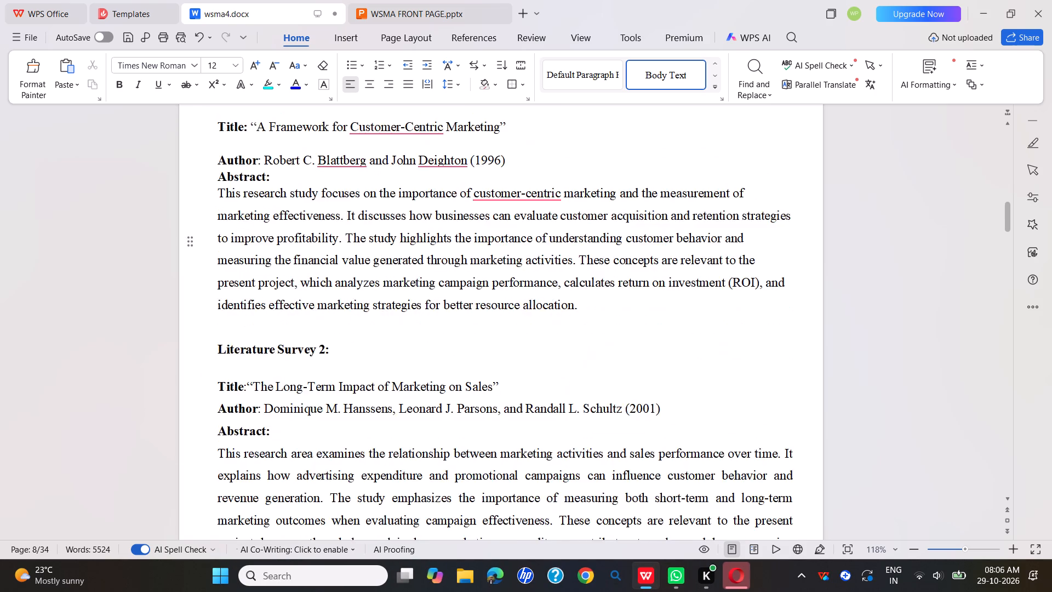
scroll(378, 310, "down", 18)
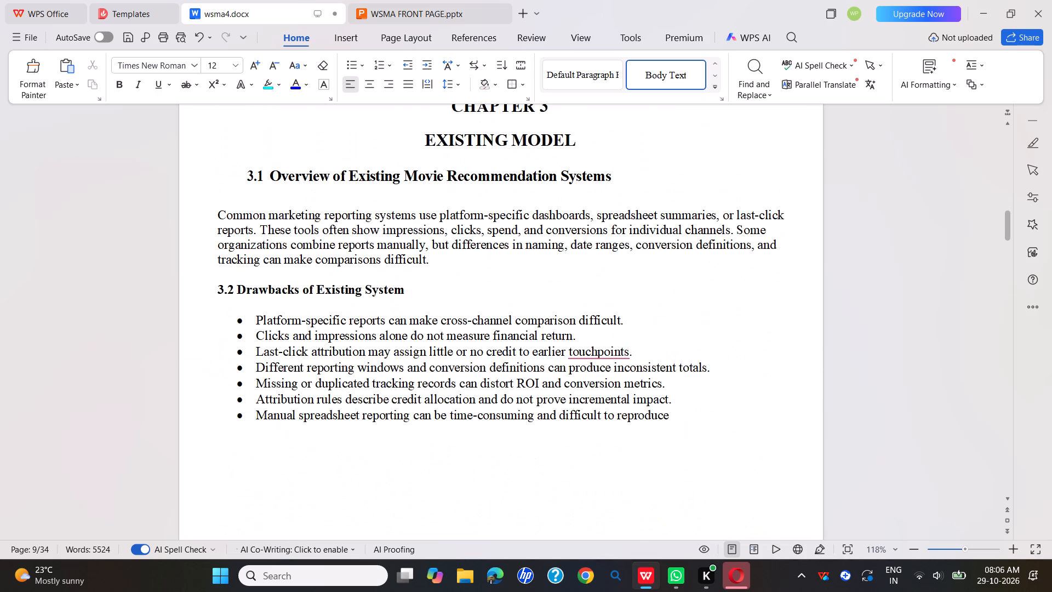
left_click_drag(215, 213, 442, 264)
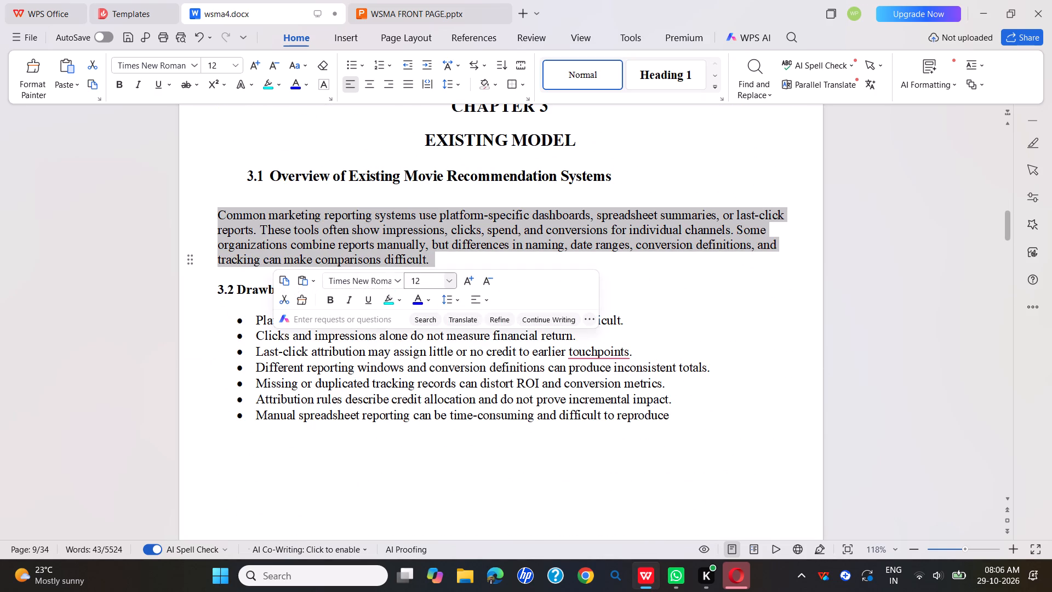
left_click(459, 301)
left_click(474, 354)
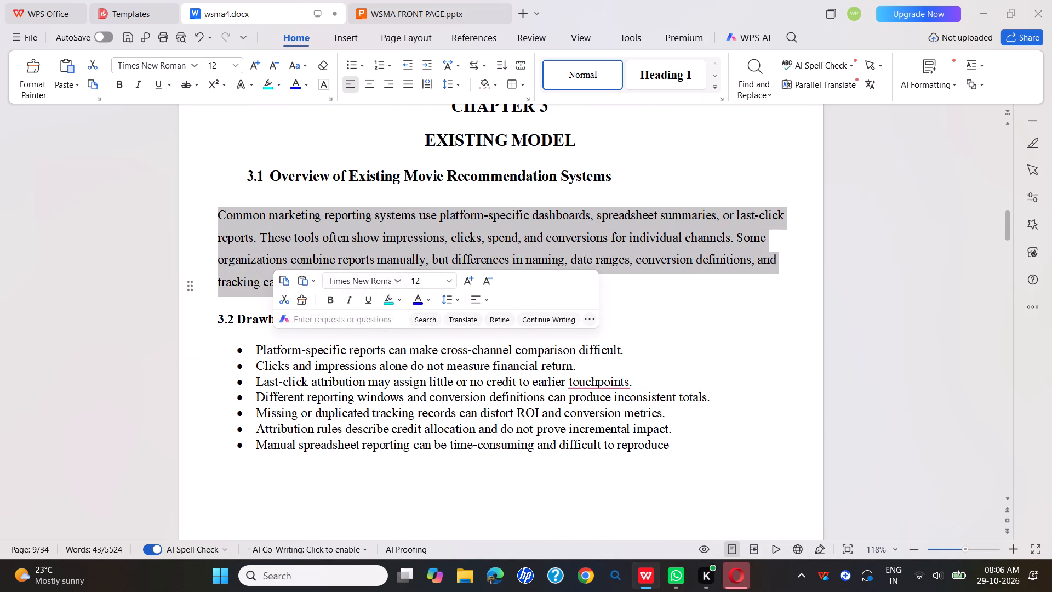
Set the line spacing of the bulleted list under 3.2 Drawbacks of Existing System to 1.5.
left_click(393, 354)
left_click_drag(257, 350, 662, 451)
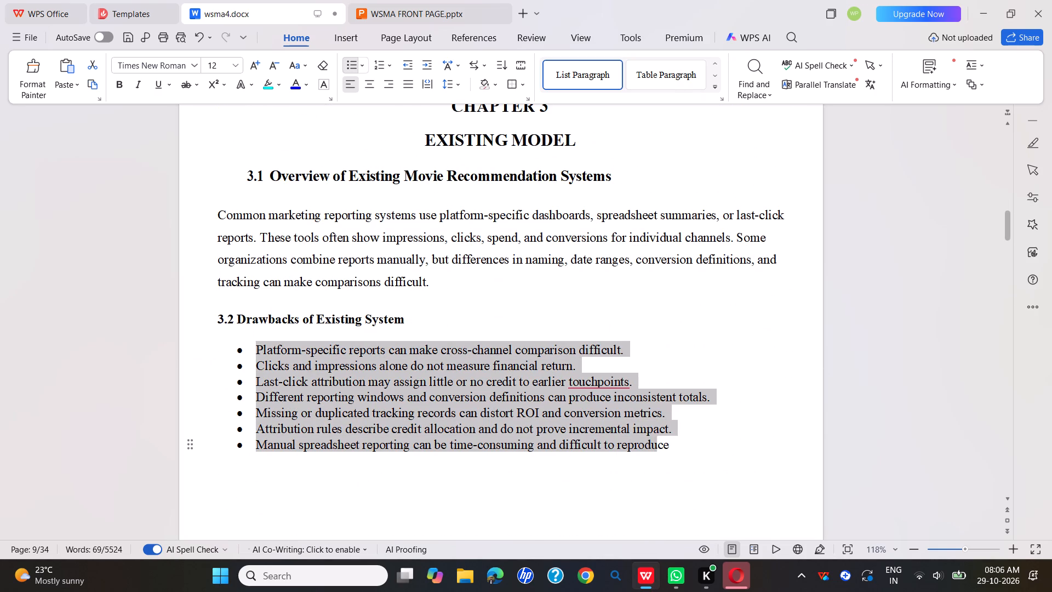
left_click_drag(662, 451, 675, 451)
right_click(455, 377)
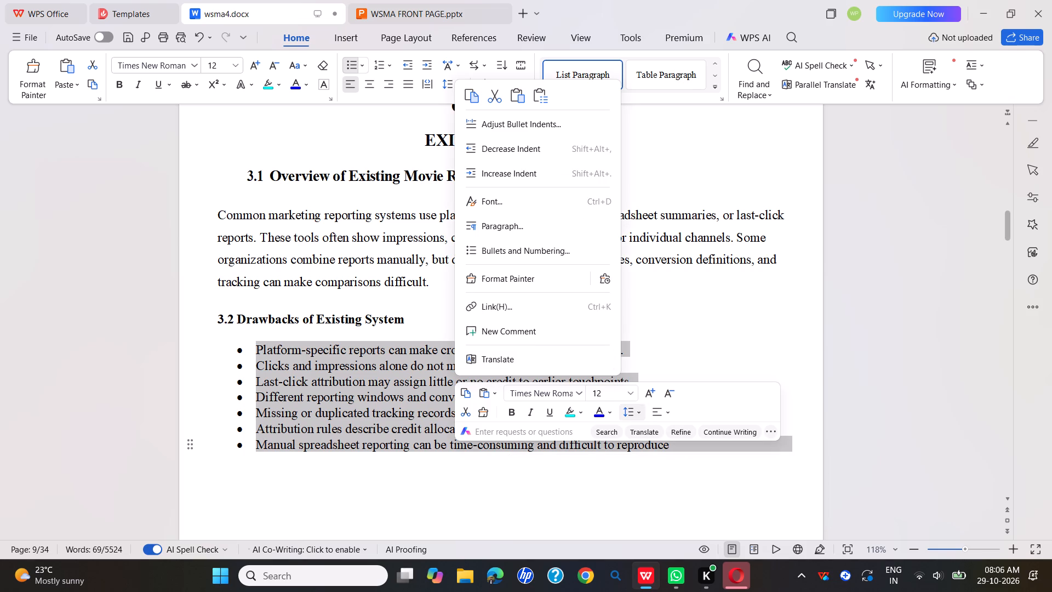
left_click(639, 415)
left_click(643, 286)
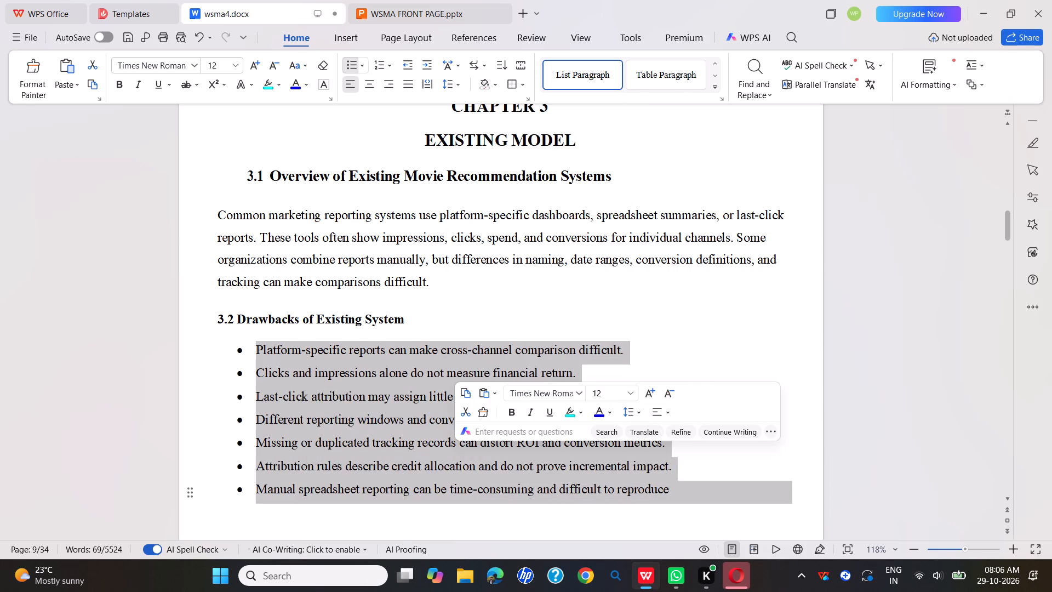
left_click(534, 325)
Set the line spacing of the three body paragraphs under 4.1 Marketing Analytics Approach to 1.5.
scroll(508, 345, "down", 20)
scroll(508, 345, "down", 1)
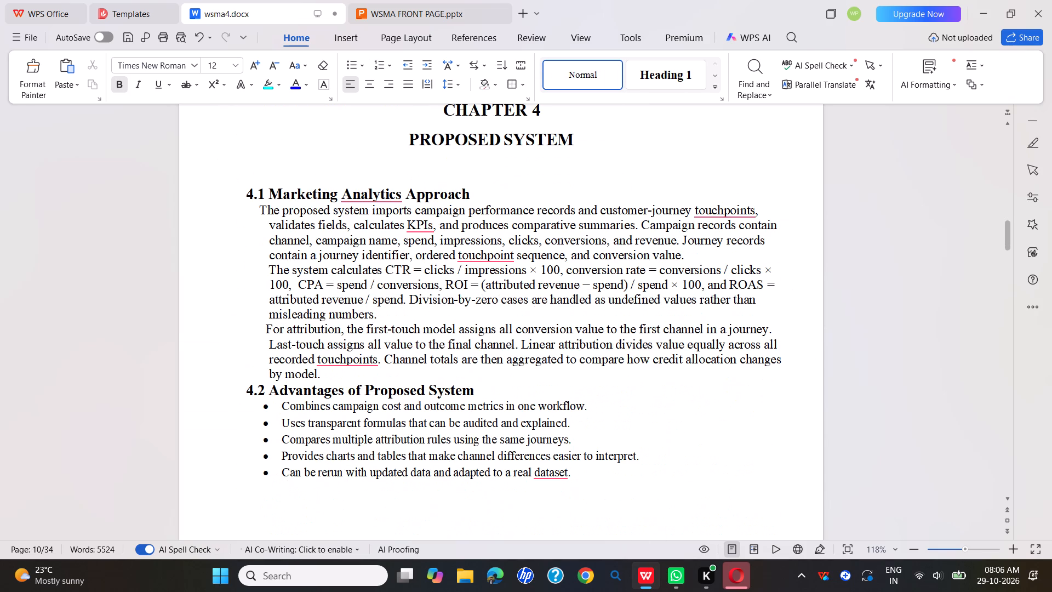
left_click_drag(257, 210, 342, 368)
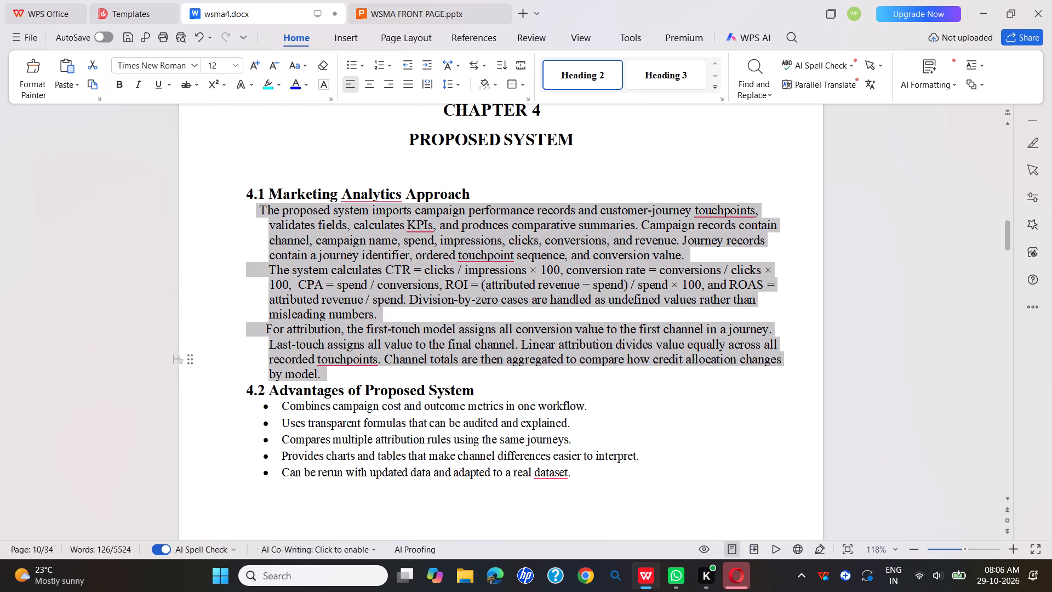
left_click_drag(342, 368, 343, 373)
right_click(350, 261)
left_click(536, 337)
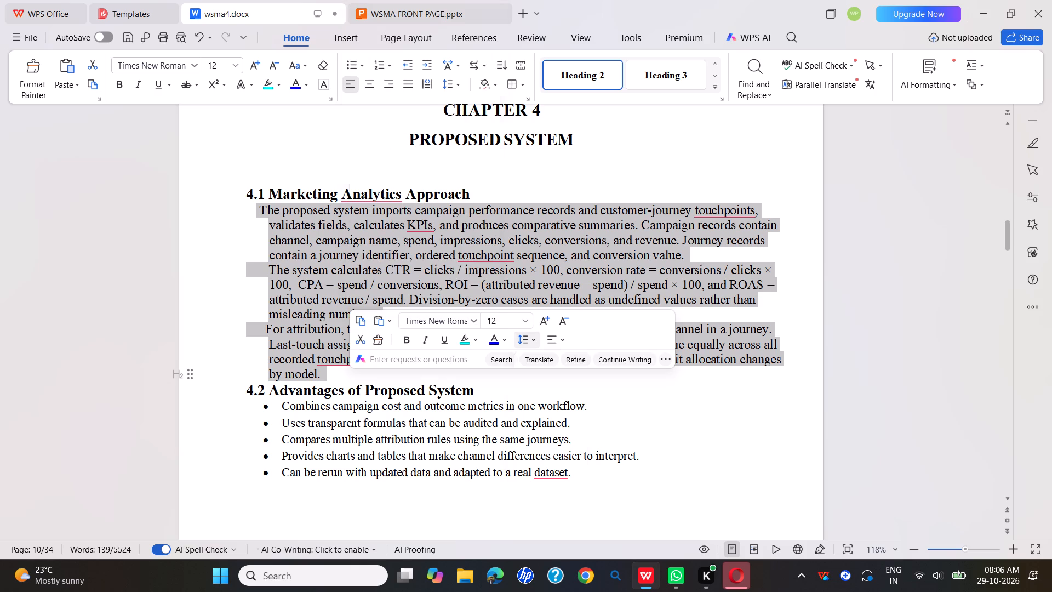
left_click(547, 386)
left_click(467, 386)
scroll(452, 381, "down", 2)
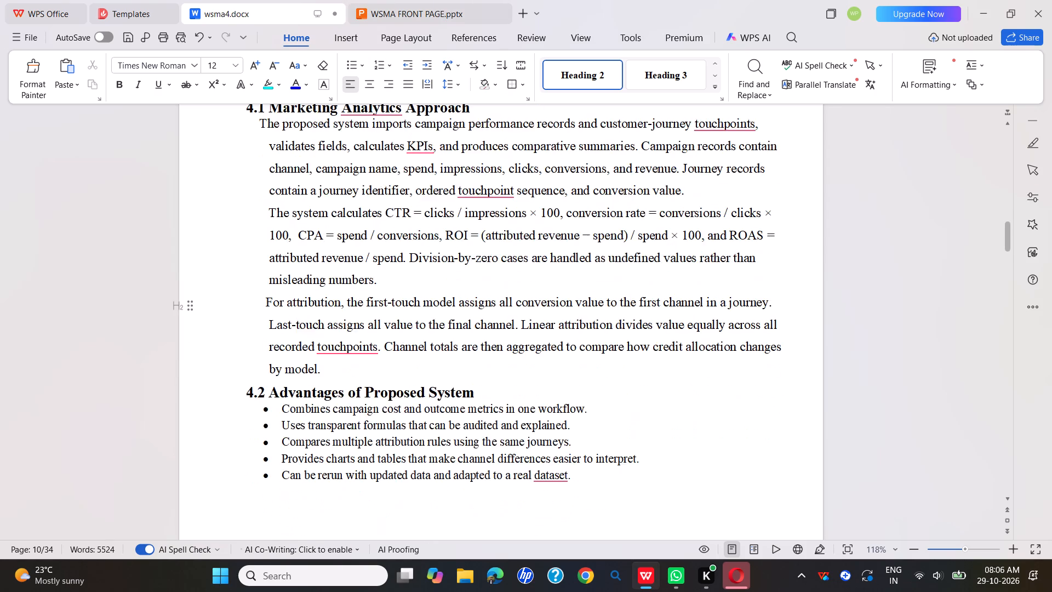
Justify the three body paragraphs under 4.1 Marketing Analytics Approach.
scroll(449, 366, "up", 4)
left_click_drag(259, 302, 350, 482)
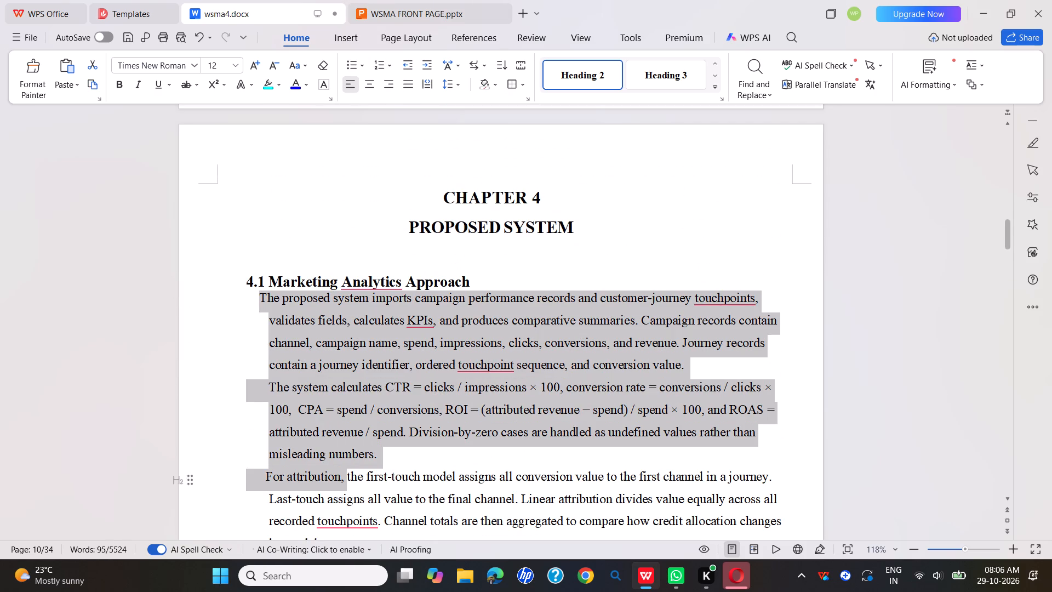
left_click_drag(350, 482, 378, 362)
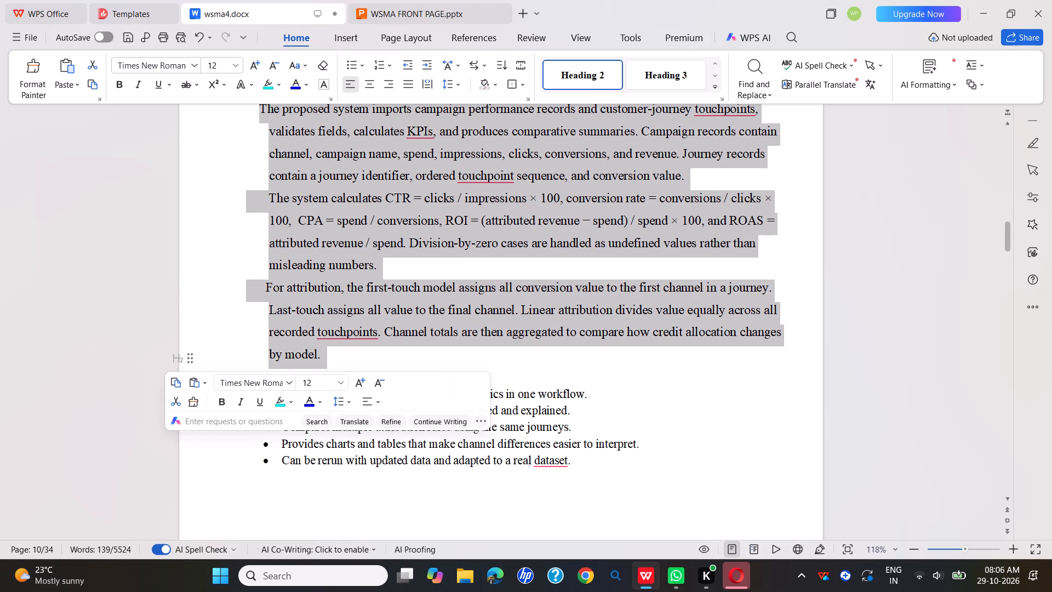
key("ctrl+j")
scroll(378, 362, "up", 1)
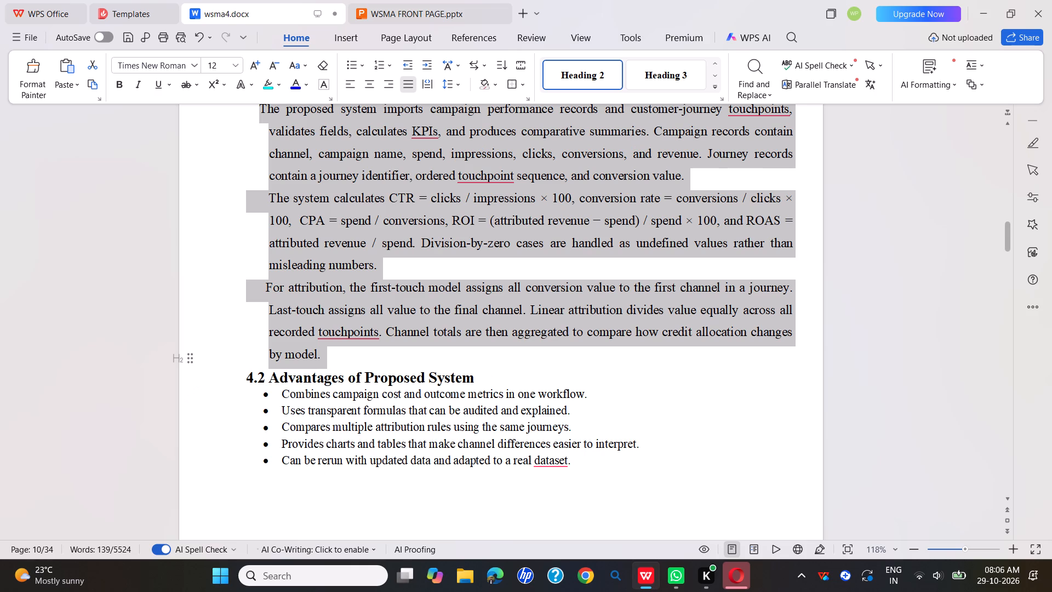
left_click(378, 362)
scroll(374, 349, "down", 3)
scroll(374, 349, "up", 4)
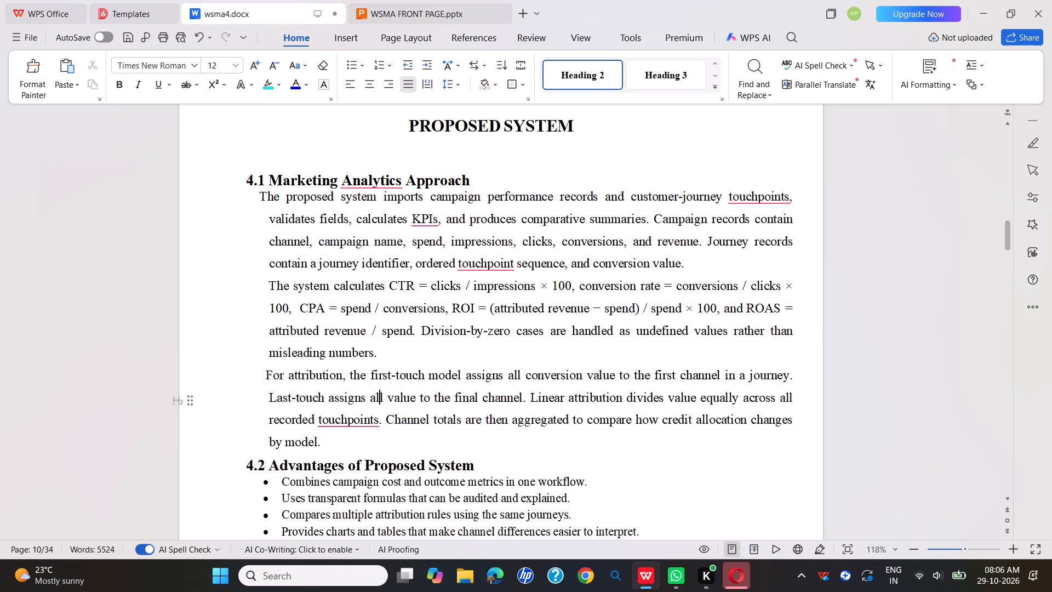
Insert a blank line below the 4.1 Marketing Analytics Approach heading and remove the paragraph indent from the first paragraph.
left_click(494, 186)
key("Return")
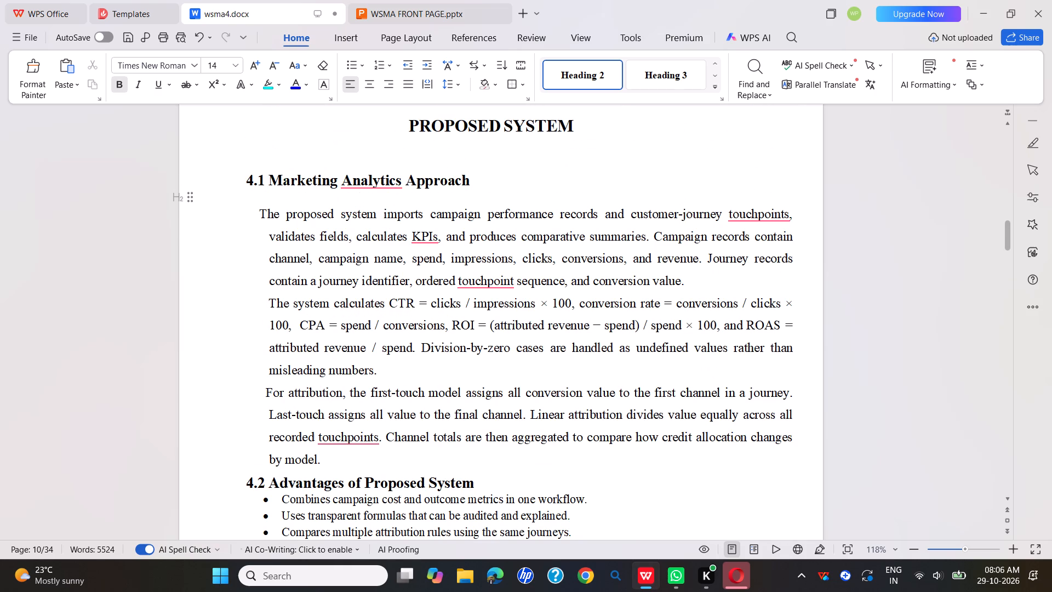
key("Down")
key("BackSpace")
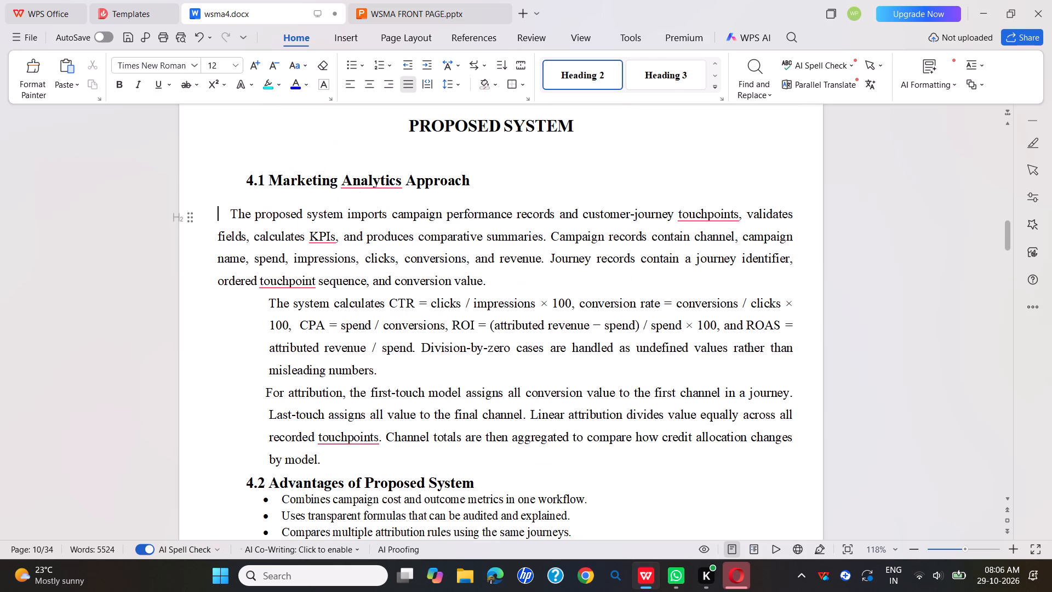
Join the paragraph beginning "The system calculates CTR" directly onto the end of the first paragraph under 4.1.
left_click(269, 311)
key("BackSpace")
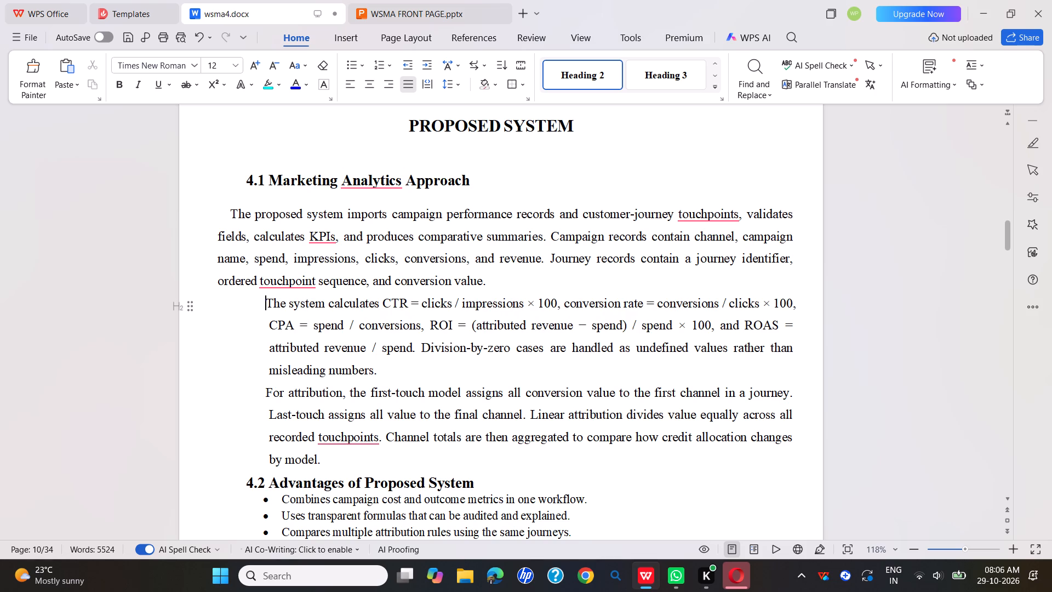
key("BackSpace")
key("BackSpace")
key("BackSpace")
key("BackSpace")
key("BackSpace")
key("BackSpace")
key("BackSpace")
key("BackSpace")
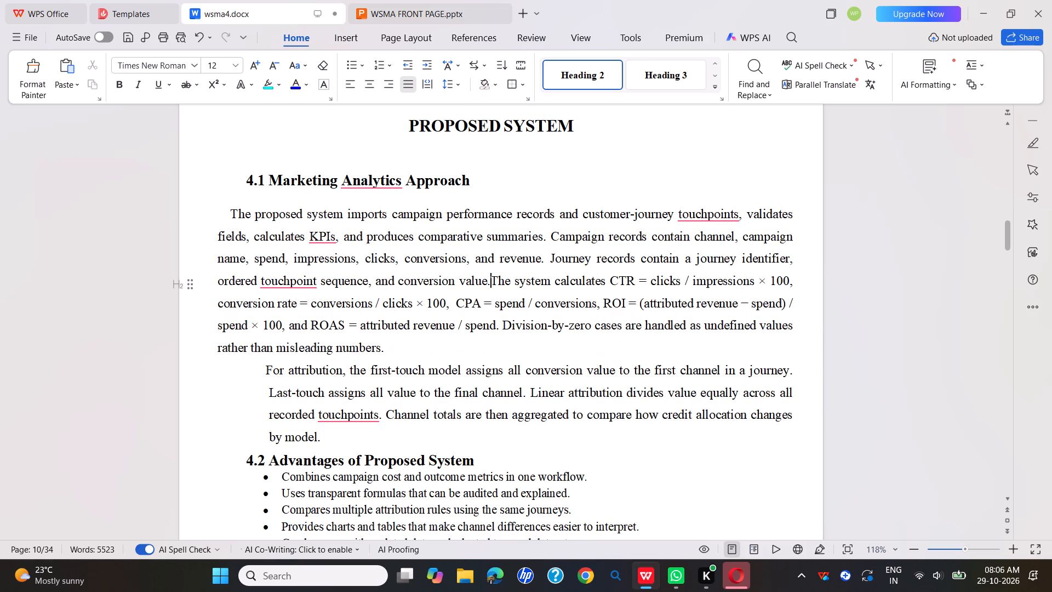
Join the paragraph beginning "For attribution" directly onto the end of the merged paragraph under 4.1.
left_click(266, 376)
key("BackSpace")
key("BackSpace")
key("BackSpace")
key("BackSpace")
key("BackSpace")
key("BackSpace")
key("BackSpace")
key("BackSpace")
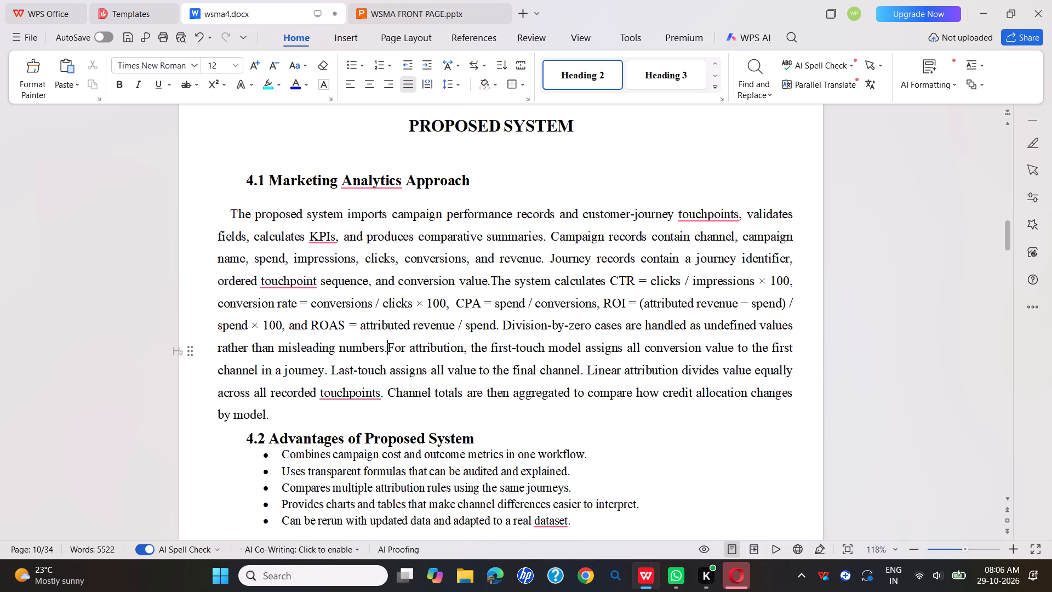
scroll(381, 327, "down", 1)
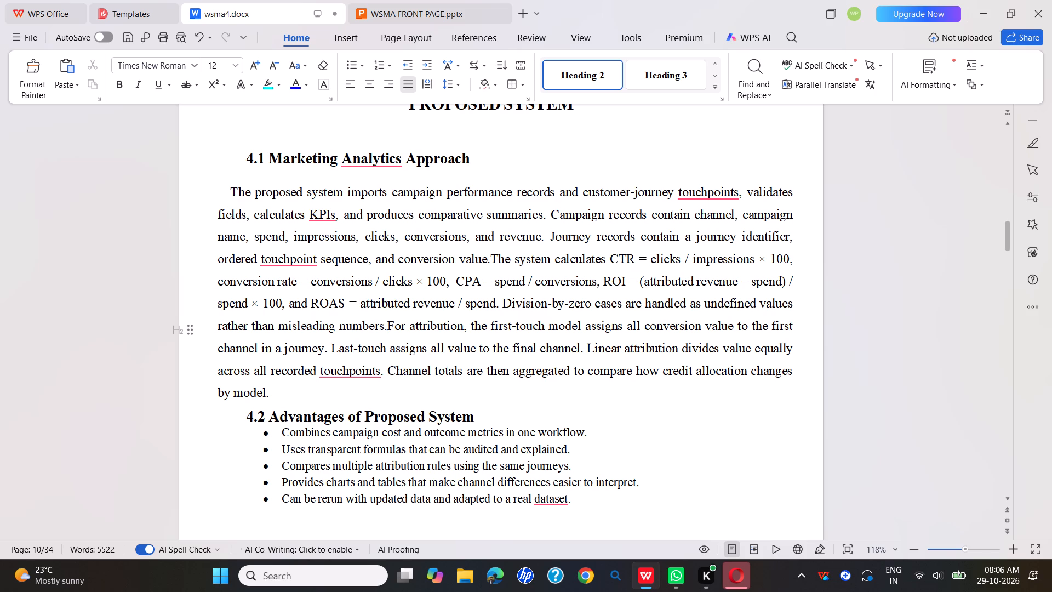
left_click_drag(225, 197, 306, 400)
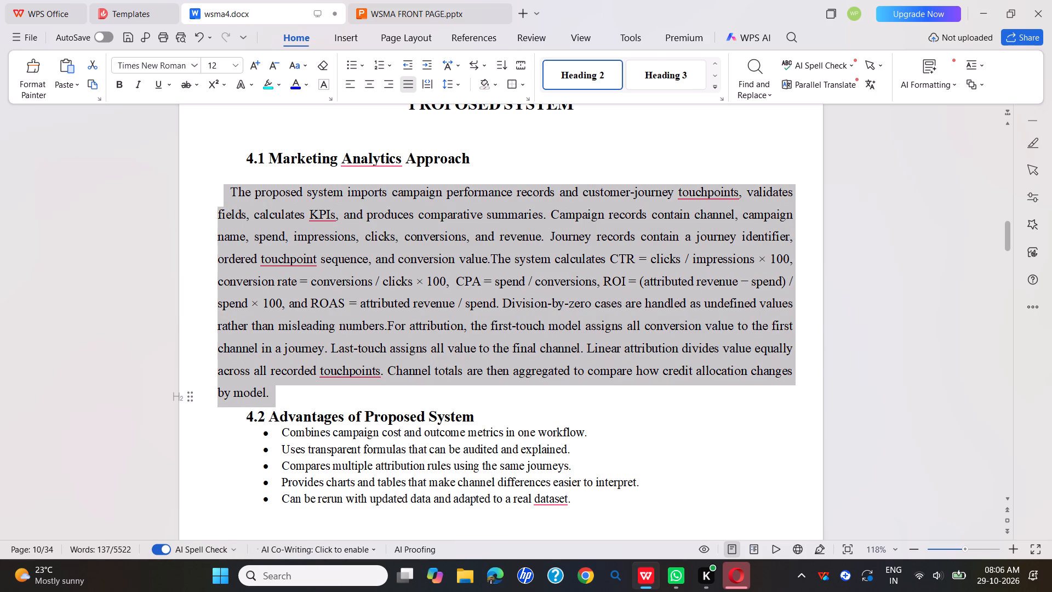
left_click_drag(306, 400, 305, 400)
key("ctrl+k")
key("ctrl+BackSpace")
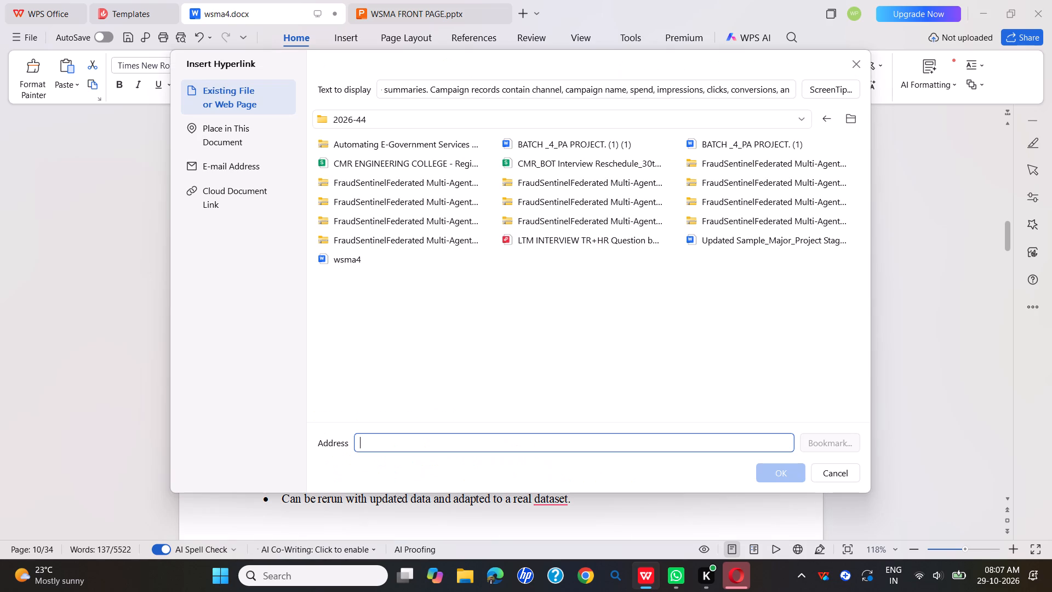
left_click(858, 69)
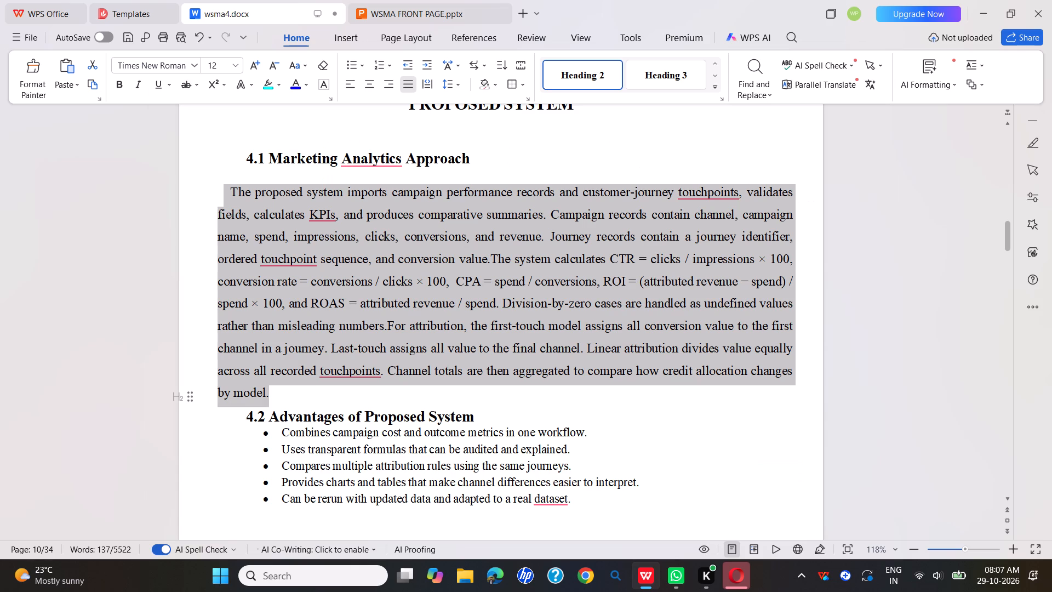
Apply justified alignment to the whole merged paragraph under 4.1 Marketing Analytics Approach.
key("ctrl+j")
key("ctrl+j")
Insert a blank line between the merged 4.1 paragraph and the 4.2 Advantages of Proposed System heading.
scroll(790, 226, "down", 2)
left_click(372, 263)
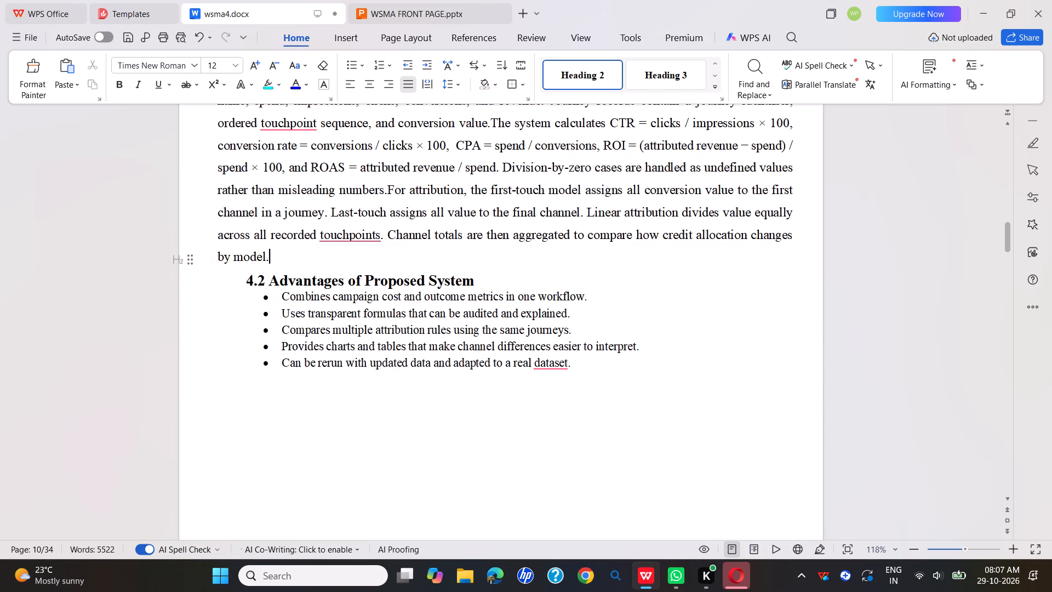
key("Return")
Justify the bulleted list under 4.2 Advantages of Proposed System and set its line spacing to 1.5.
left_click_drag(282, 316, 739, 412)
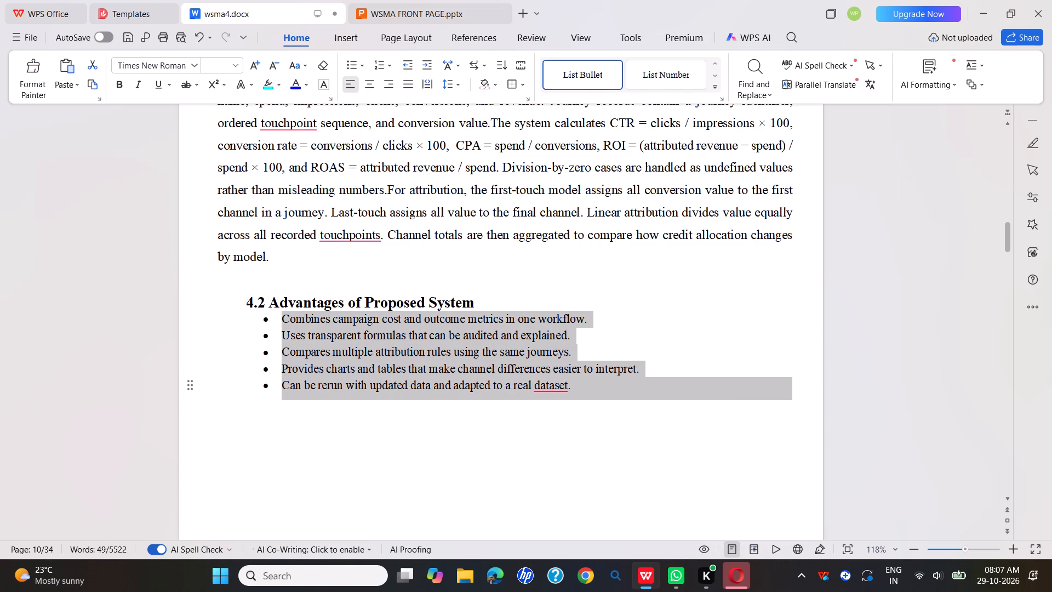
left_click_drag(739, 412, 757, 413)
key("ctrl+j")
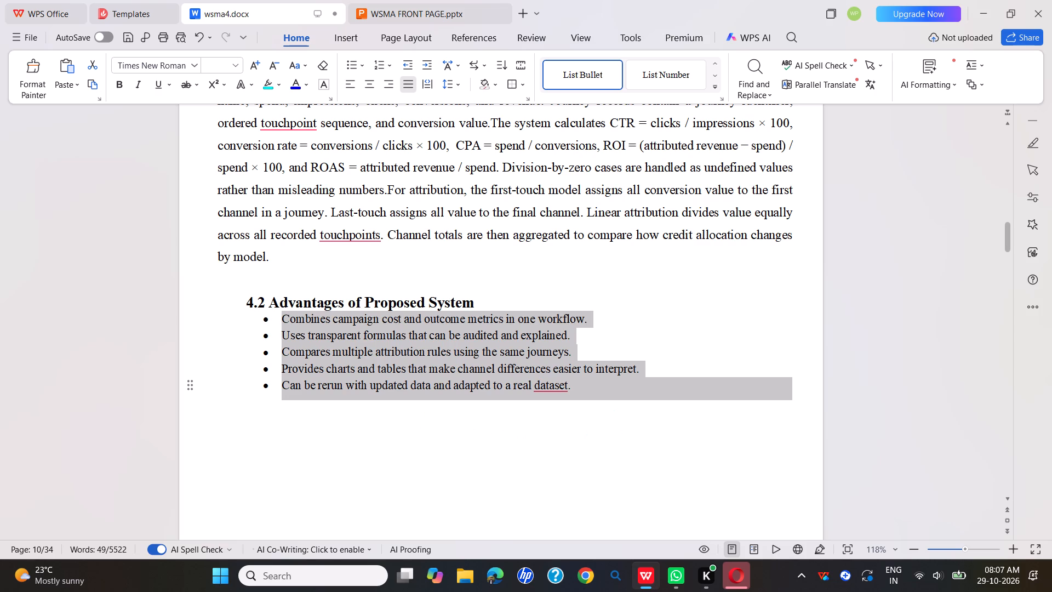
right_click(539, 363)
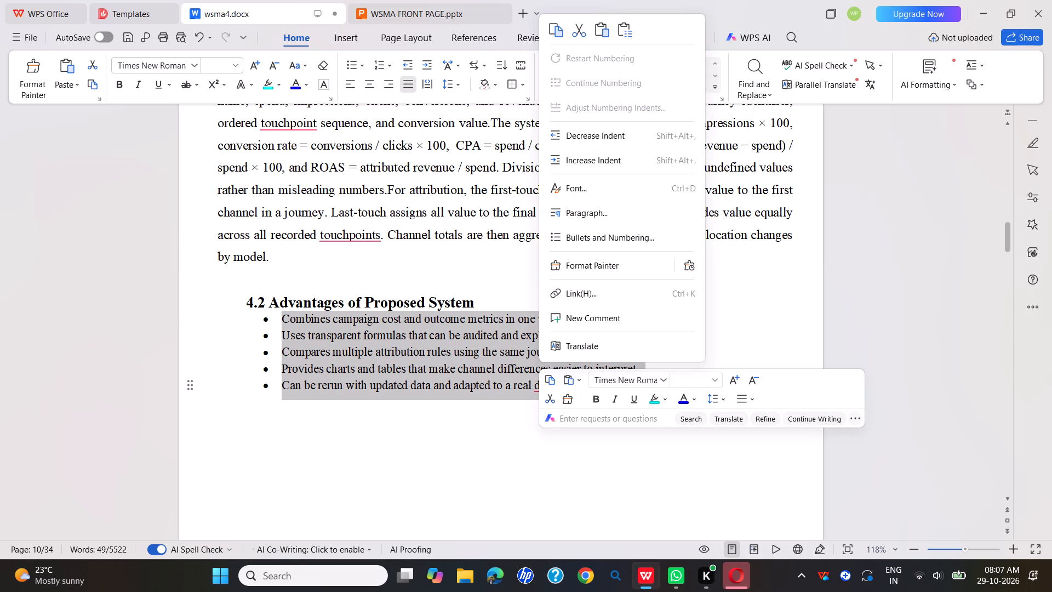
left_click(719, 398)
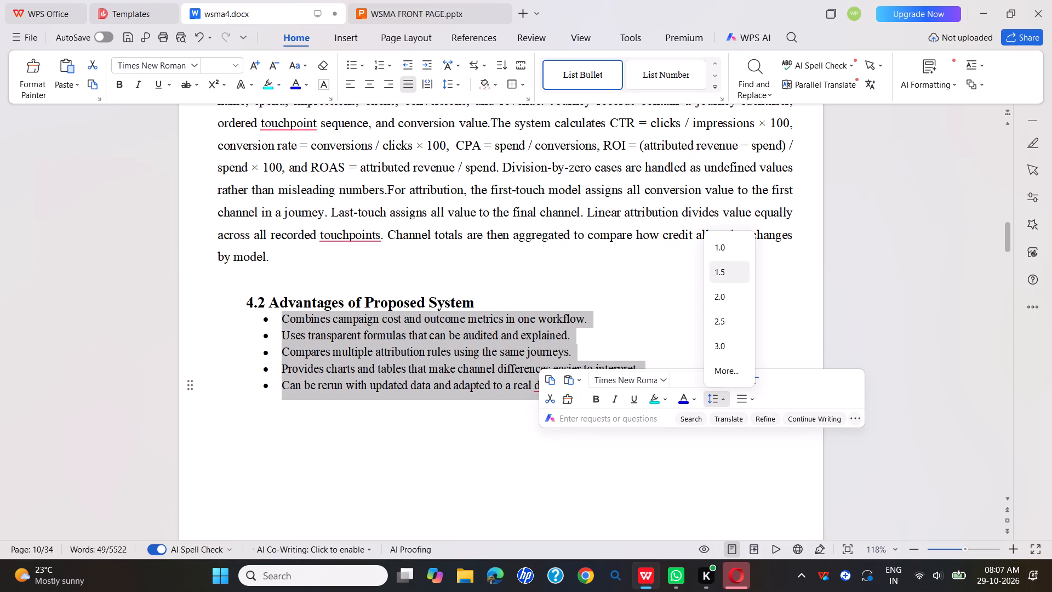
left_click(724, 260)
left_click(721, 269)
Insert a blank line between the 4.2 Advantages of Proposed System heading and its bulleted list.
left_click(699, 304)
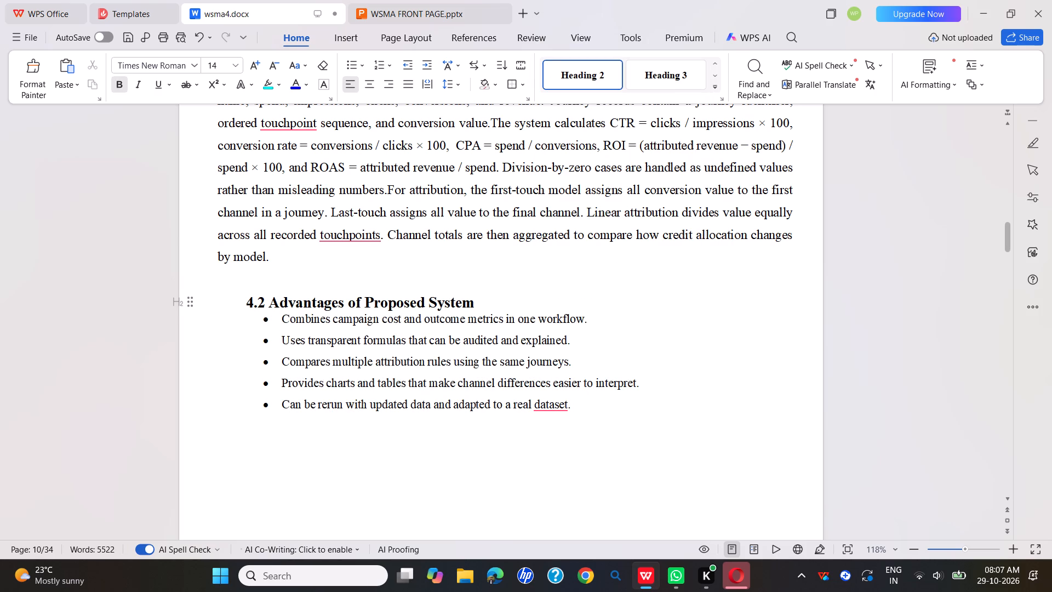
key("Return")
scroll(484, 299, "down", 1)
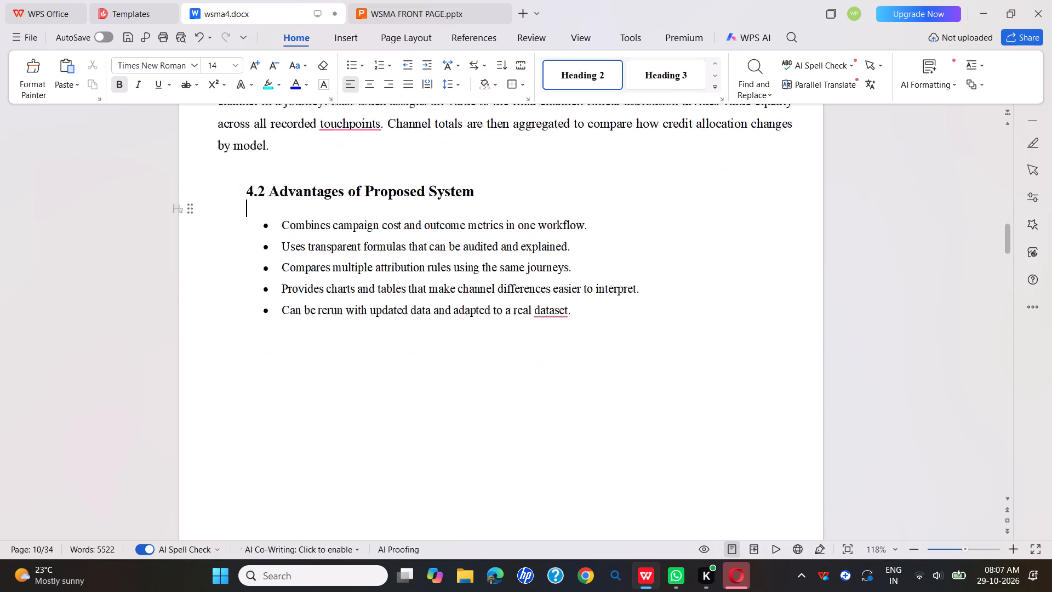
scroll(484, 299, "down", 1)
key("BackSpace")
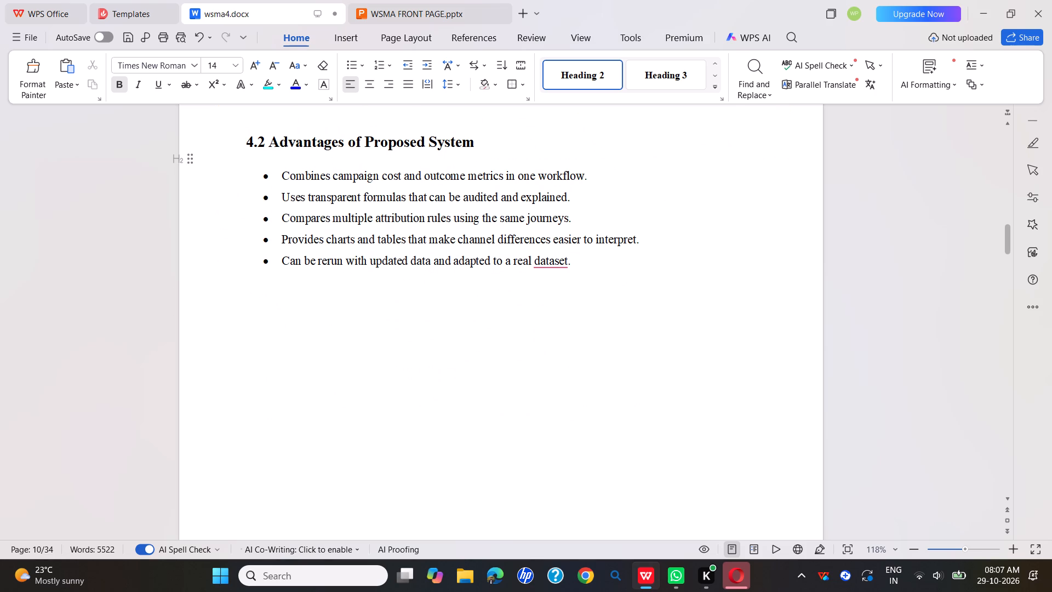
key("Down")
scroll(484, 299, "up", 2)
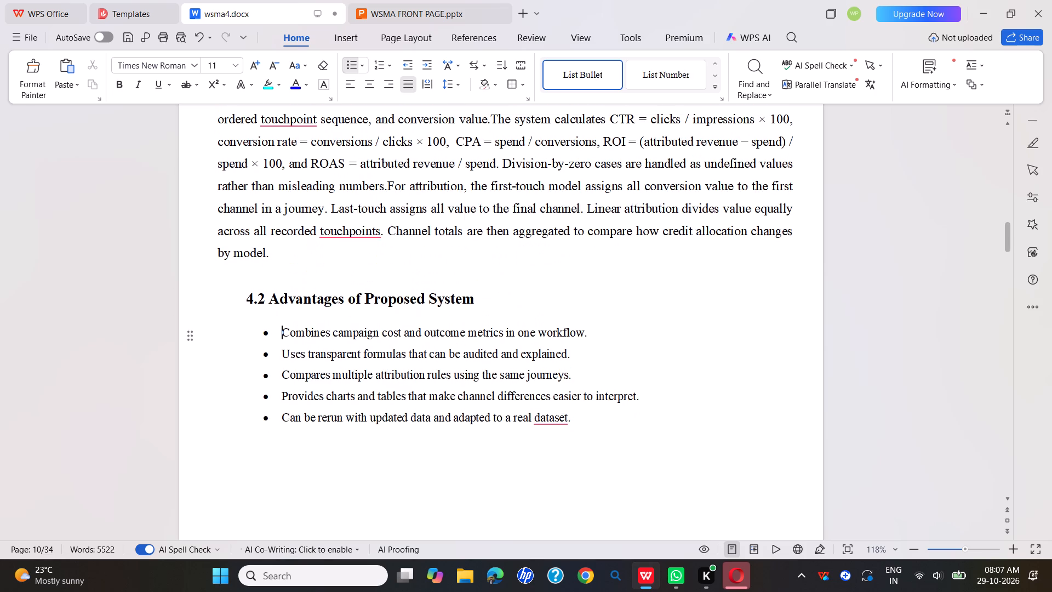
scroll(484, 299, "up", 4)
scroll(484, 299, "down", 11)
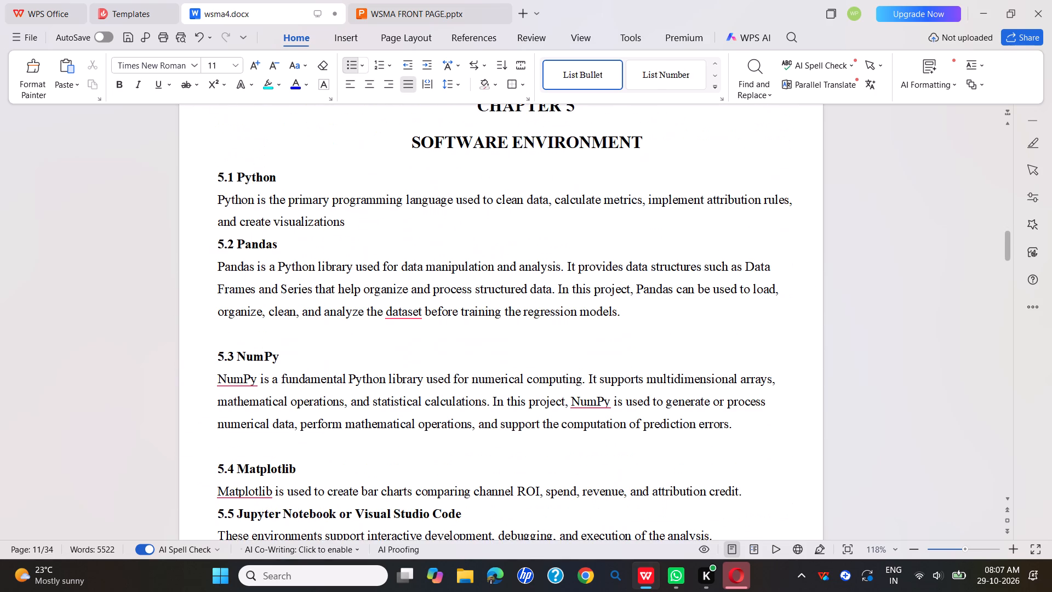
Justify the body paragraphs under 5.1 Python, 5.2 Pandas and 5.3 NumPy in Chapter 5.
scroll(484, 299, "down", 3)
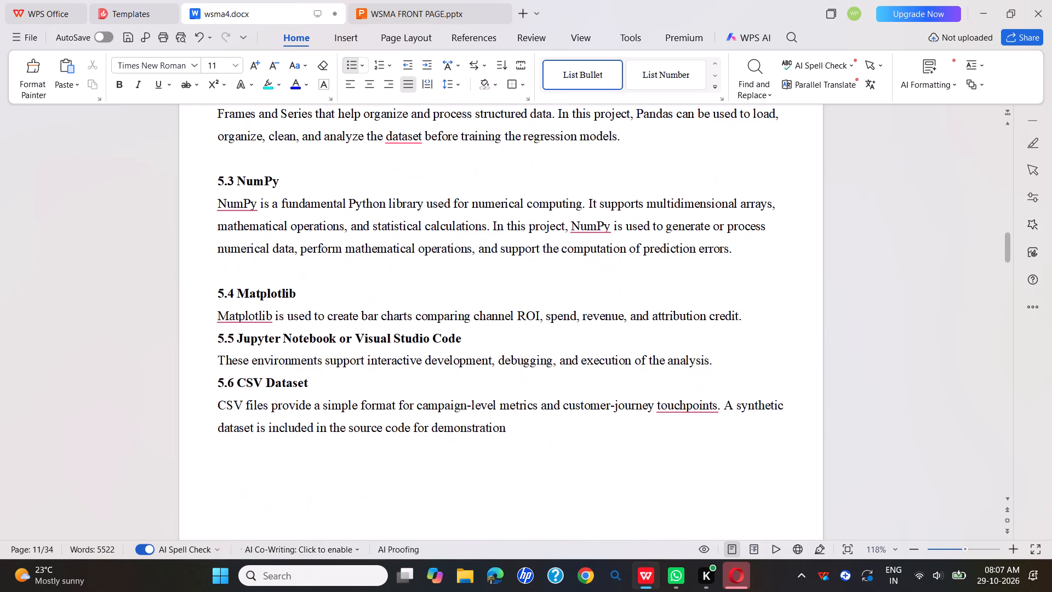
scroll(484, 299, "up", 3)
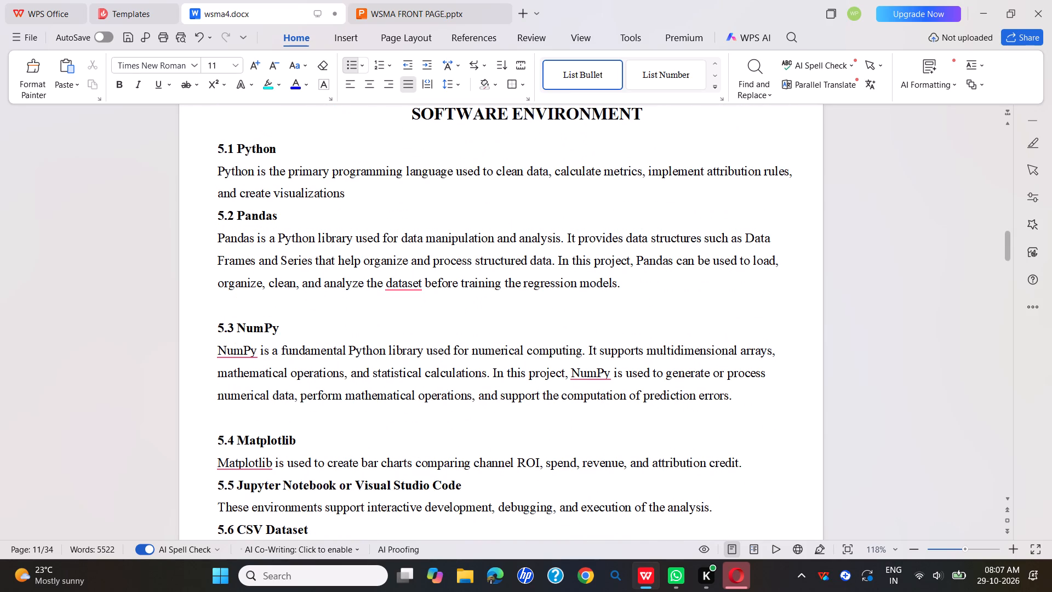
left_click(214, 169)
left_click_drag(214, 169, 358, 185)
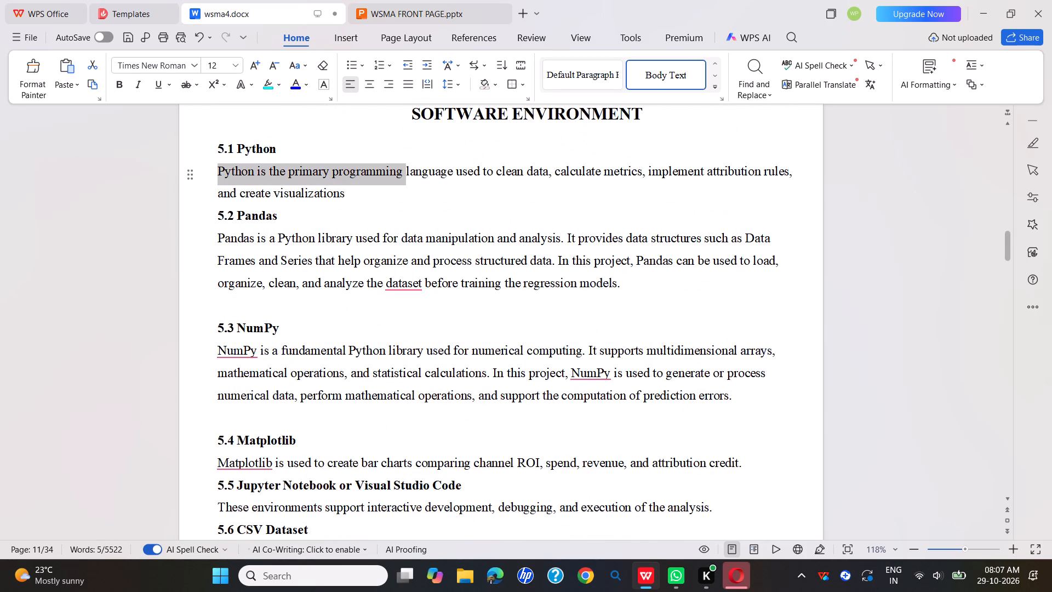
left_click_drag(358, 185, 357, 199)
key("ctrl+j")
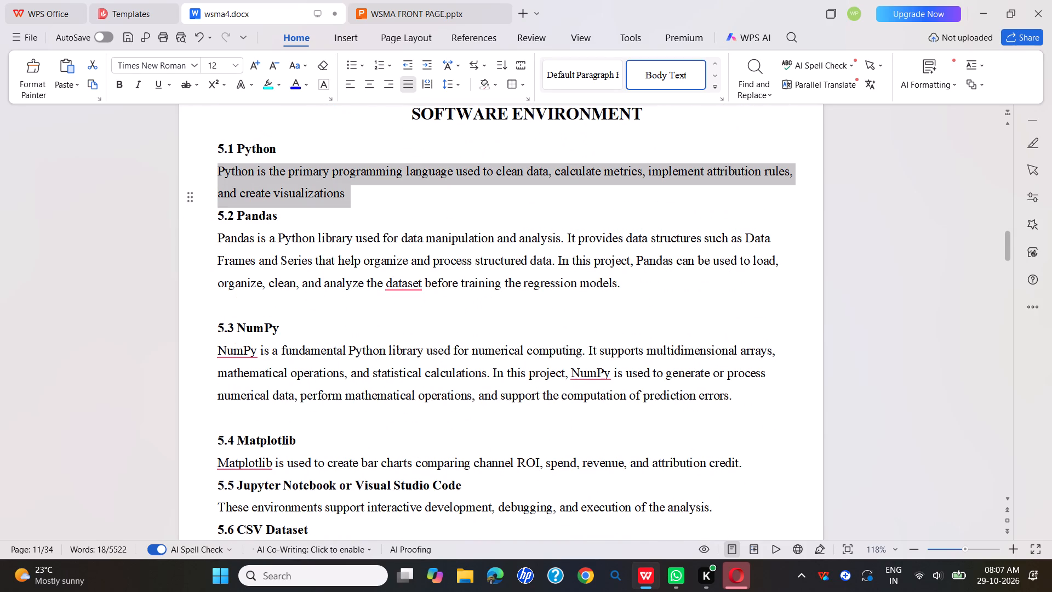
left_click_drag(211, 237, 639, 282)
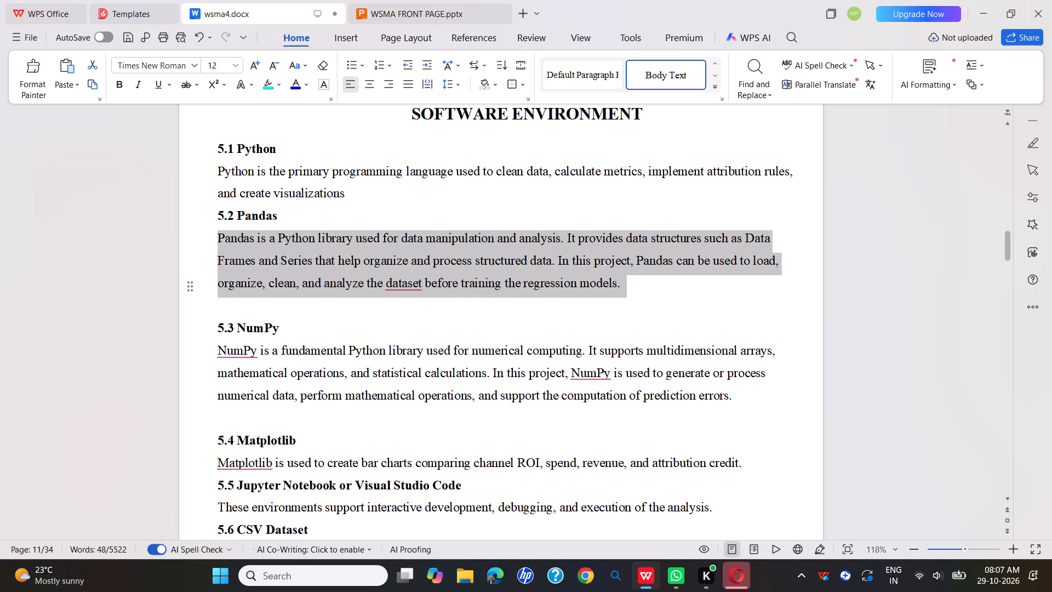
key("ctrl+j")
left_click_drag(217, 348, 869, 396)
key("ctrl+j")
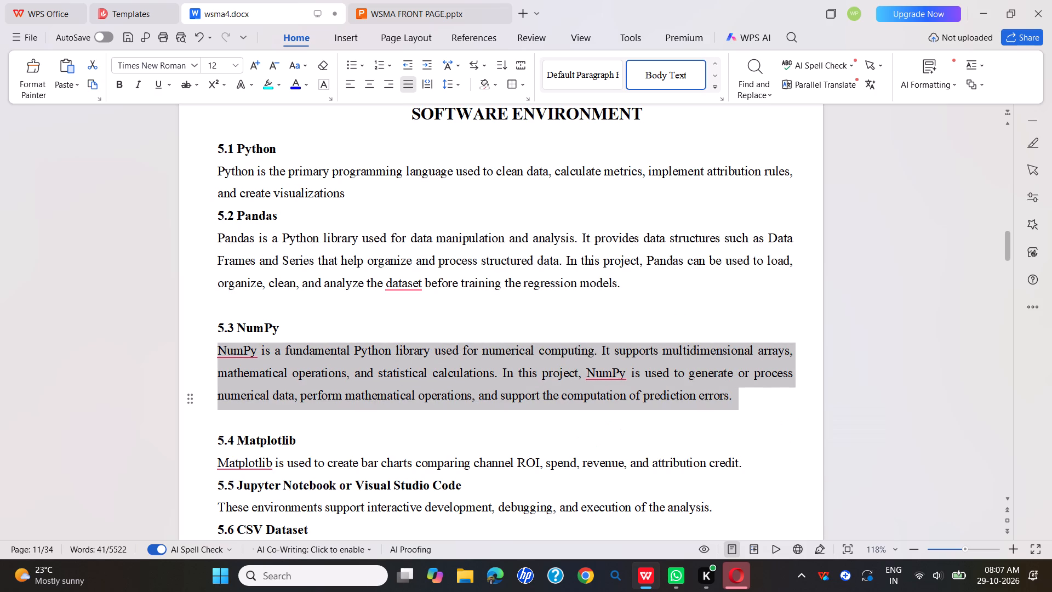
Insert a blank line before the 5.5 Jupyter Notebook or Visual Studio Code heading and before the 5.6 CSV Dataset heading.
scroll(588, 406, "down", 1)
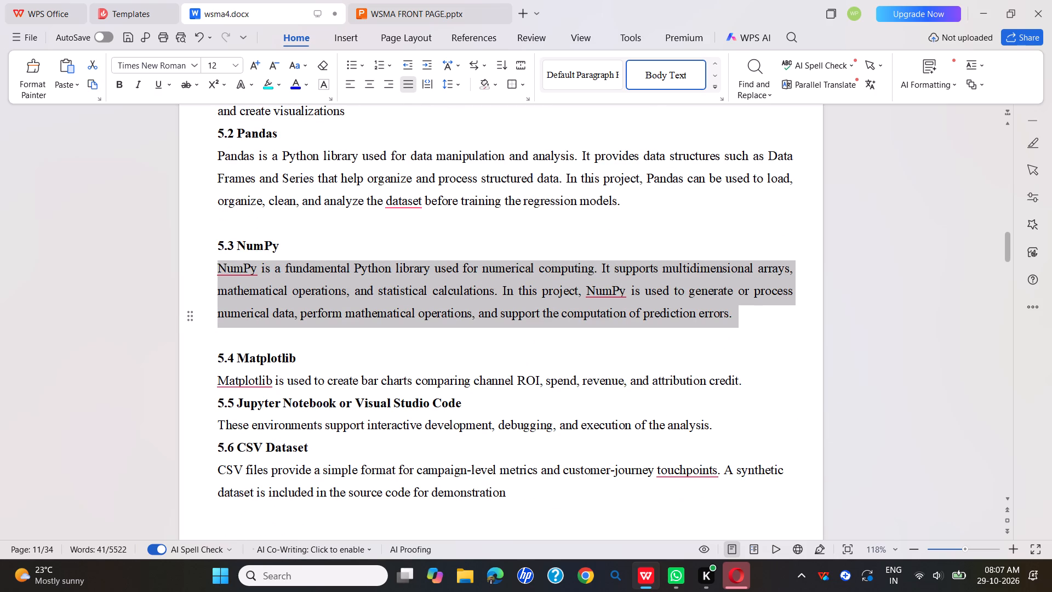
left_click(765, 378)
key("Return")
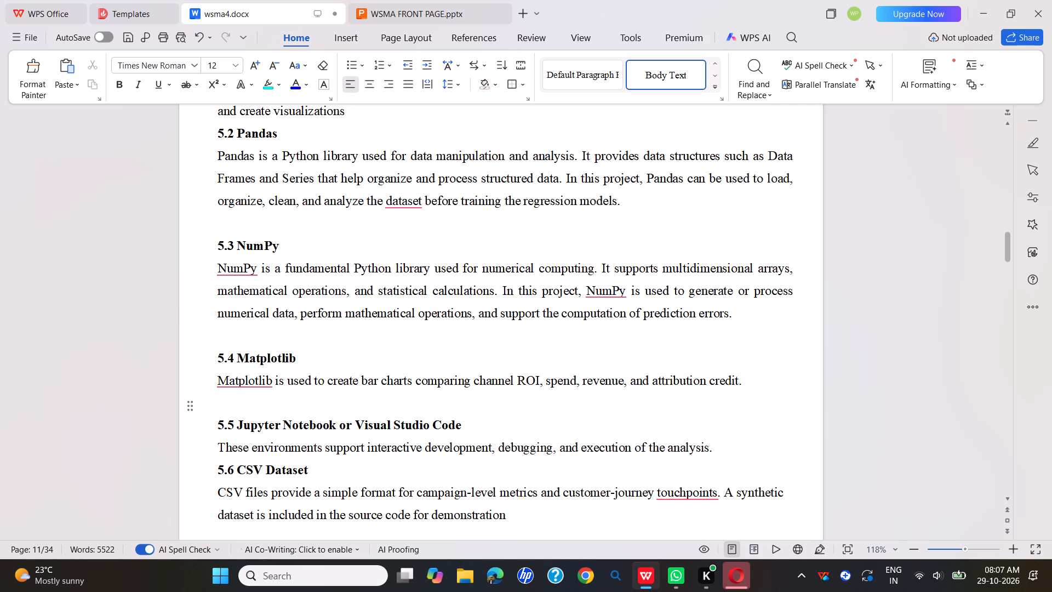
key("BackSpace")
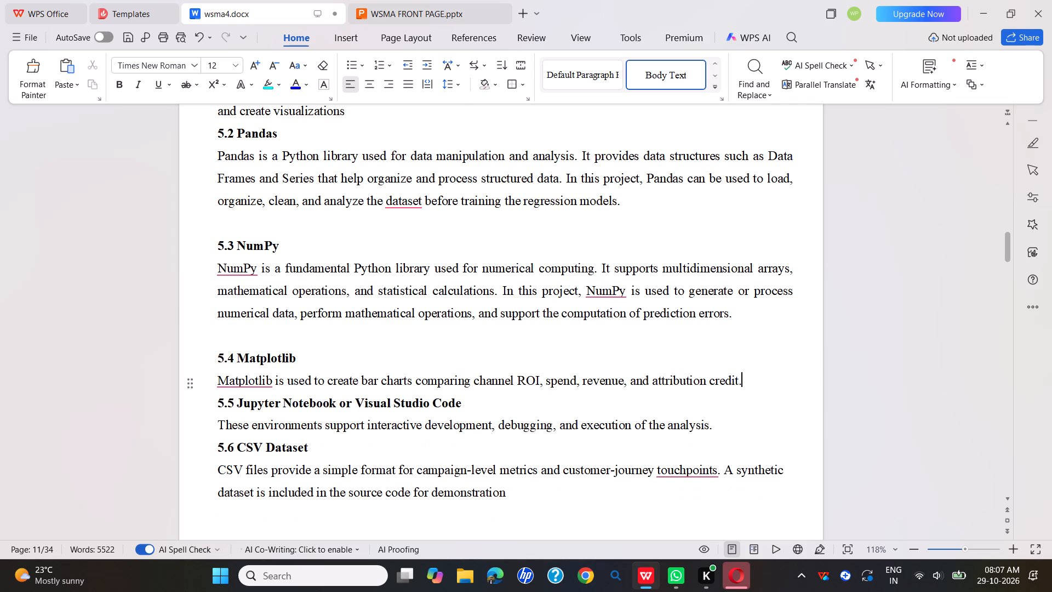
key("Return")
left_click(730, 443)
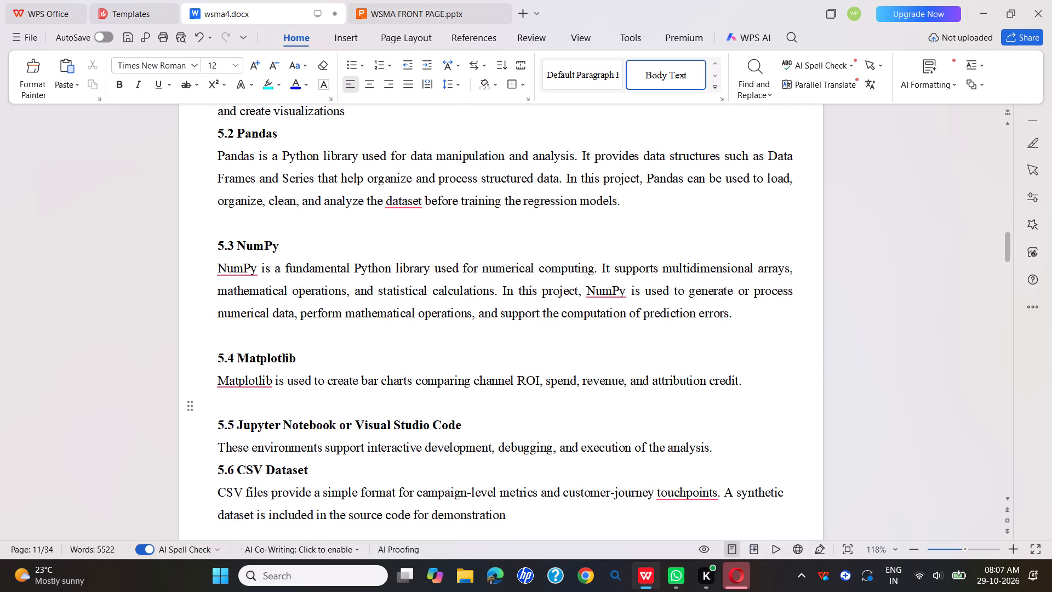
key("Return")
Remove the left indent from the HARDWARE REQUIREMENTS subheading and the paragraph below it.
scroll(730, 443, "down", 2)
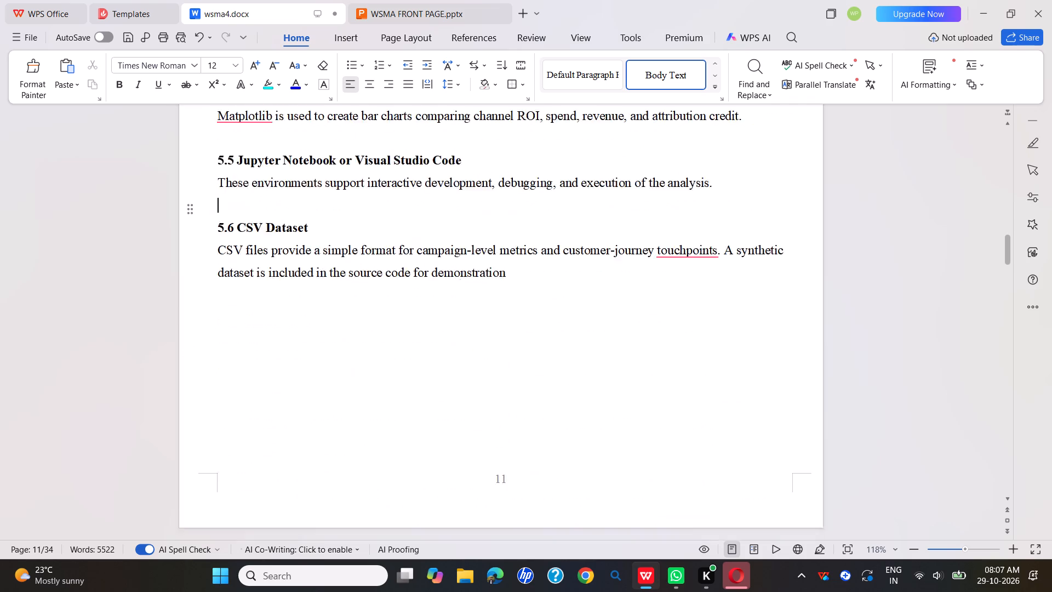
scroll(730, 443, "up", 2)
scroll(730, 443, "down", 7)
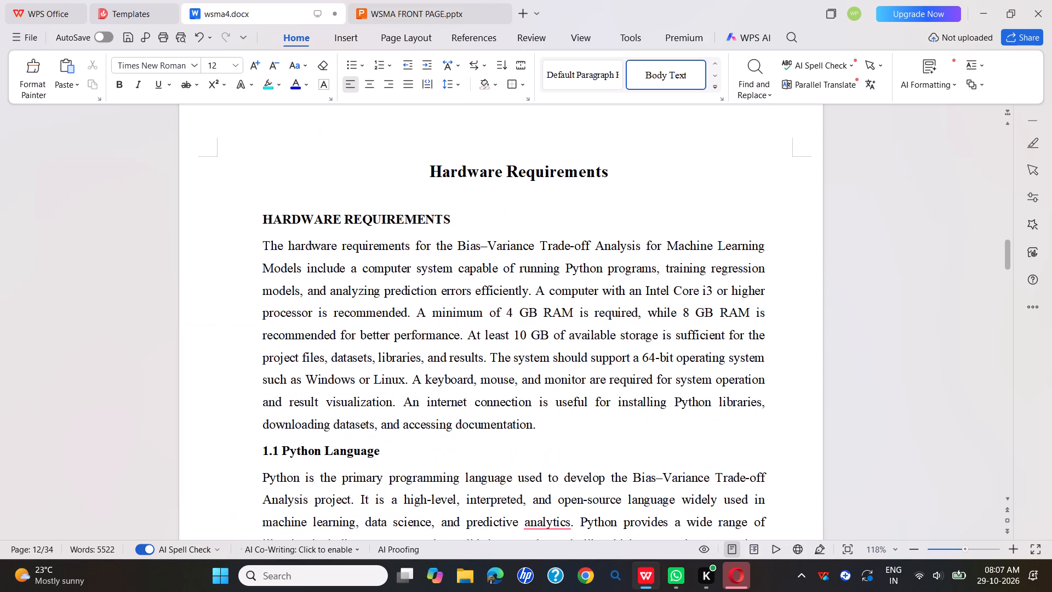
left_click(262, 247)
key("BackSpace")
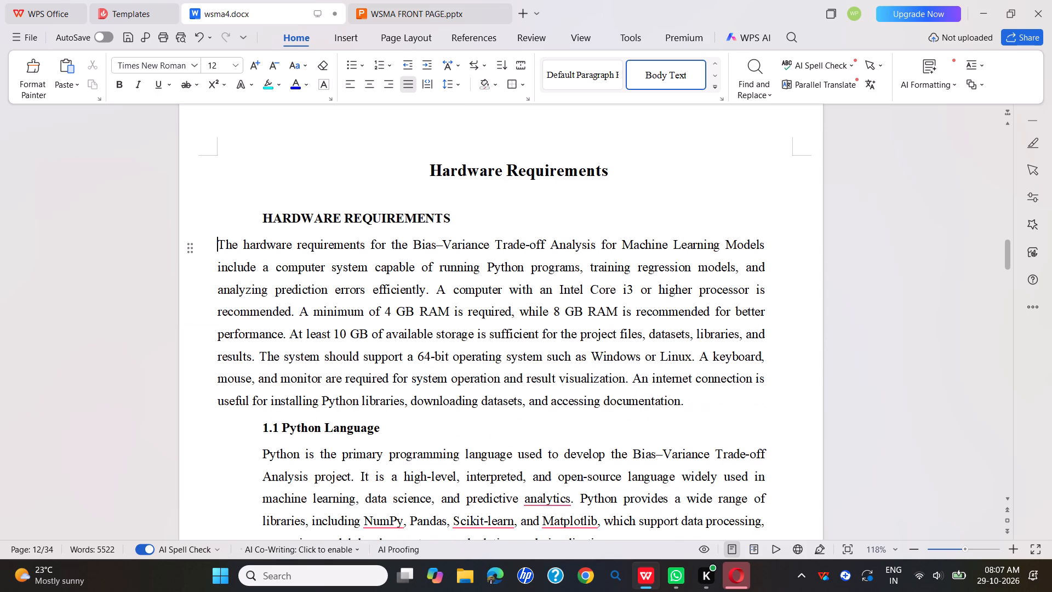
left_click(258, 217)
key("BackSpace")
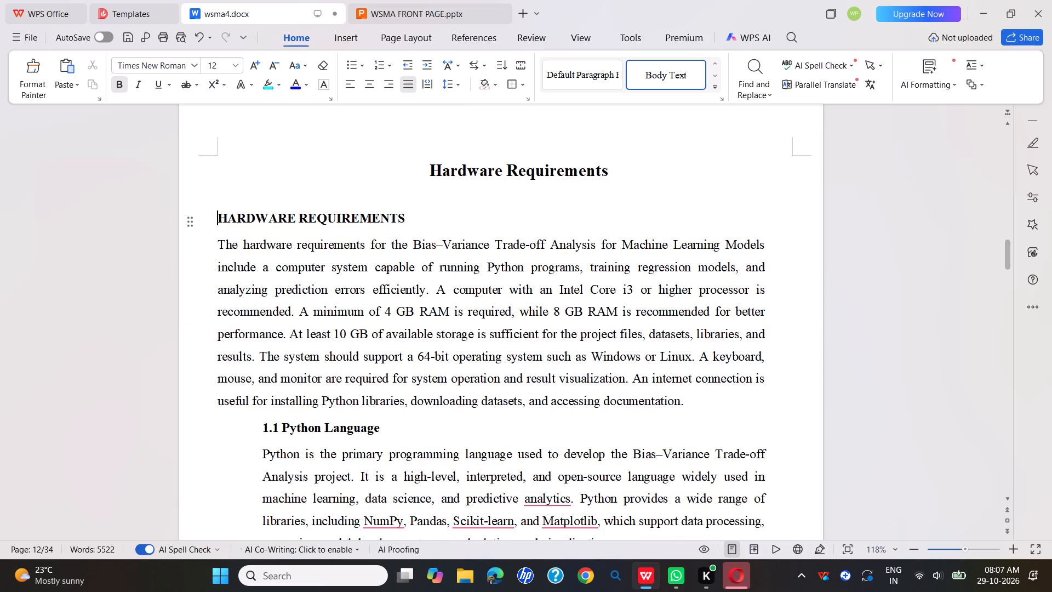
Remove the left indent from the 1.1 Python Language heading and its two body paragraphs.
scroll(251, 283, "down", 1)
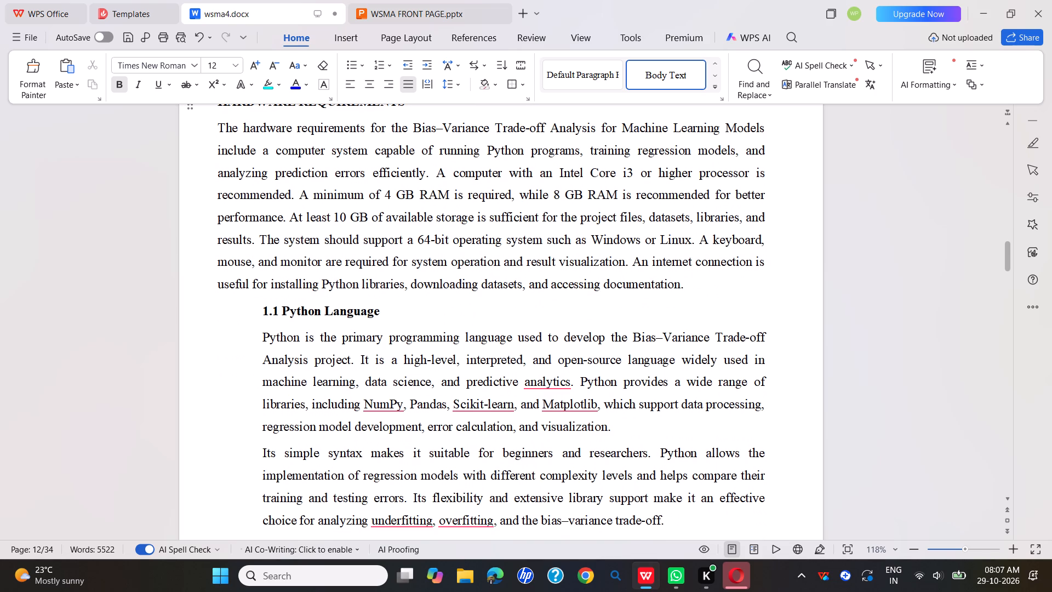
left_click(262, 312)
key("BackSpace")
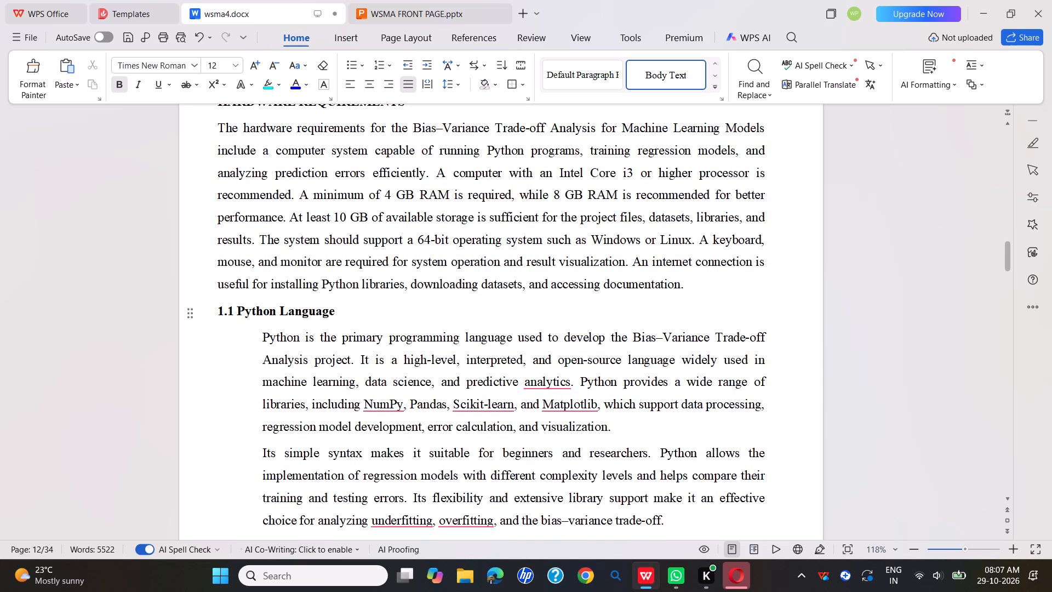
left_click(264, 334)
key("BackSpace")
scroll(264, 334, "down", 2)
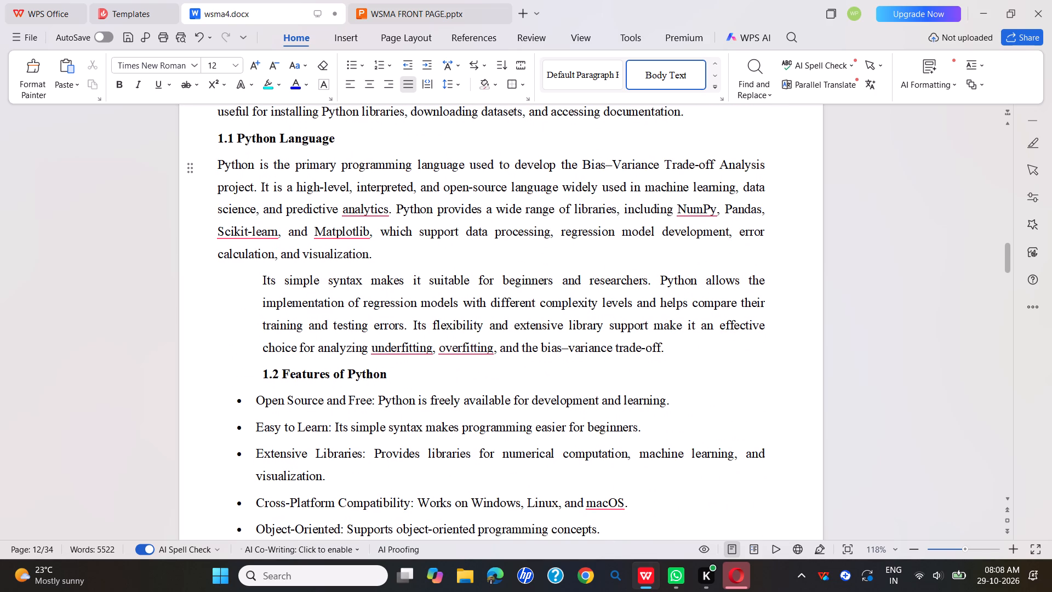
left_click(261, 285)
key("BackSpace")
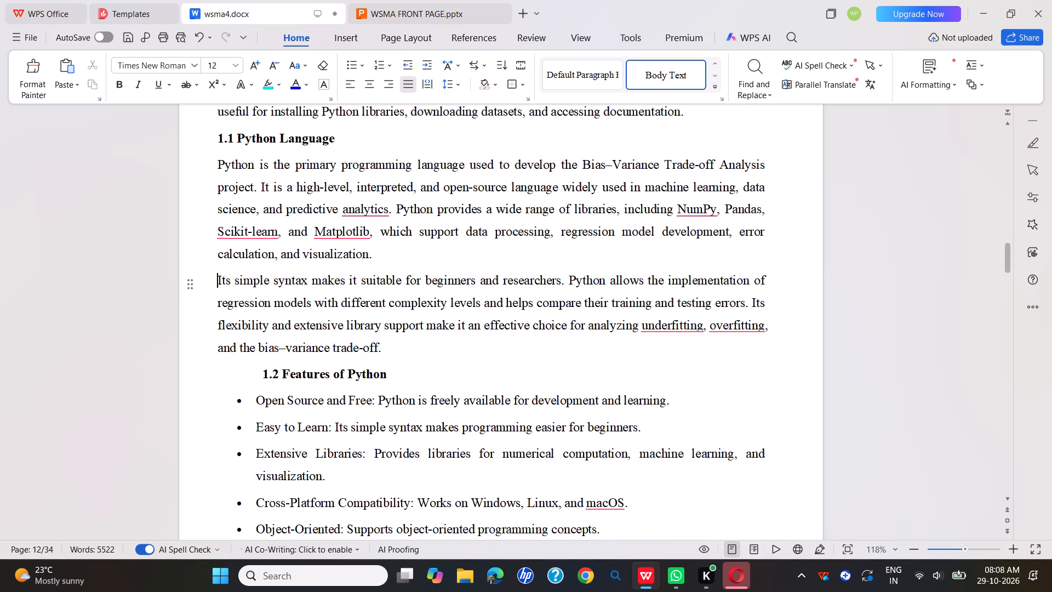
Insert a new line after the Strong Community Support bullet, before the 1.3 Libraries and Packages Used heading.
scroll(264, 375, "right", 1)
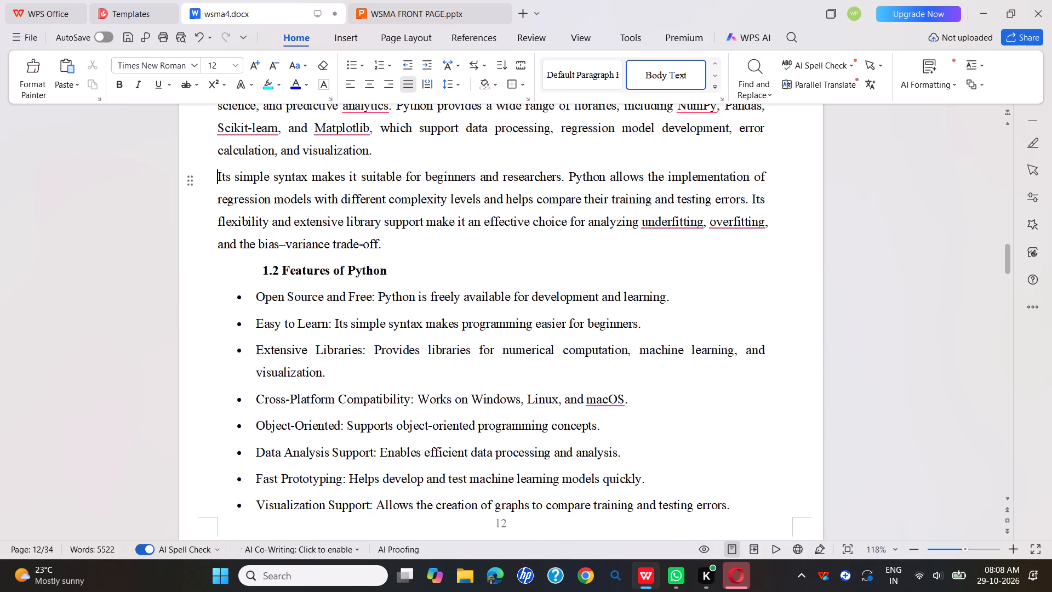
scroll(267, 284, "down", 5)
scroll(267, 284, "up", 1)
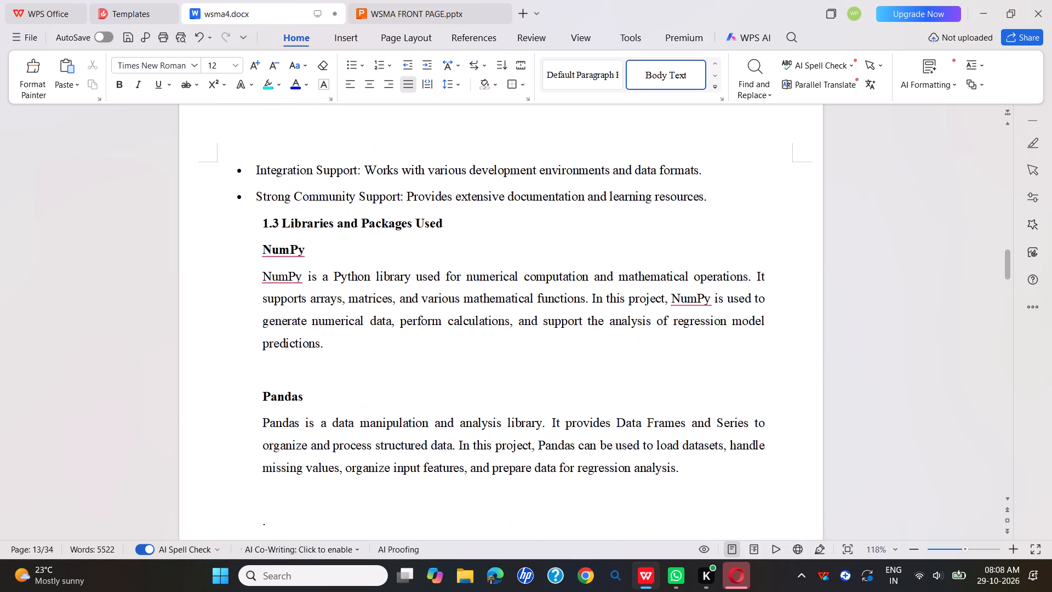
scroll(267, 284, "up", 3)
scroll(267, 284, "down", 3)
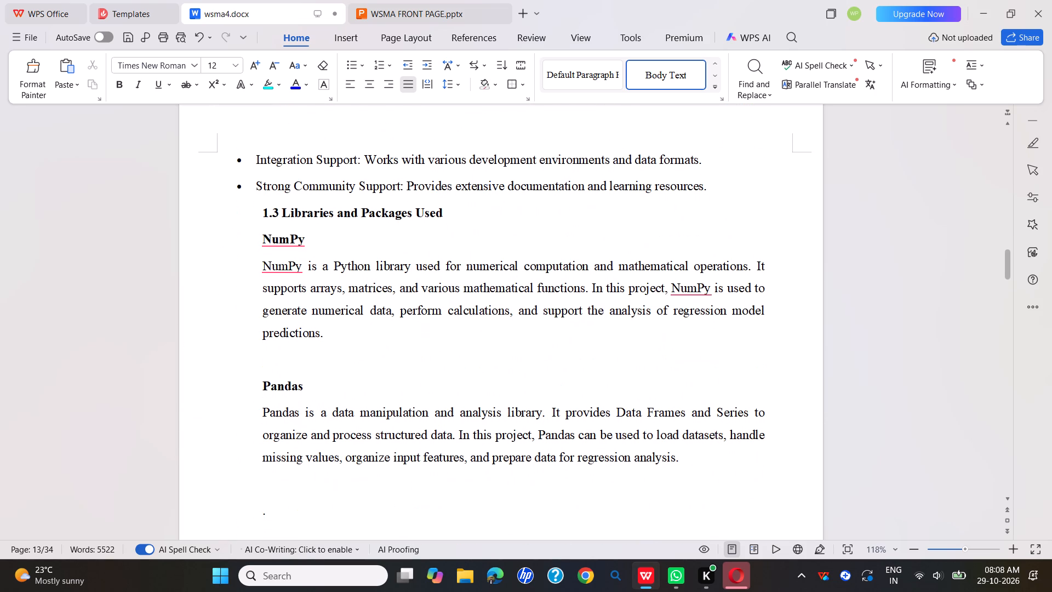
left_click(724, 183)
key("Return")
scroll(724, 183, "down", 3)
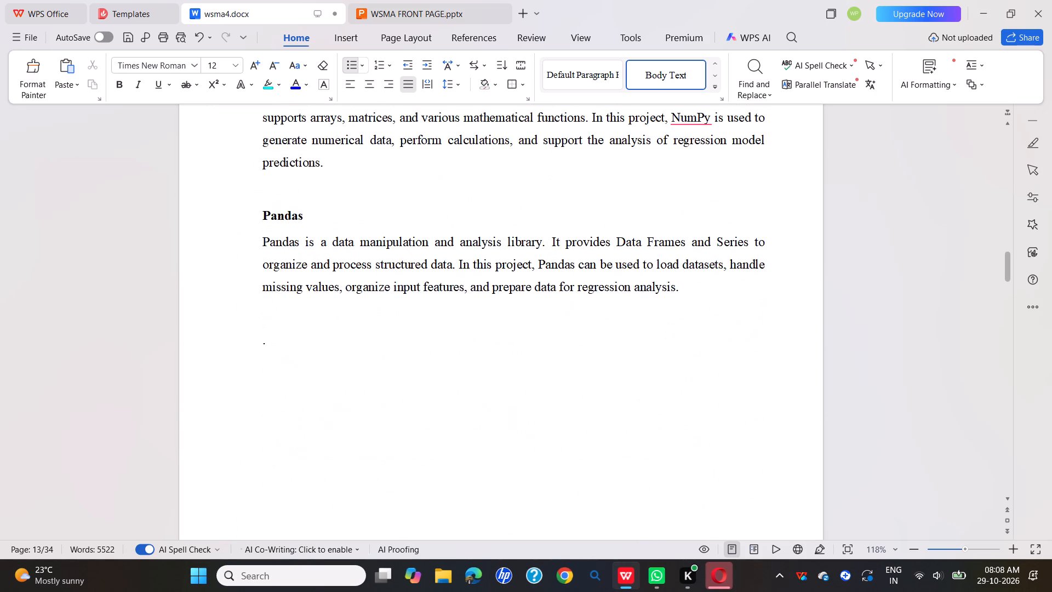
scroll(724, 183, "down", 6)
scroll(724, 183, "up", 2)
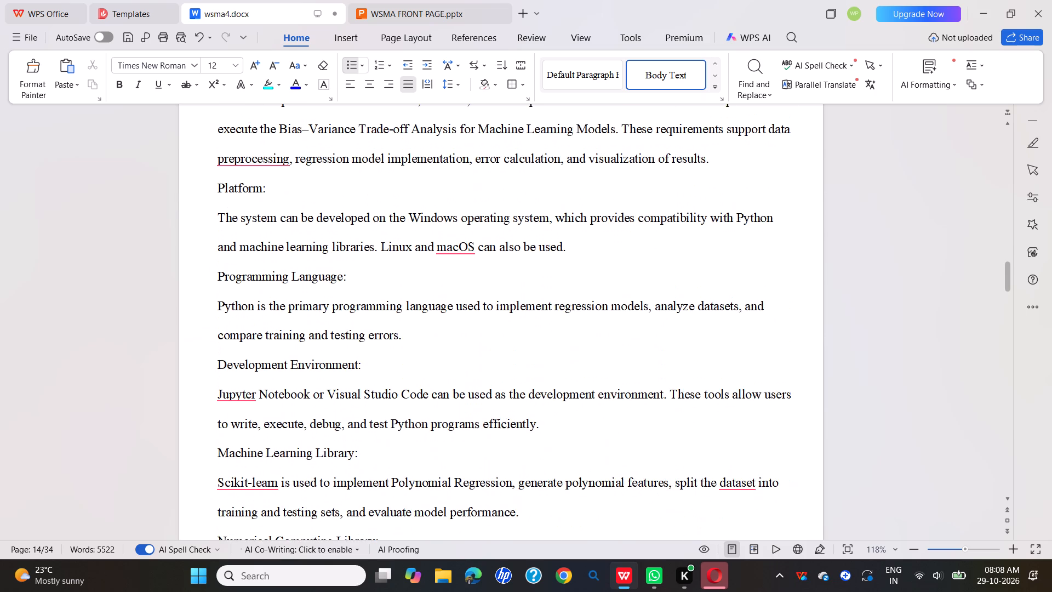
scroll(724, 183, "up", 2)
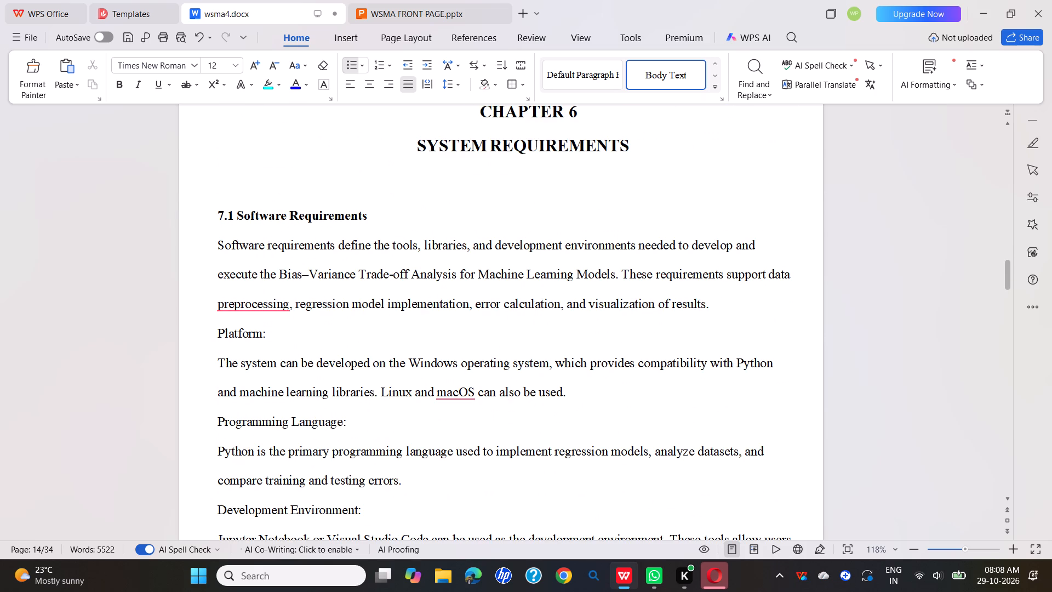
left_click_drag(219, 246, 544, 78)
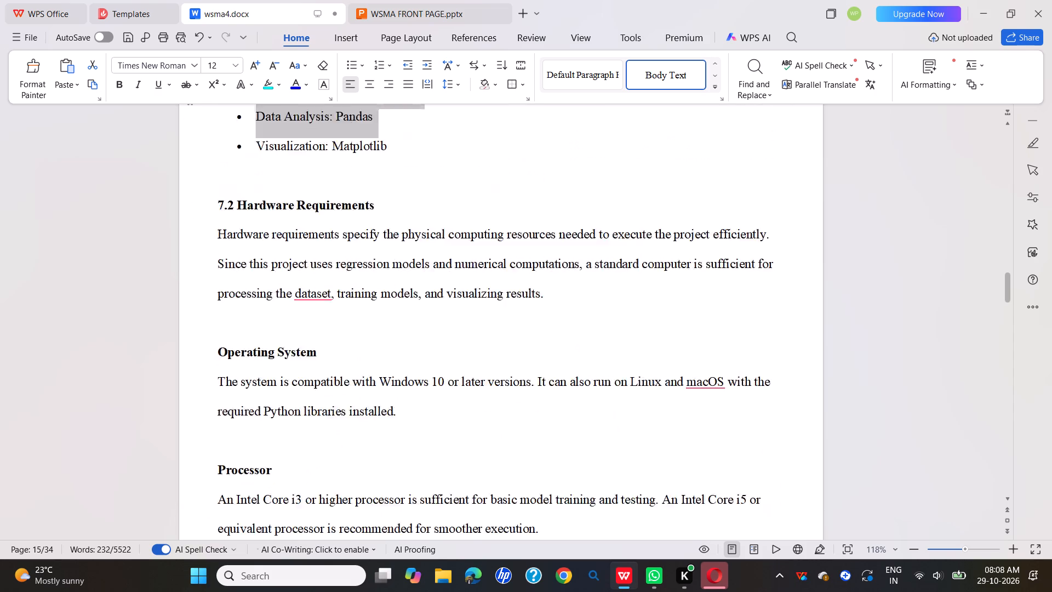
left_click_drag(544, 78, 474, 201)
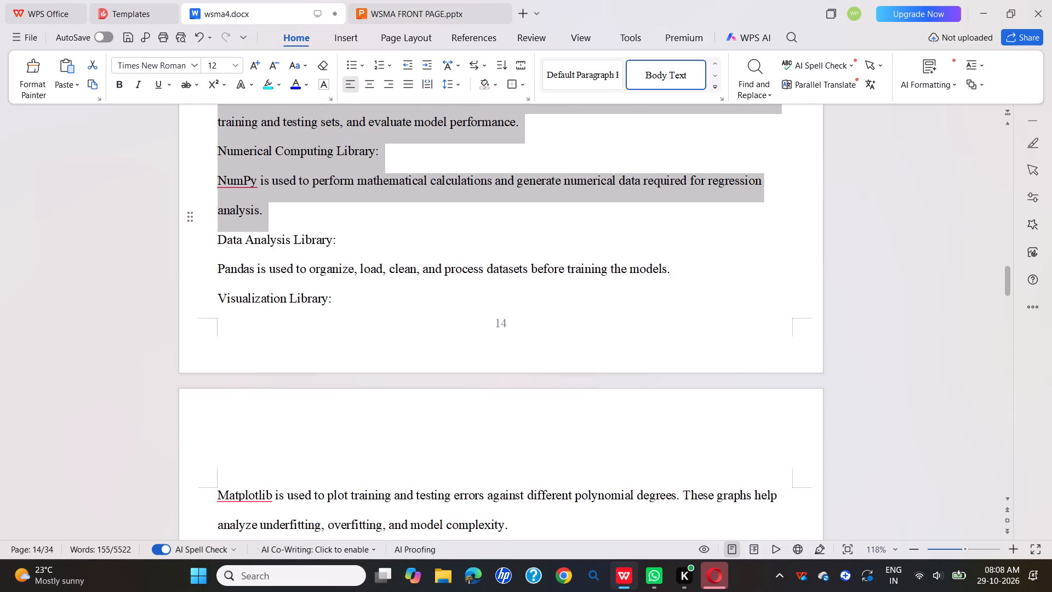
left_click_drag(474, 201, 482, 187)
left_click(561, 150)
Justify the text under 7.1 Software Requirements, from its first paragraph through the Visualization Library line.
scroll(562, 151, "up", 4)
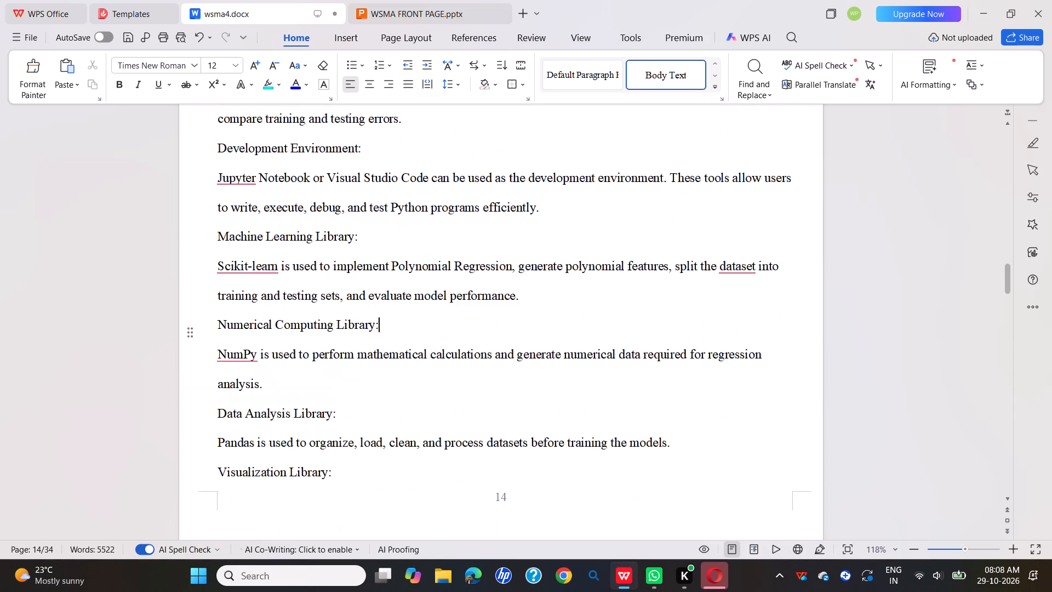
scroll(562, 151, "up", 17)
scroll(562, 151, "down", 9)
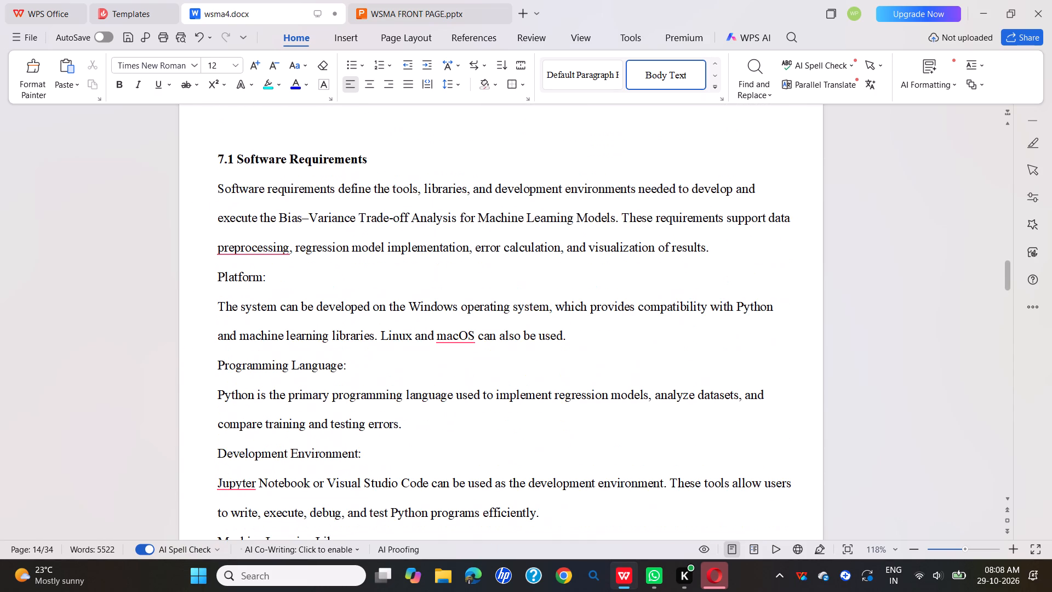
left_click_drag(218, 190, 417, 353)
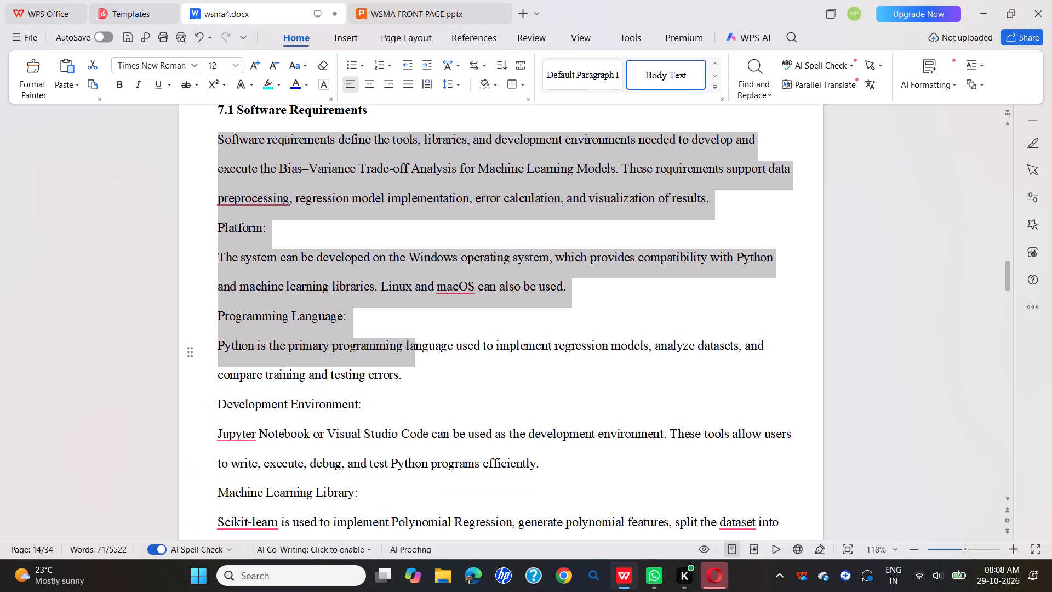
left_click_drag(417, 353, 490, 334)
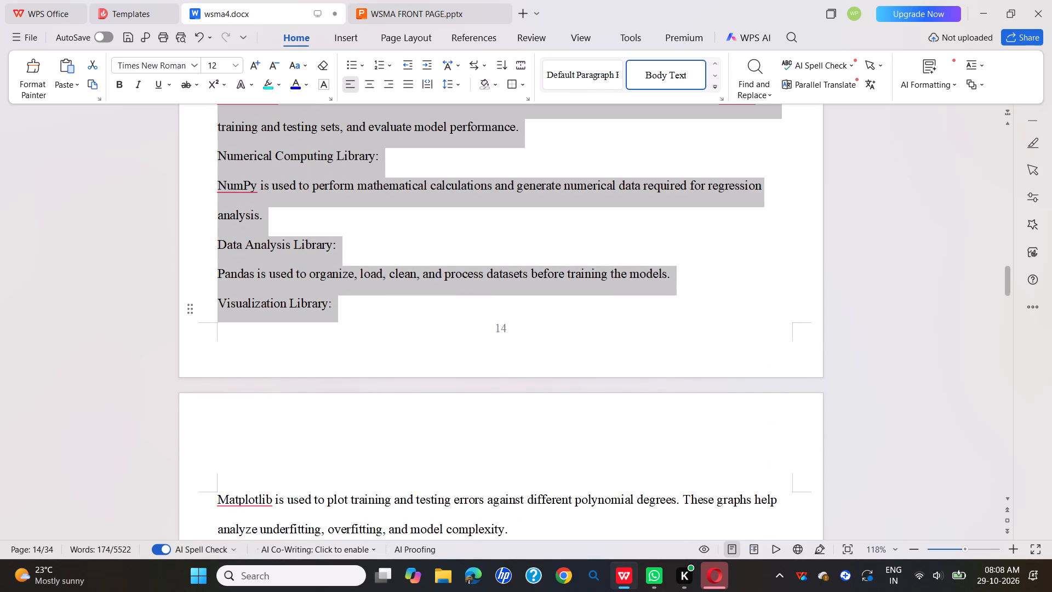
left_click_drag(490, 334, 491, 329)
key("ctrl+j")
key("ctrl+j")
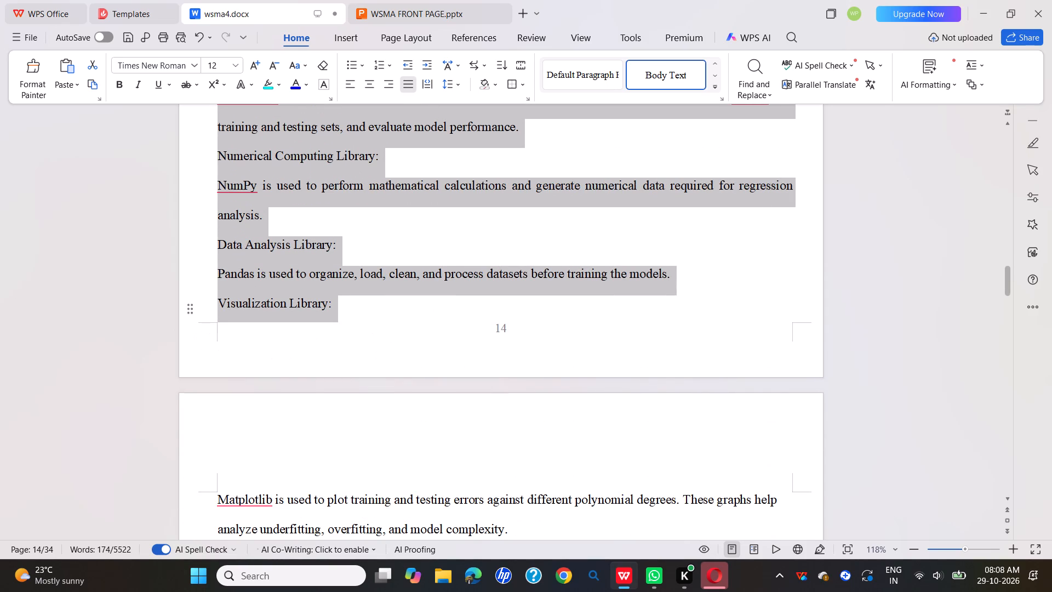
key("ctrl+j")
left_click(385, 406)
Justify the Matplotlib paragraph, the Software Stack Summary line and its bulleted list, ending at Visualization: Matplotlib.
scroll(385, 406, "down", 2)
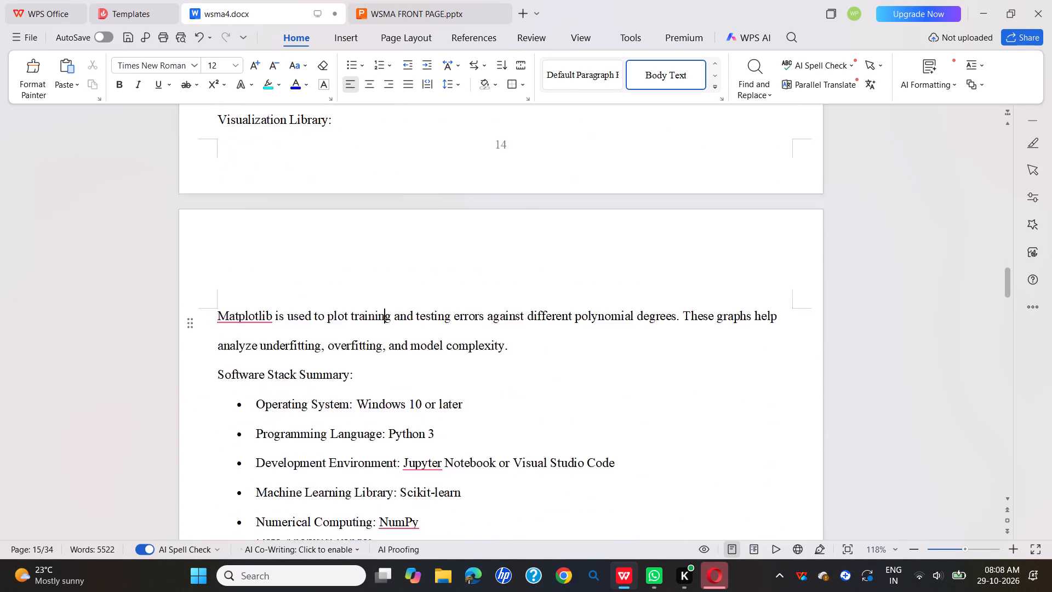
scroll(385, 406, "down", 3)
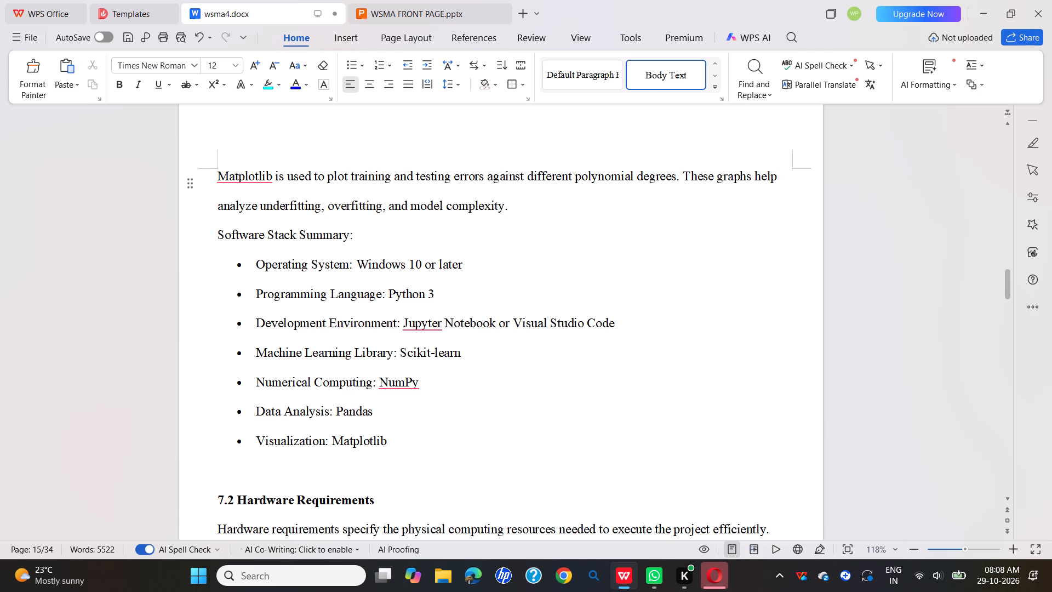
left_click_drag(221, 171, 459, 458)
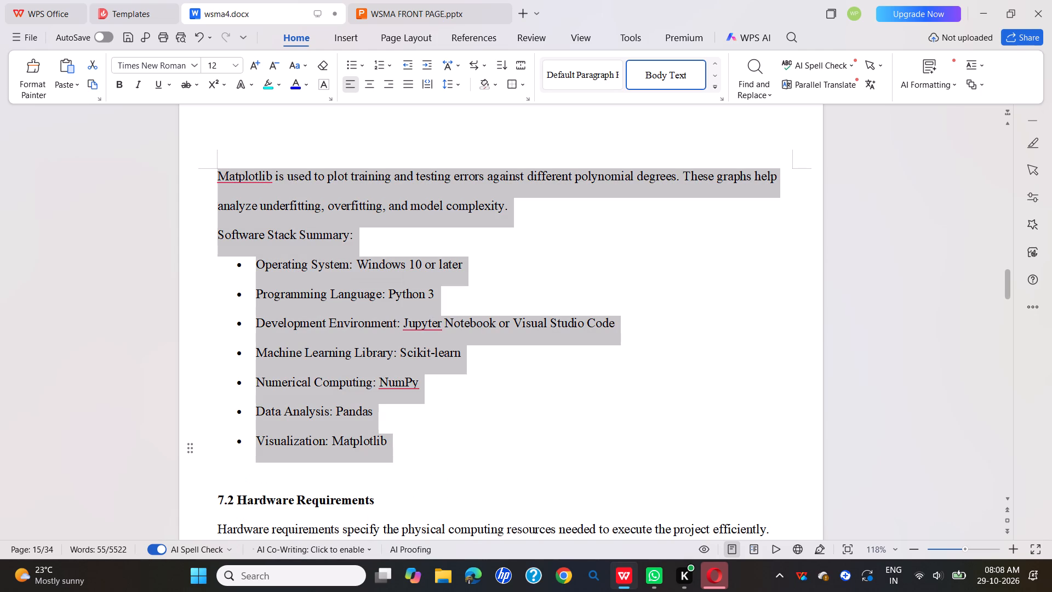
key("ctrl+j")
key("ctrl+j")
key("ctrl+j")
left_click(439, 473)
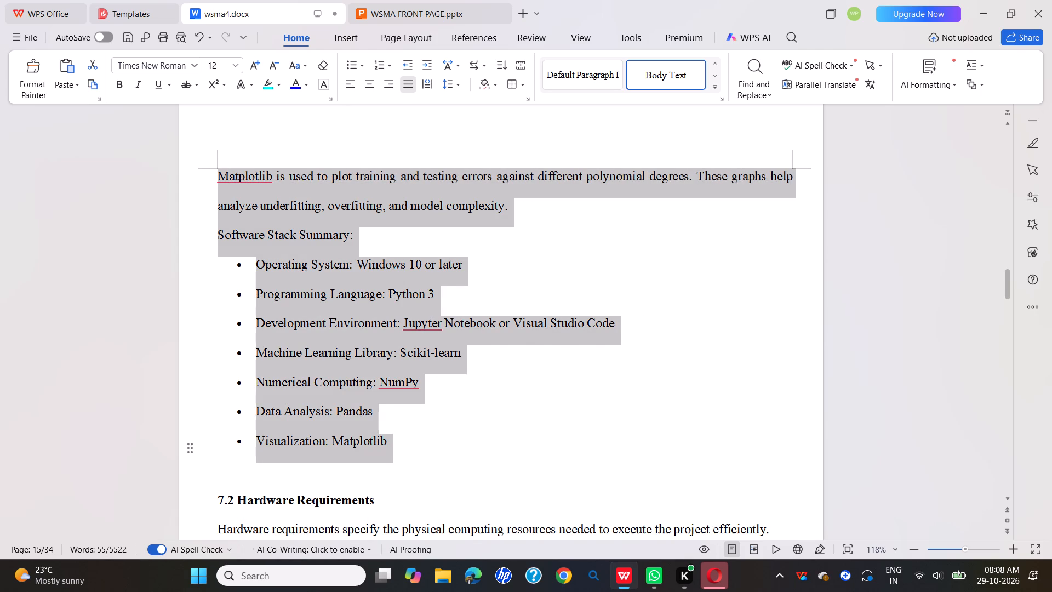
Justify the introductory paragraph under 7.2 Hardware Requirements and the paragraph under the Operating System heading.
scroll(439, 473, "down", 4)
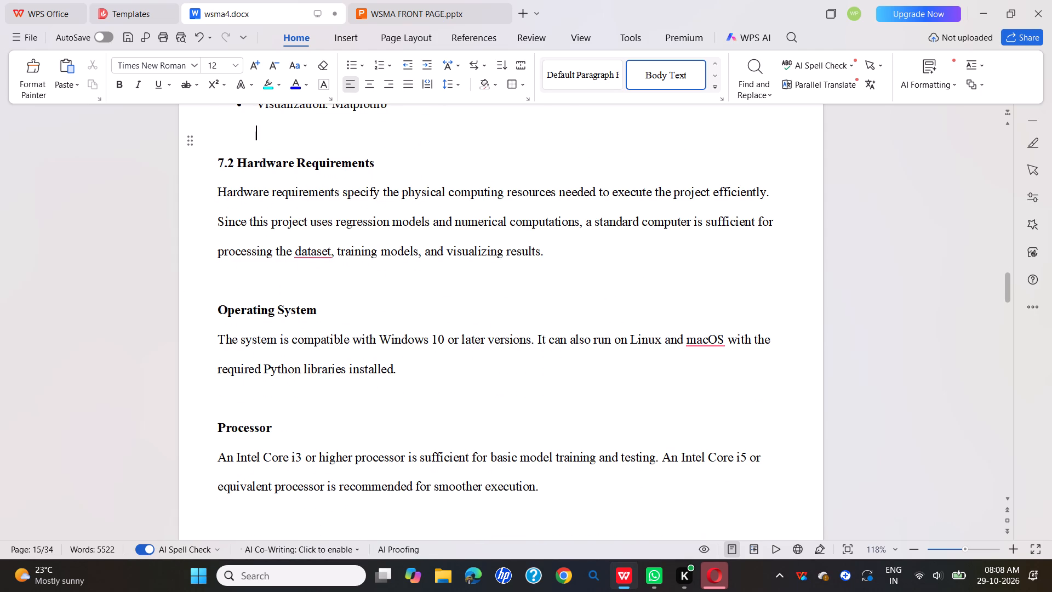
left_click_drag(215, 197, 645, 269)
key("ctrl+j")
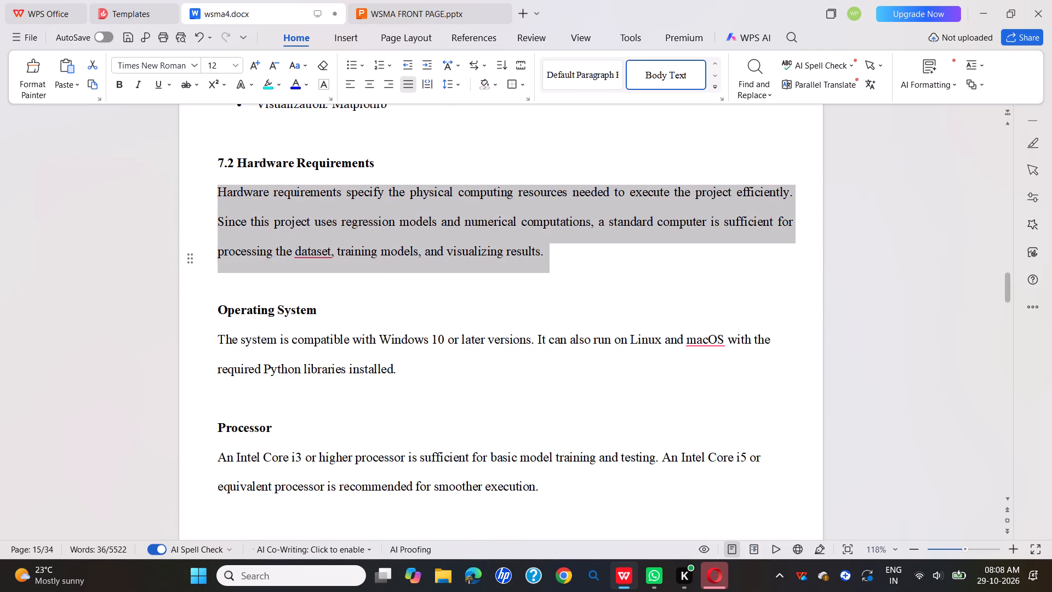
left_click_drag(214, 339, 425, 374)
key("ctrl+j")
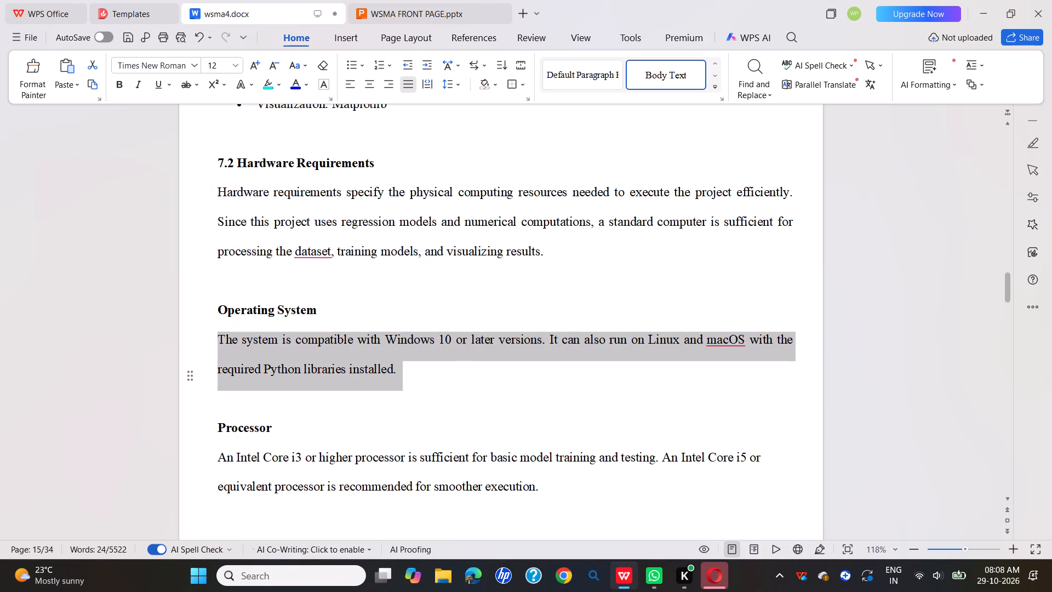
key("ctrl+j")
key("ctrl+j")
Justify the paragraph under the Processor heading.
scroll(425, 374, "down", 2)
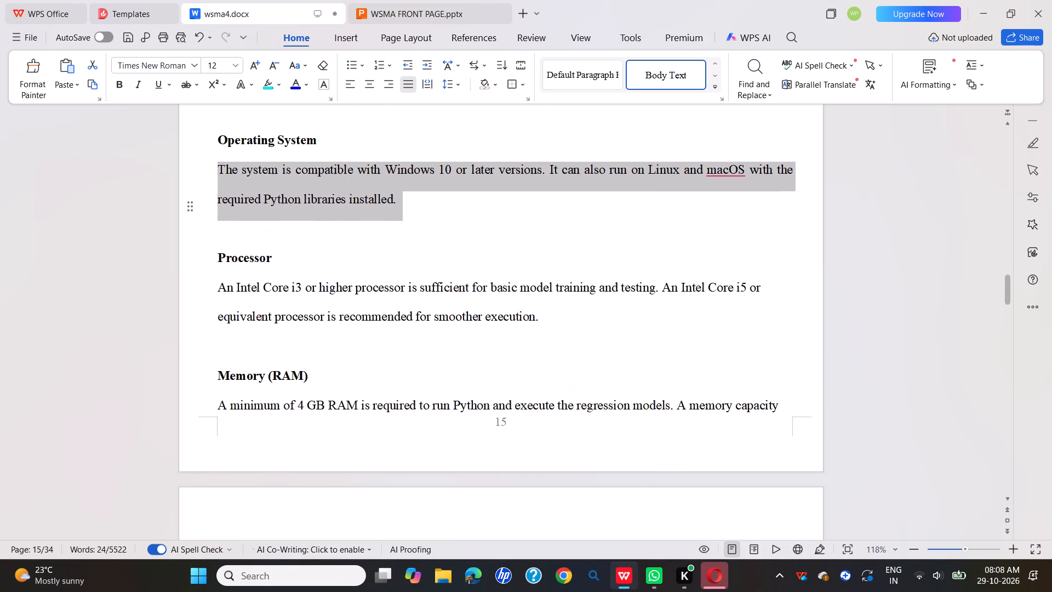
left_click_drag(218, 283, 649, 315)
key("ctrl+j")
key("ctrl+j")
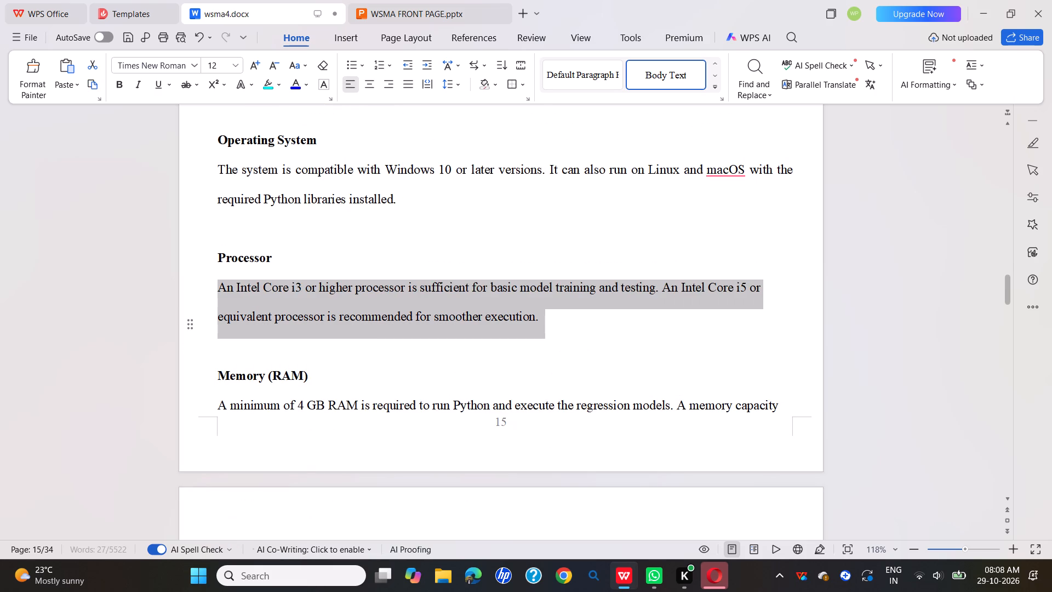
key("ctrl+j")
left_click(537, 302)
Insert two new lines before the Memory (RAM) heading so that it starts on the following page.
scroll(537, 302, "down", 2)
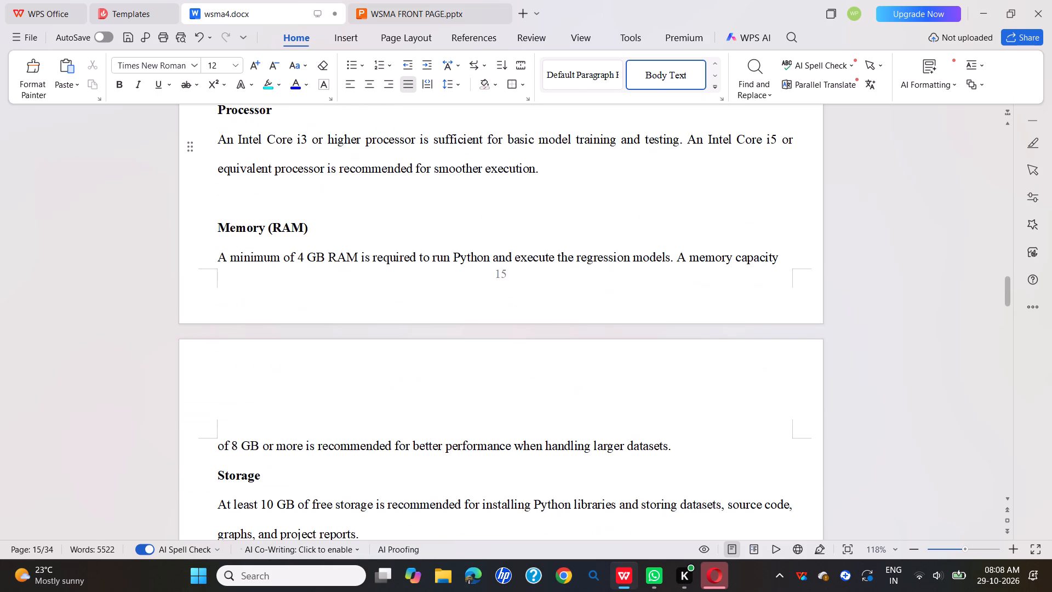
left_click(215, 231)
key("Return")
key("Return")
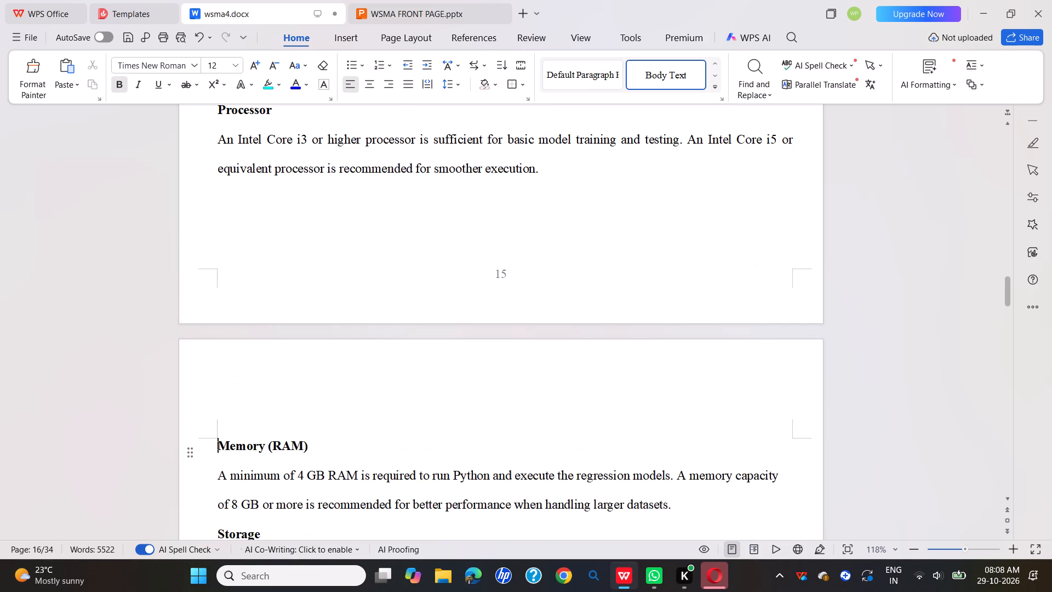
Justify the two-line paragraph under the Memory (RAM) heading.
scroll(215, 231, "down", 4)
left_click(218, 217)
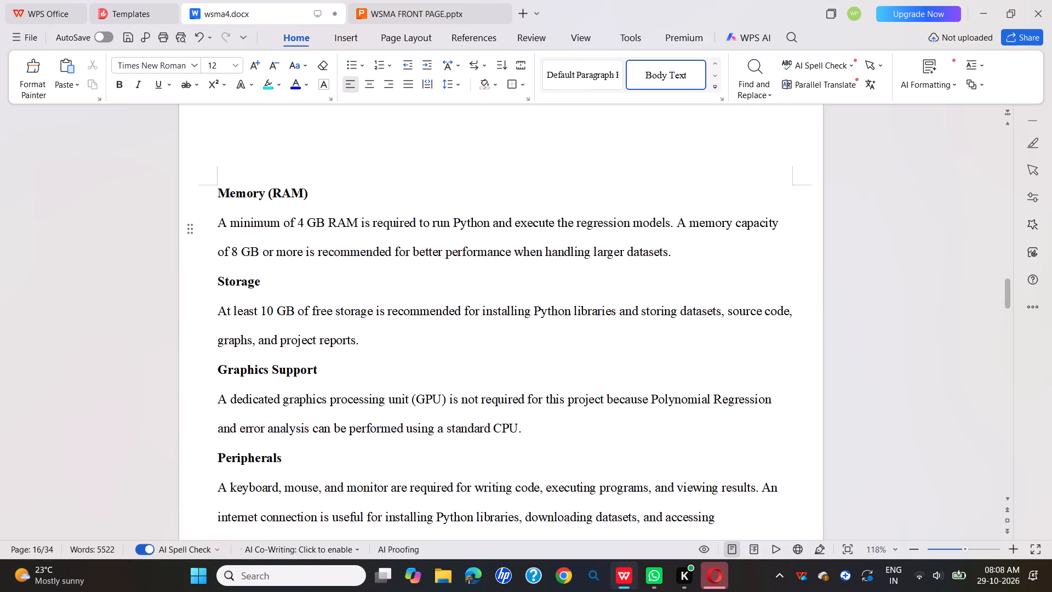
double_click(224, 216)
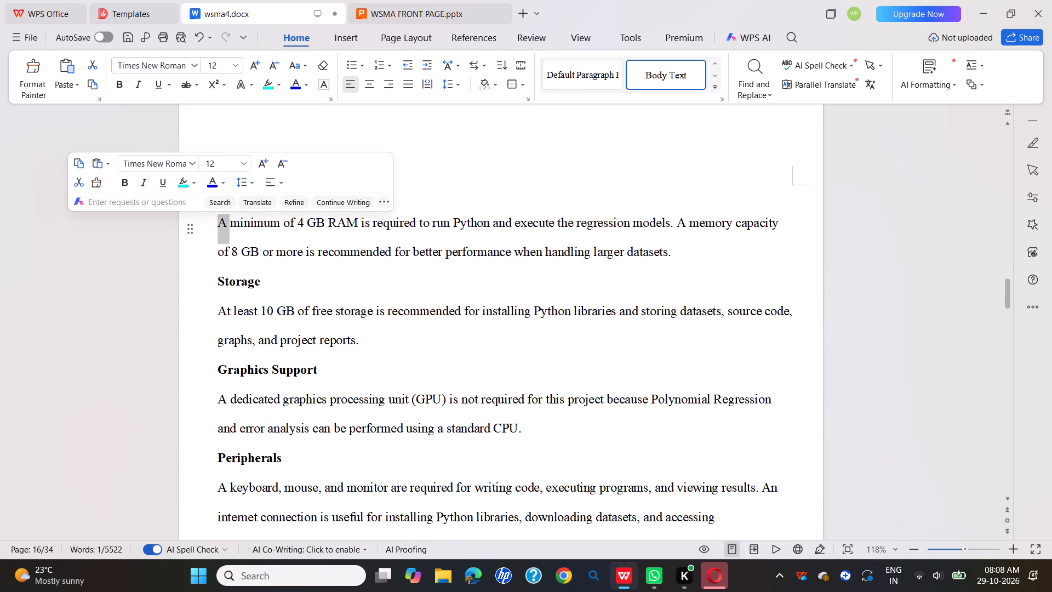
left_click(258, 222)
left_click_drag(218, 221, 678, 231)
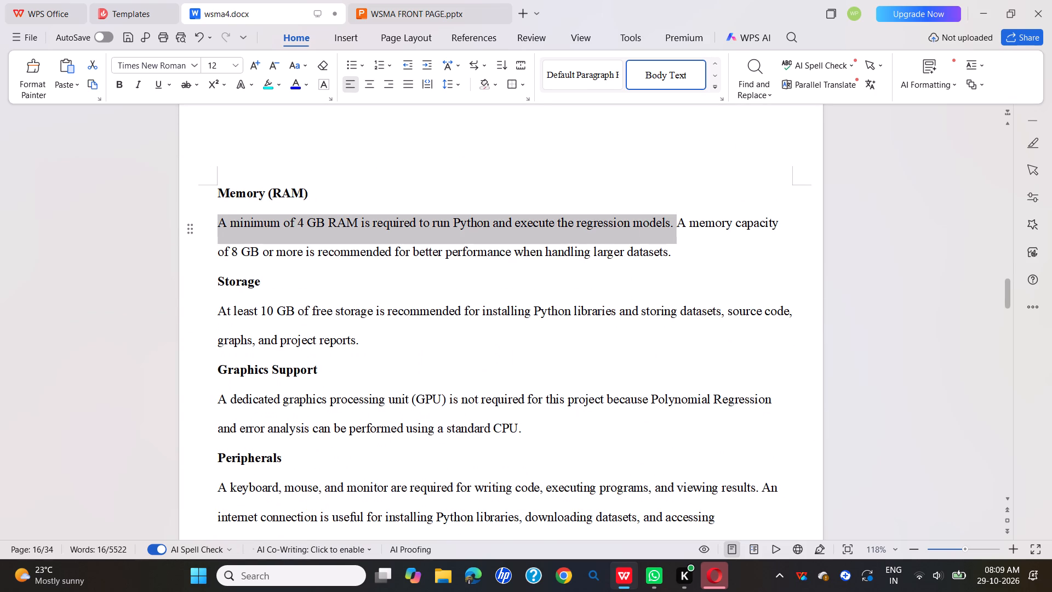
left_click_drag(678, 231, 679, 247)
key("ctrl+j")
key("ctrl+j")
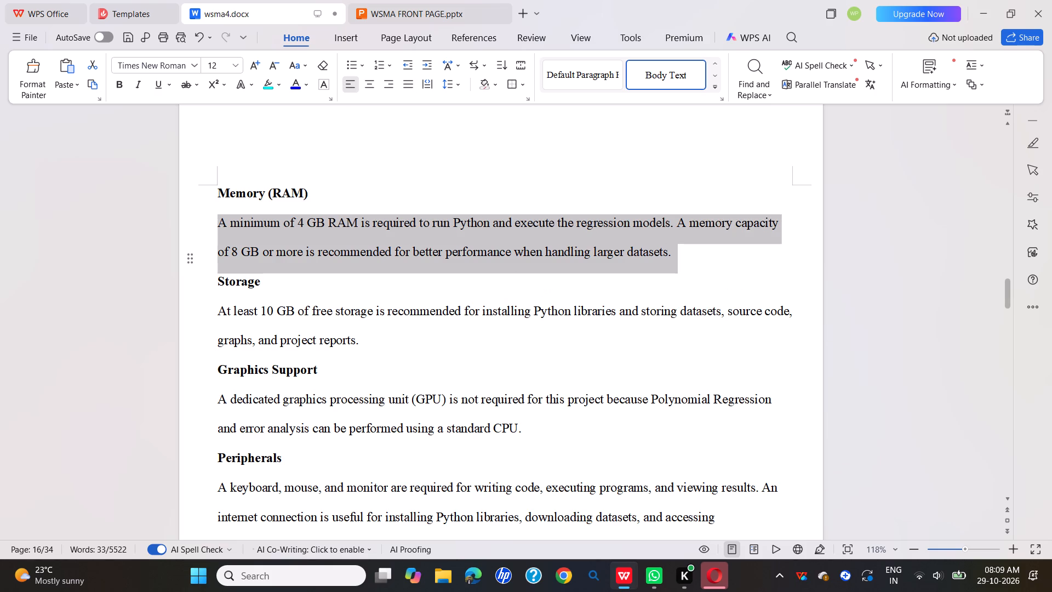
key("ctrl+j")
Justify the paragraphs under the Storage and Graphics Support headings.
left_click_drag(222, 311, 381, 343)
key("ctrl+k")
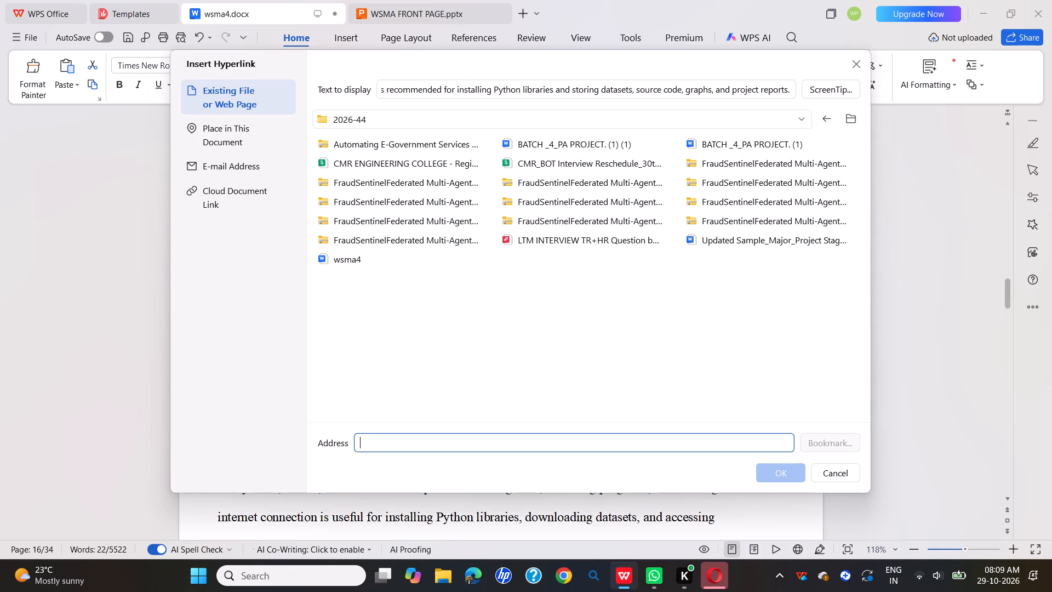
left_click(860, 60)
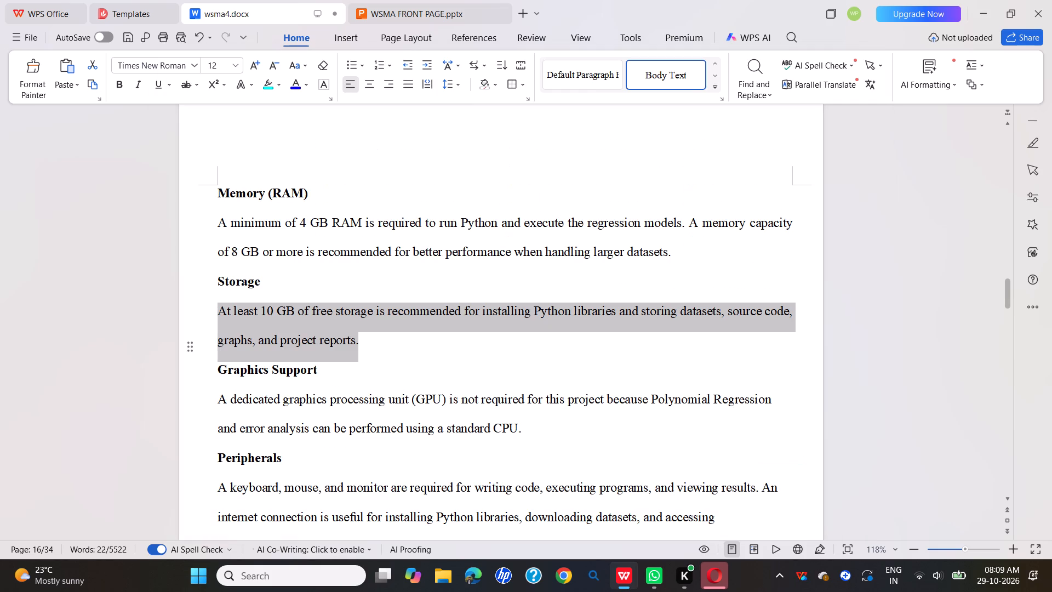
key("ctrl+j")
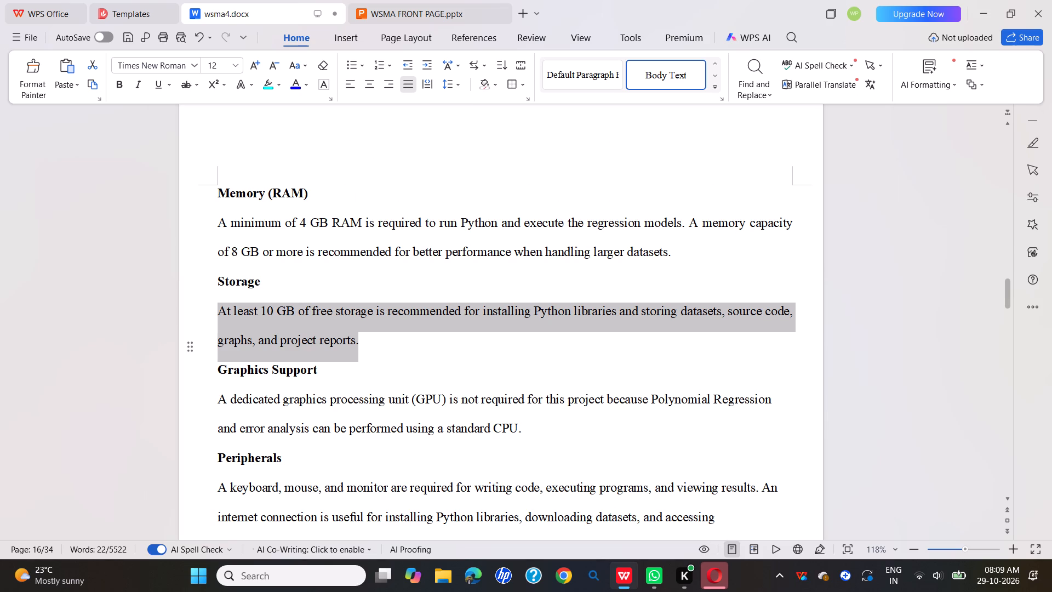
left_click_drag(219, 401, 500, 422)
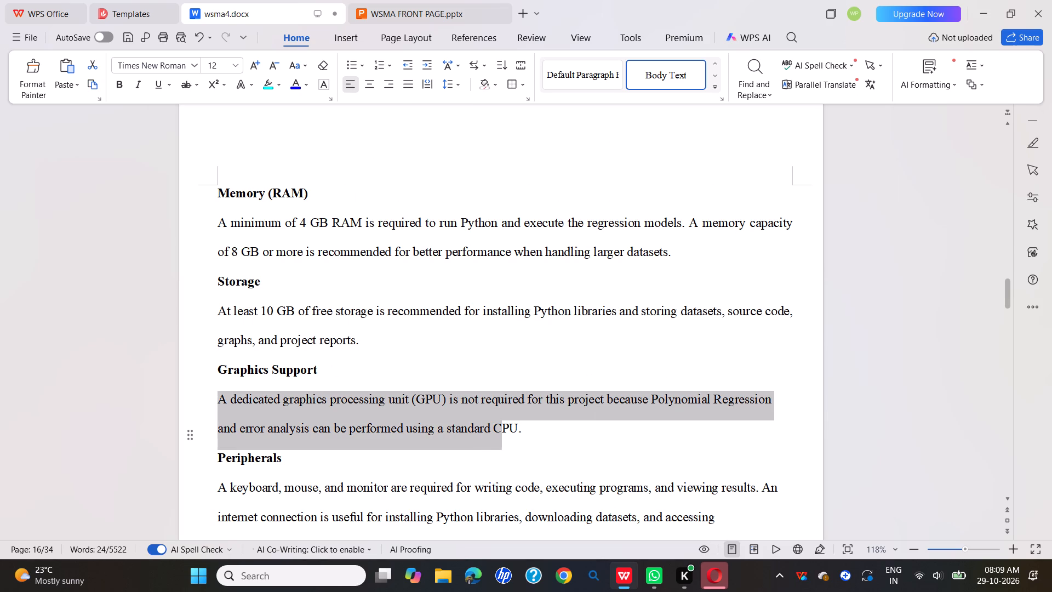
left_click_drag(500, 422, 526, 421)
key("ctrl+j")
key("ctrl+j")
key("ctrl+j")
Justify the three-line paragraph under the Peripherals heading.
scroll(526, 421, "down", 3)
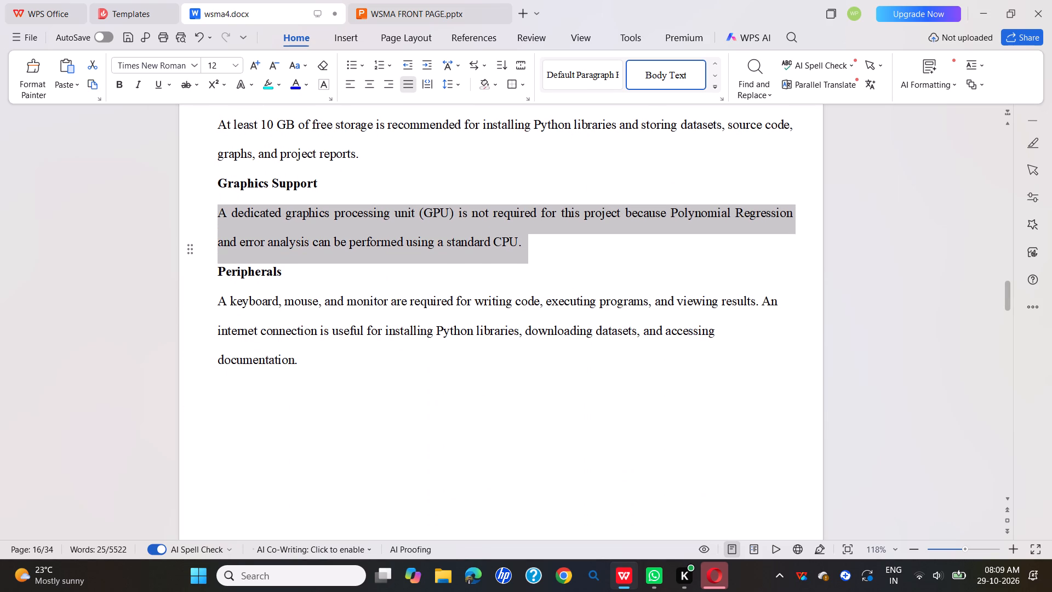
left_click_drag(219, 303, 299, 361)
key("ctrl+j")
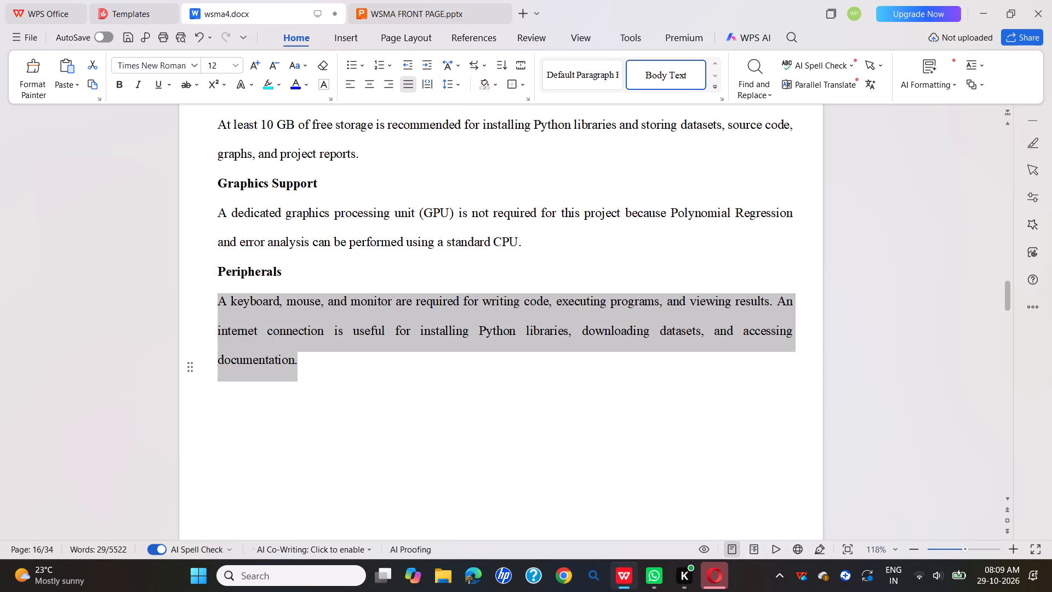
left_click(297, 390)
Insert a blank line between the left-aligned FUNCTIONAL REQUIREMENTS subheading and the 8.1 Output Design heading.
scroll(297, 390, "down", 11)
scroll(236, 265, "up", 1)
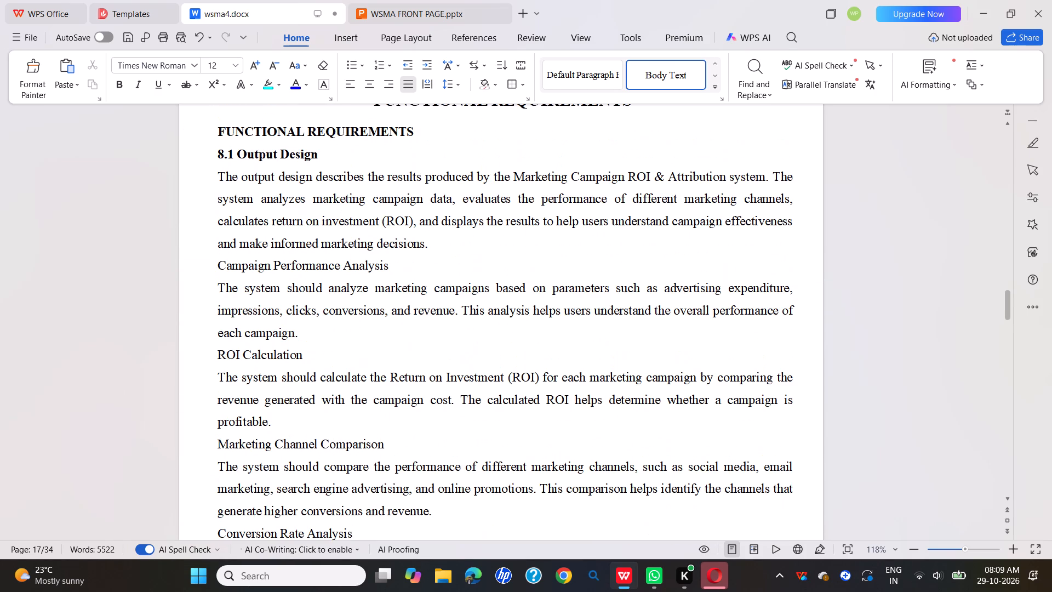
left_click(427, 132)
key("Return")
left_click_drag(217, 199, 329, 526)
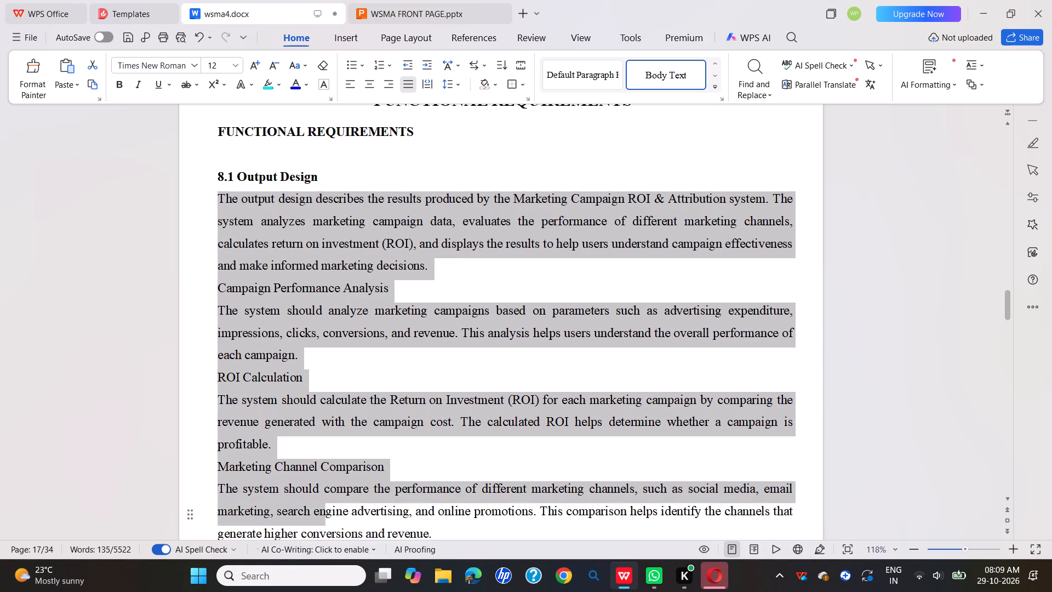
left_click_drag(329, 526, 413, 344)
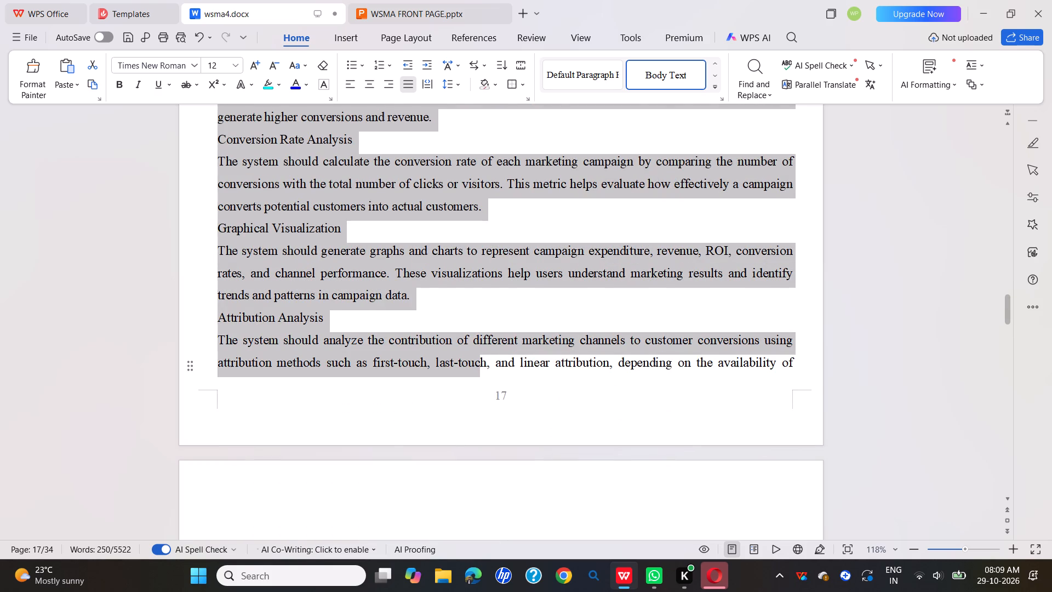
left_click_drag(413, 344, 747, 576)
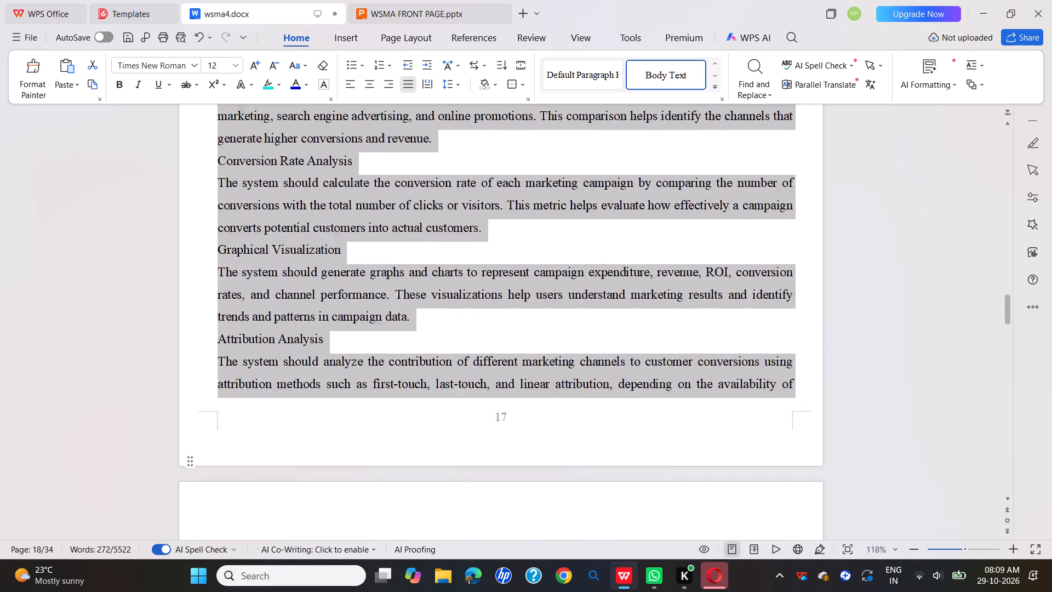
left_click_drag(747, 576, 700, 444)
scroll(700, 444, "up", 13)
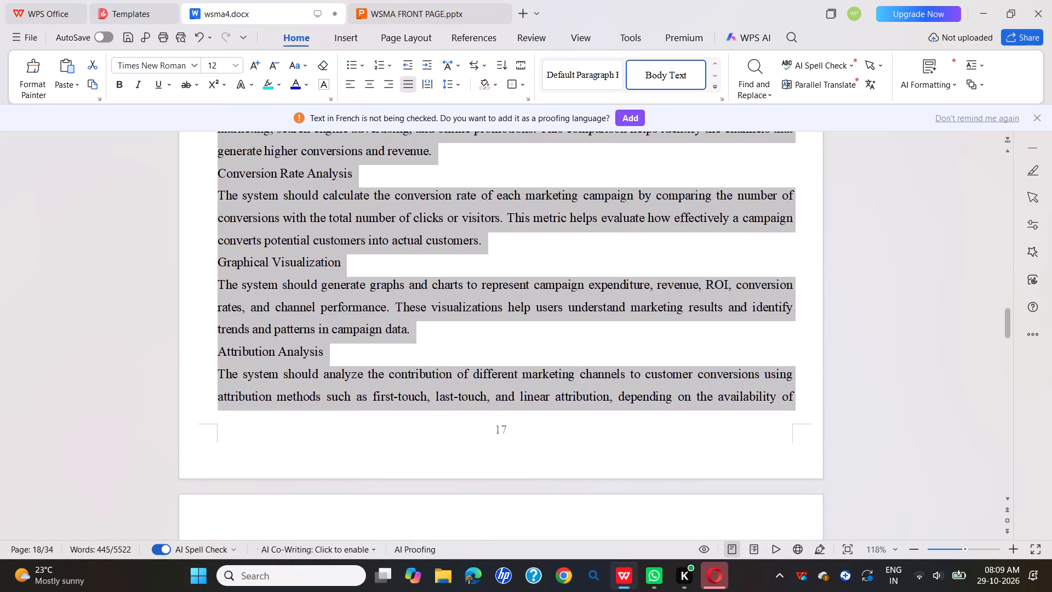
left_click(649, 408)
Justify the Functional Requirements text from the first 8.1 Output Design paragraph through the last input design paragraph on page 18.
scroll(579, 406, "up", 13)
left_click_drag(214, 348, 232, 378)
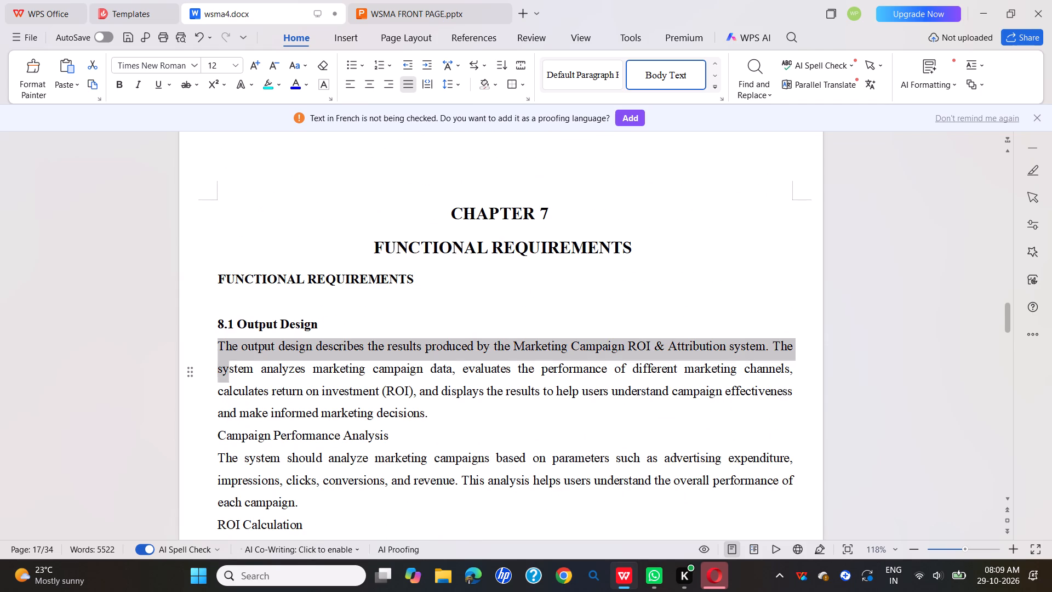
left_click_drag(232, 378, 624, 432)
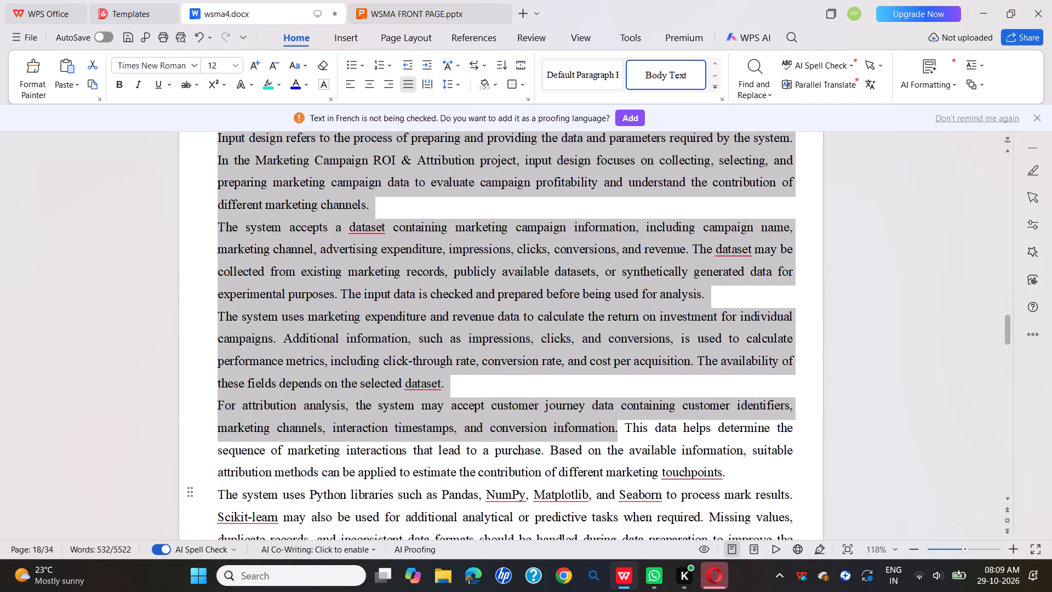
left_click_drag(624, 432, 697, 376)
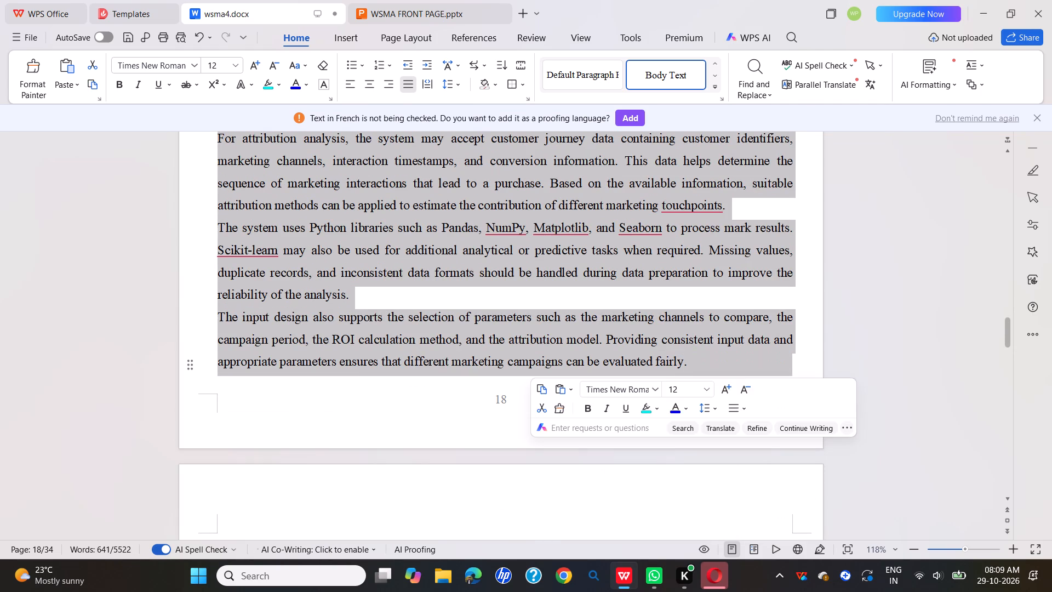
key("ctrl+j")
key("ctrl+j")
Examine the Python code listing from page 19 to page 28, up to the Chapter 9 Results and Discussion page.
scroll(597, 384, "down", 2)
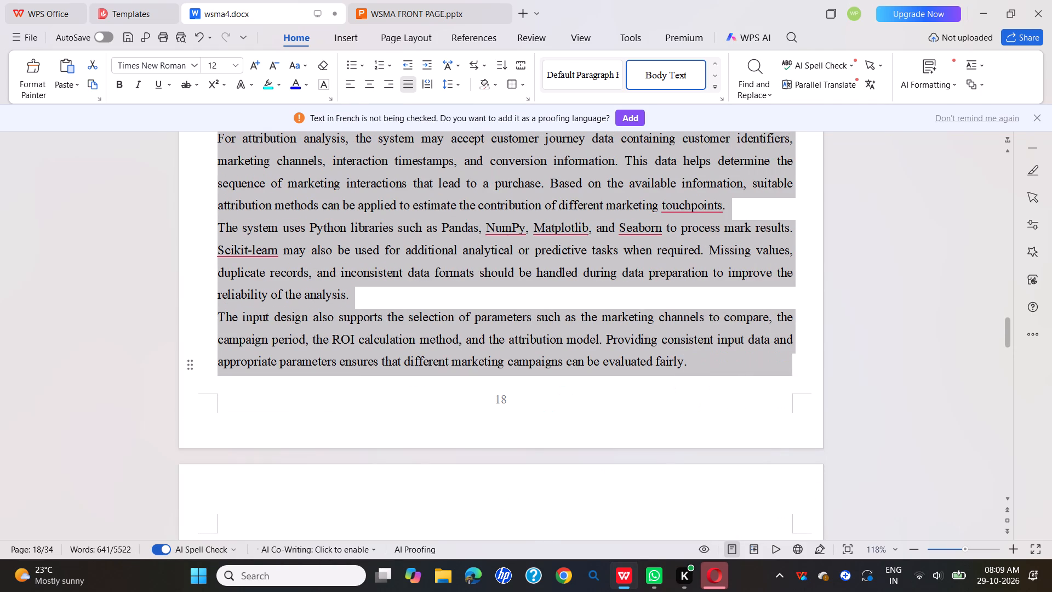
scroll(597, 384, "down", 5)
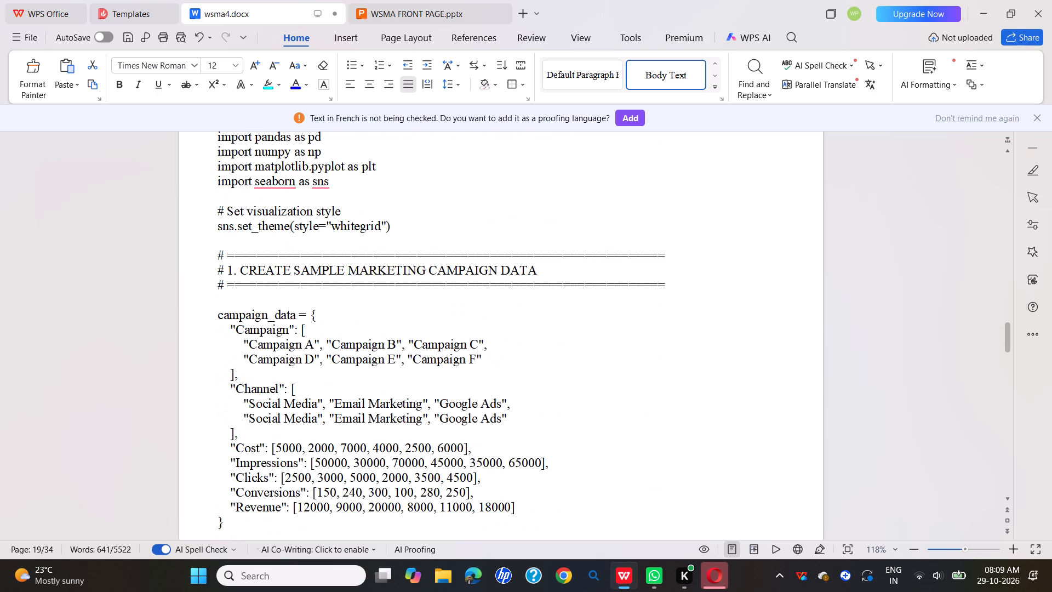
scroll(287, 269, "down", 11)
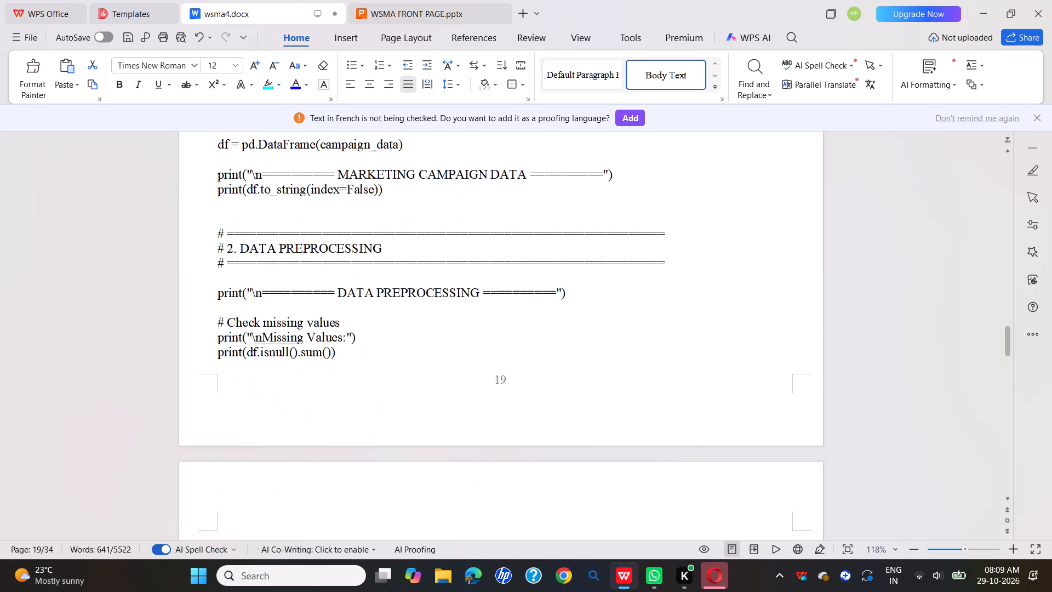
scroll(287, 269, "down", 4)
scroll(287, 269, "up", 13)
scroll(287, 269, "down", 5)
scroll(287, 269, "up", 1)
scroll(287, 269, "down", 3)
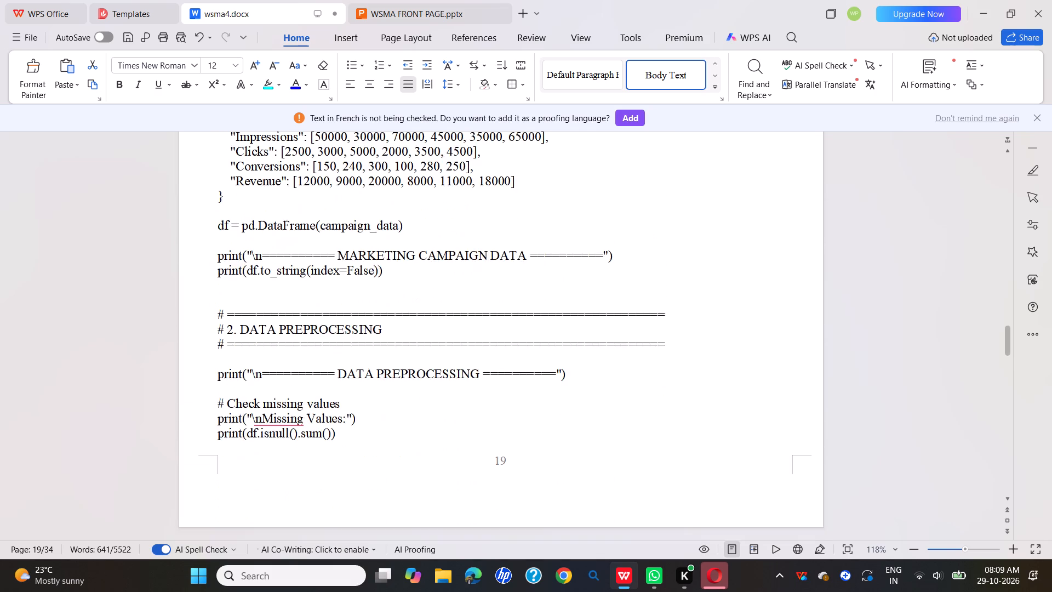
scroll(287, 269, "down", 20)
scroll(287, 269, "down", 7)
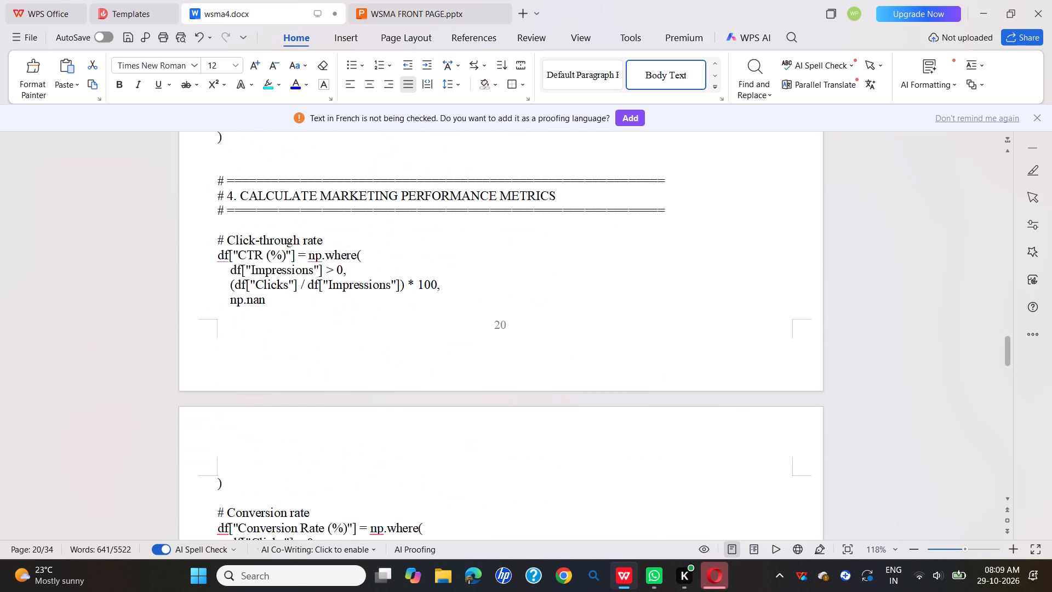
scroll(289, 269, "down", 20)
scroll(289, 269, "down", 11)
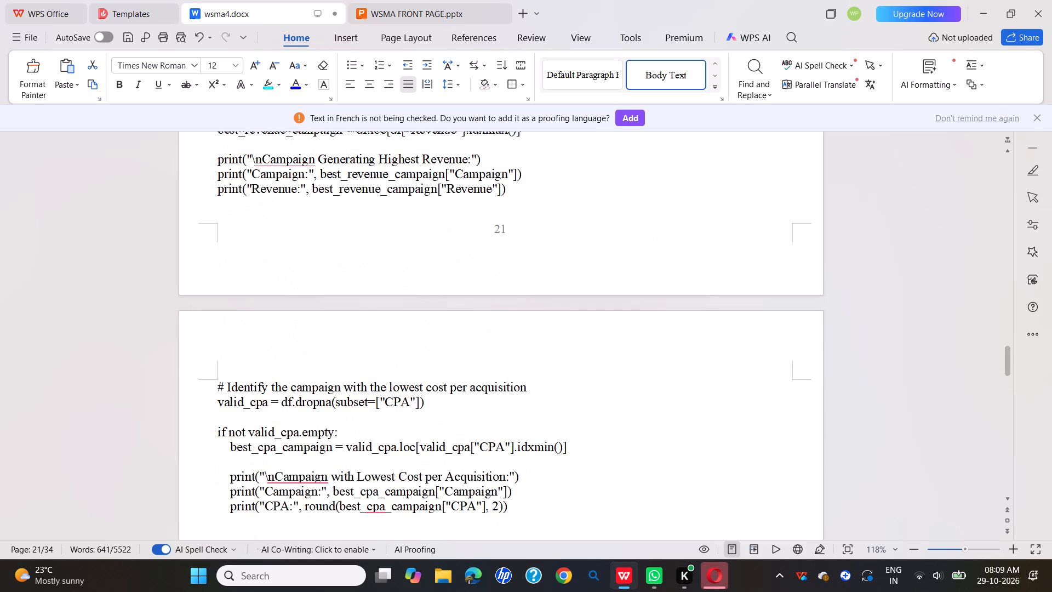
scroll(290, 267, "down", 20)
scroll(290, 267, "down", 11)
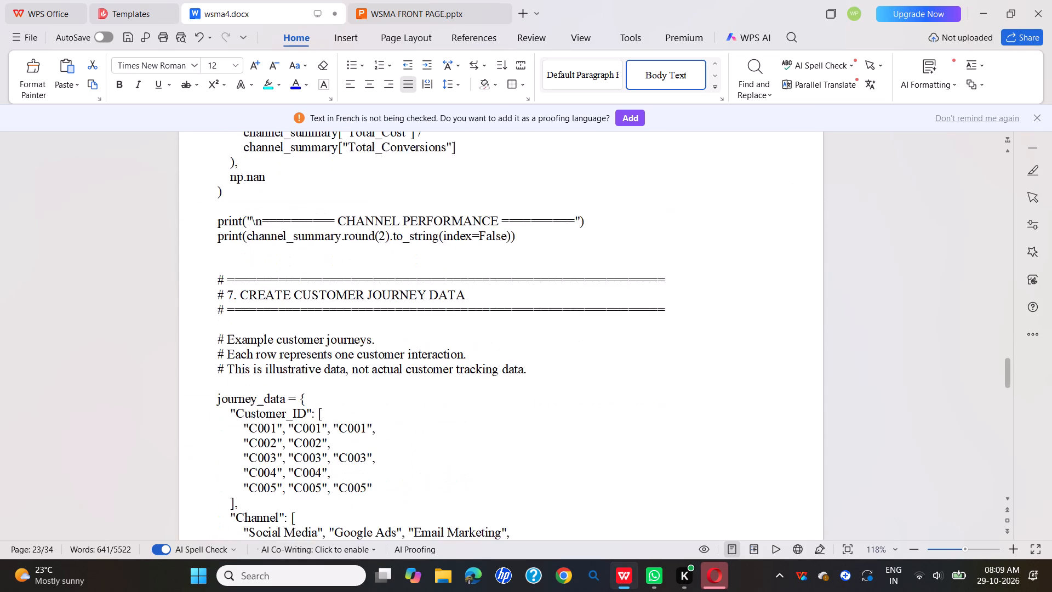
scroll(290, 267, "down", 20)
scroll(290, 267, "down", 11)
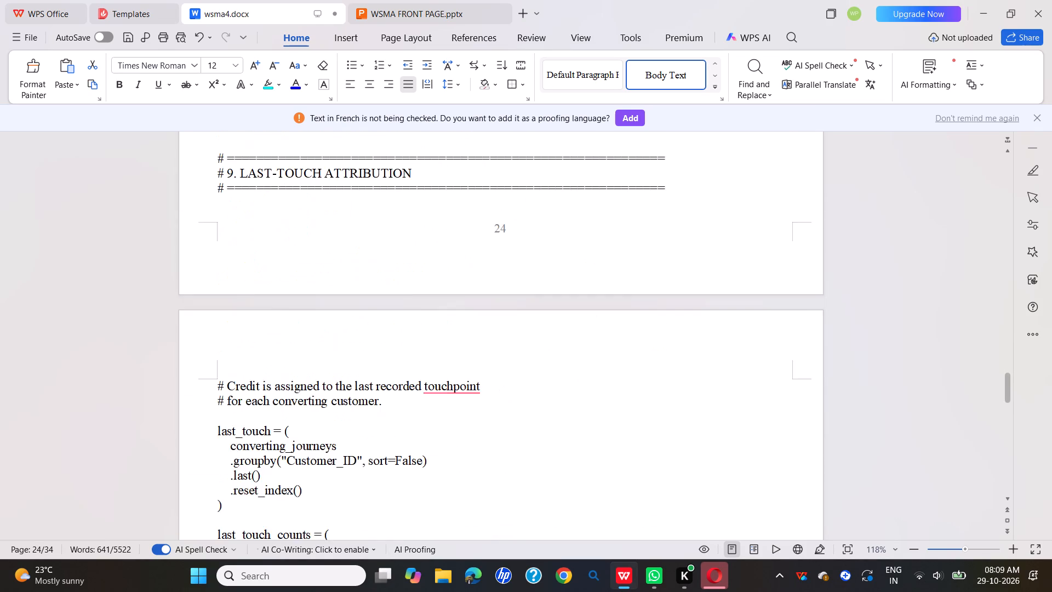
scroll(293, 267, "down", 11)
scroll(294, 267, "down", 15)
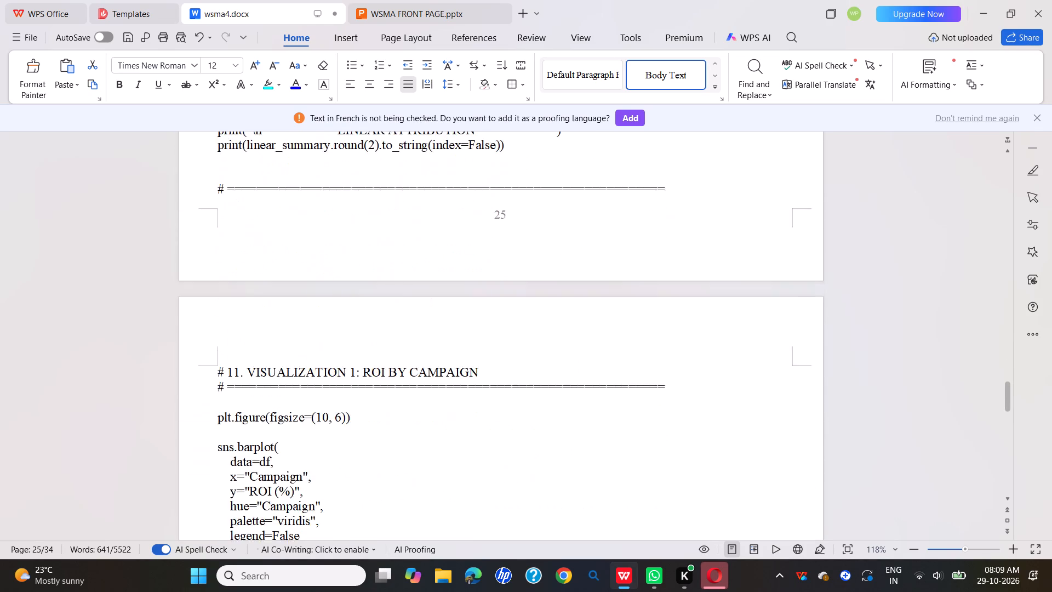
scroll(294, 267, "down", 15)
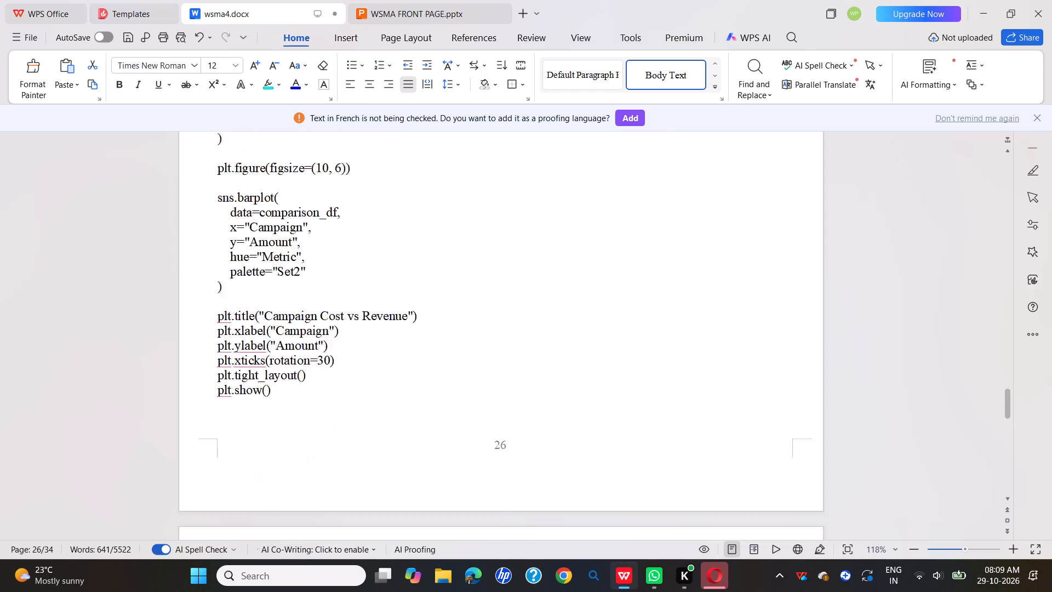
scroll(295, 267, "down", 7)
scroll(297, 266, "up", 1)
scroll(271, 288, "down", 8)
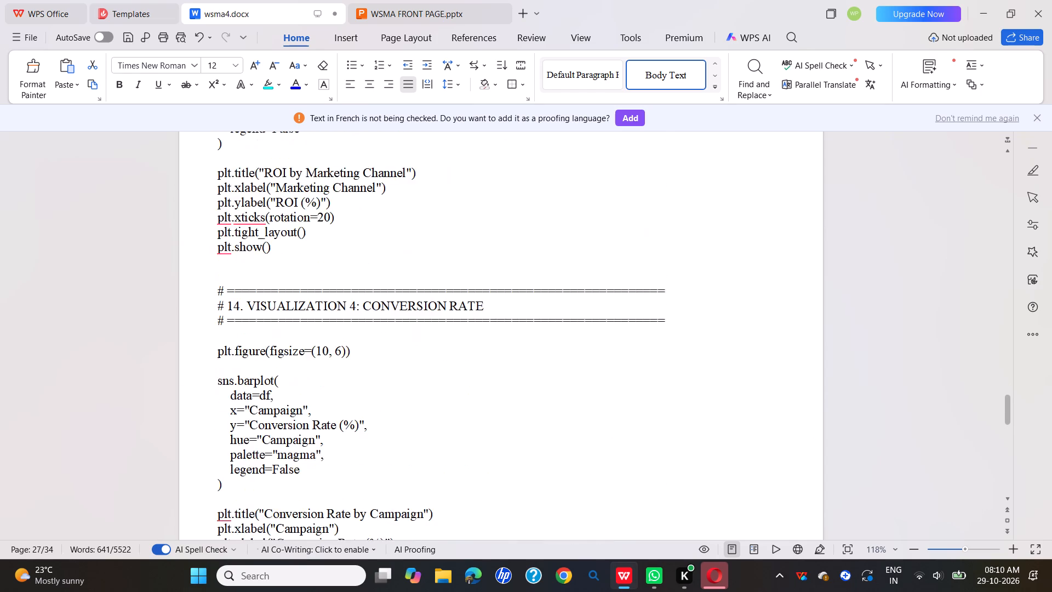
scroll(272, 287, "down", 20)
scroll(272, 287, "down", 7)
scroll(277, 283, "up", 1)
scroll(278, 282, "down", 7)
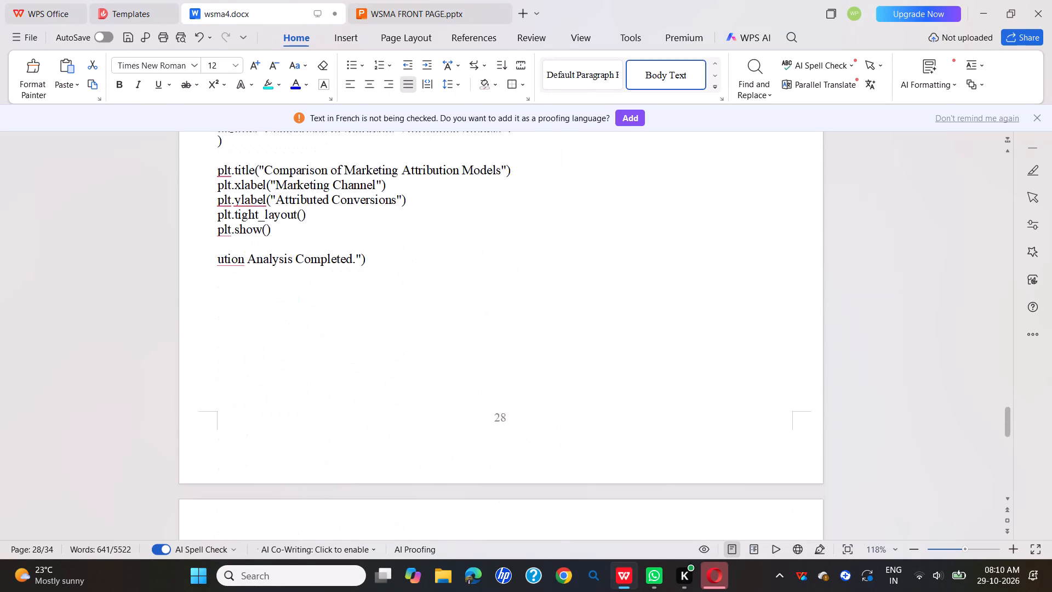
scroll(278, 282, "down", 11)
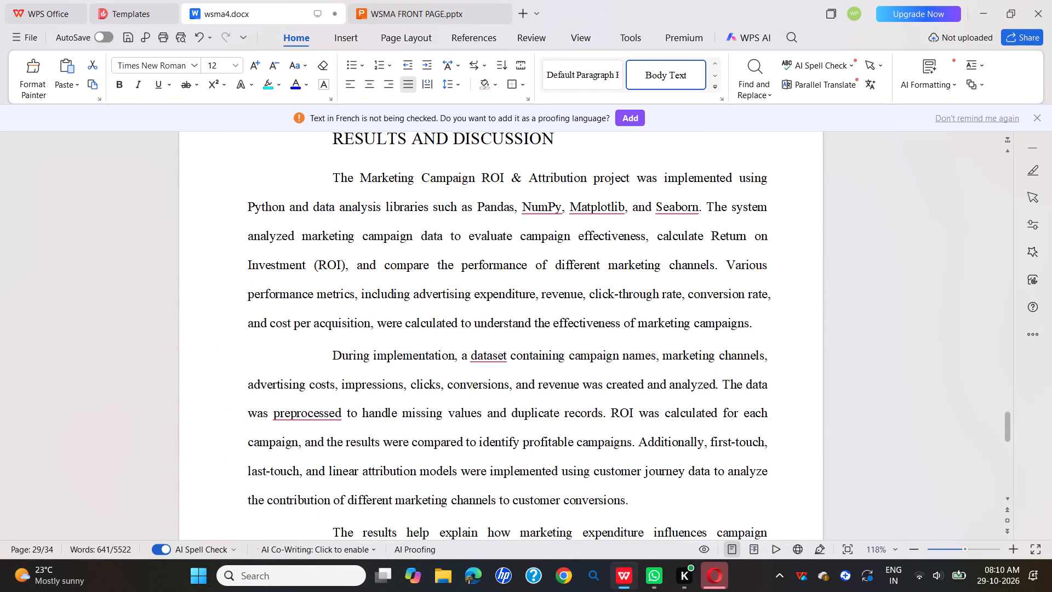
Remove the indent from the first paragraph under the RESULTS AND DISCUSSION heading in Chapter 9.
left_click(331, 179)
key("BackSpace")
Make the RESULTS AND DISCUSSION heading of Chapter 9 bold.
scroll(331, 179, "up", 4)
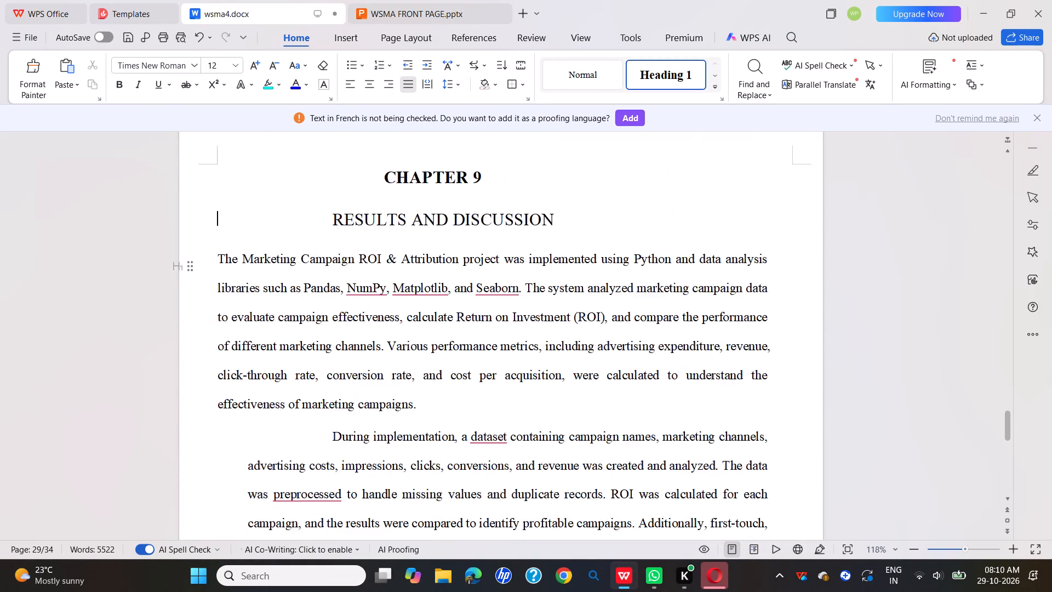
left_click_drag(328, 301, 565, 292)
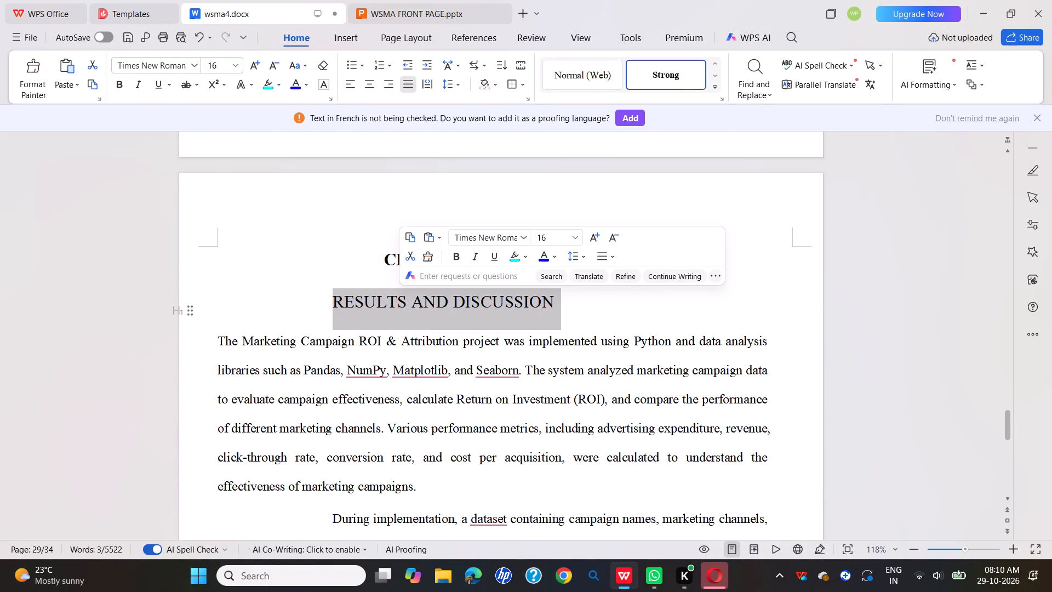
left_click(455, 262)
left_click(461, 309)
Remove the indents from the Chapter 9 paragraphs starting "During implementation", "The results help explain" and "The graphical visualizations".
scroll(373, 333, "down", 2)
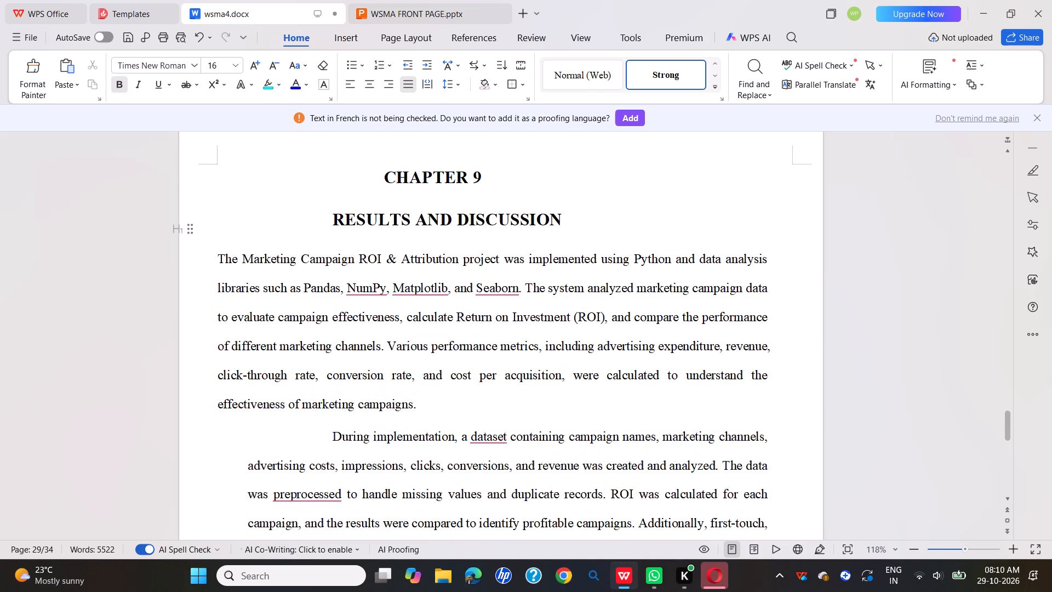
left_click(331, 437)
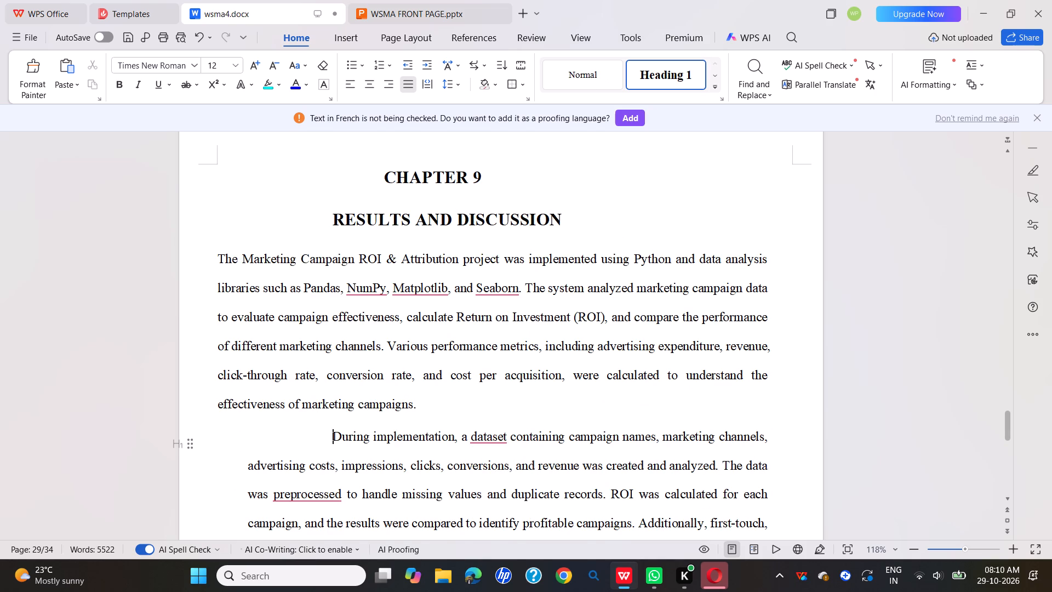
key("BackSpace")
scroll(334, 436, "down", 4)
left_click(333, 443)
key("BackSpace")
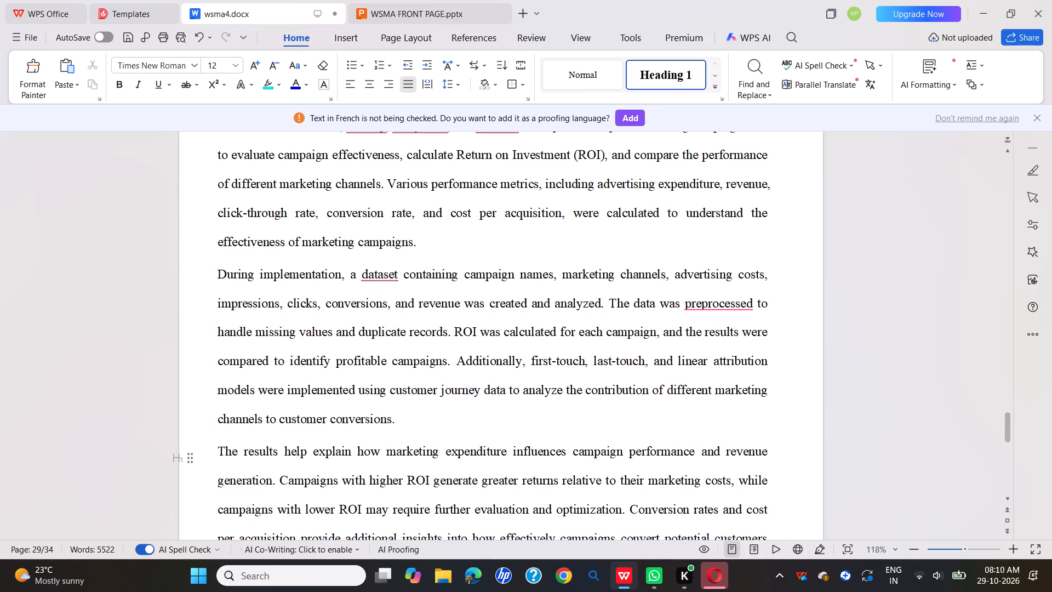
scroll(273, 307, "down", 4)
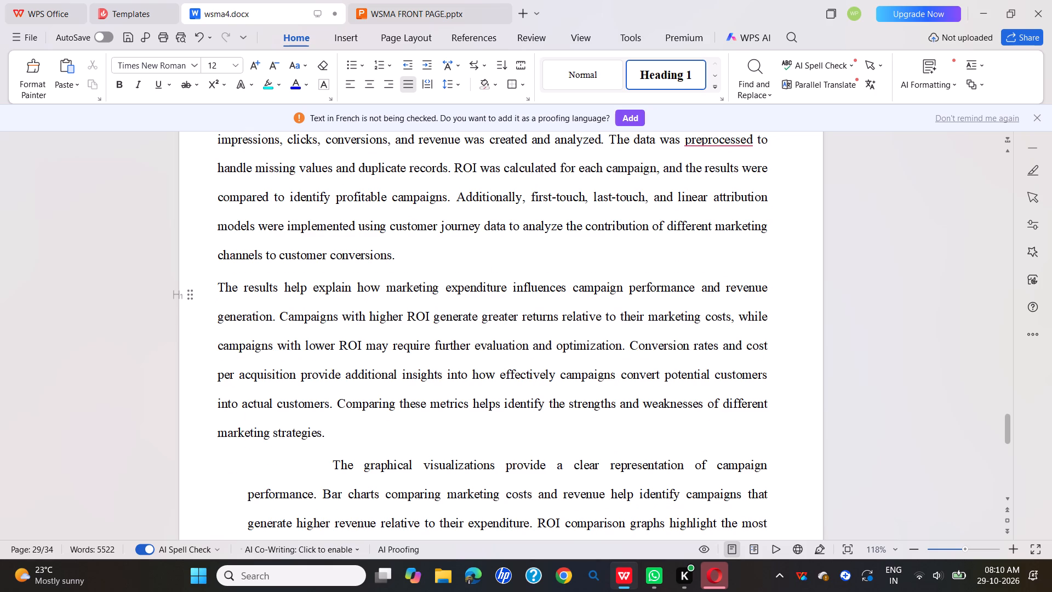
scroll(285, 320, "down", 2)
left_click(333, 388)
key("BackSpace")
scroll(334, 385, "down", 4)
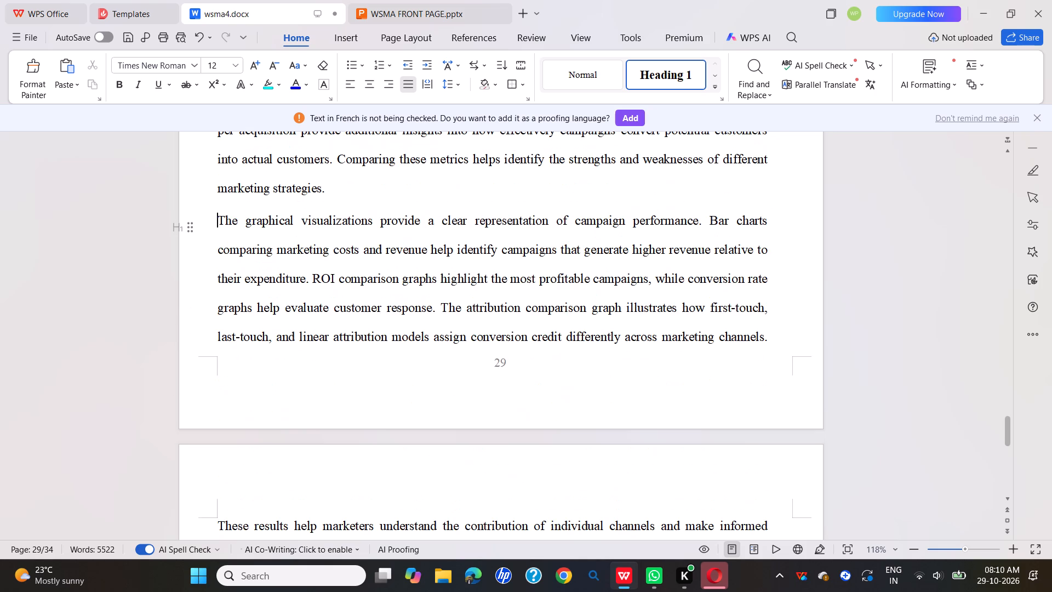
Justify the Chapter 9 body text on page 29, from the first paragraph through the graphical visualizations paragraph.
scroll(356, 358, "up", 10)
scroll(287, 326, "up", 4)
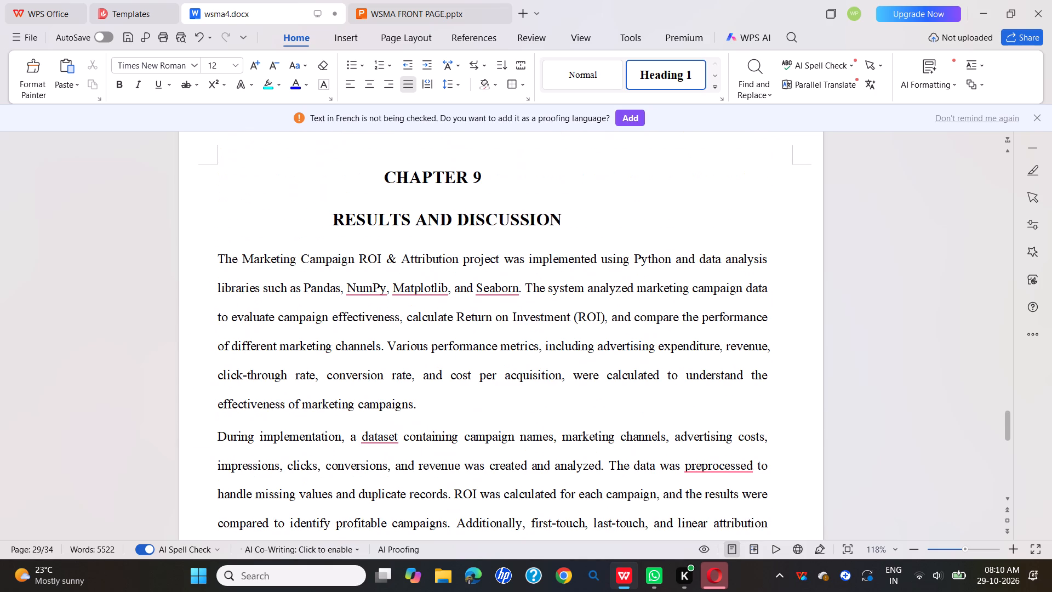
left_click_drag(221, 259, 791, 157)
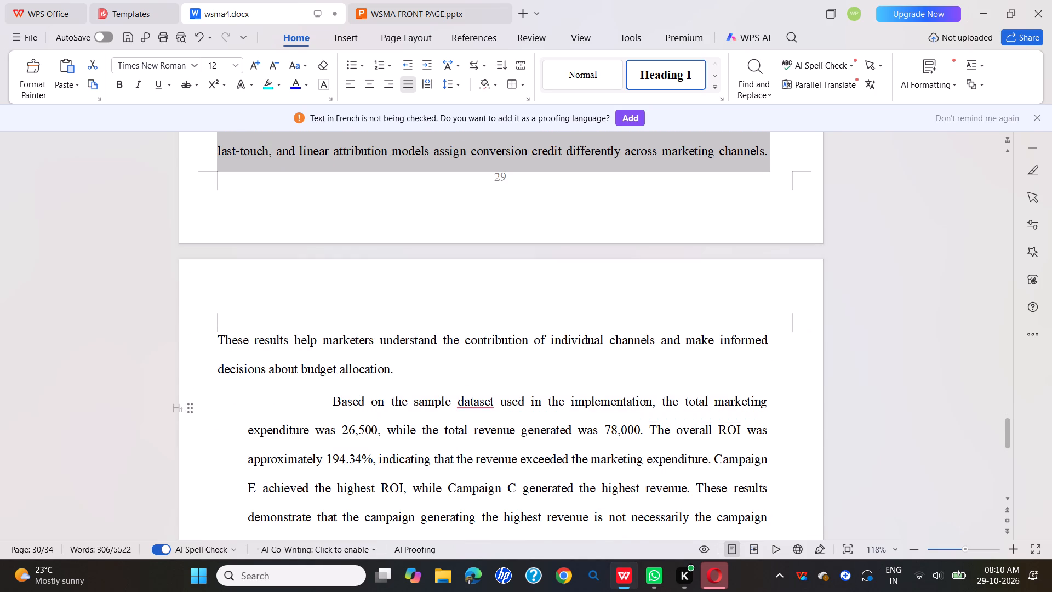
left_click_drag(791, 157, 791, 156)
key("ctrl+j")
key("ctrl+j")
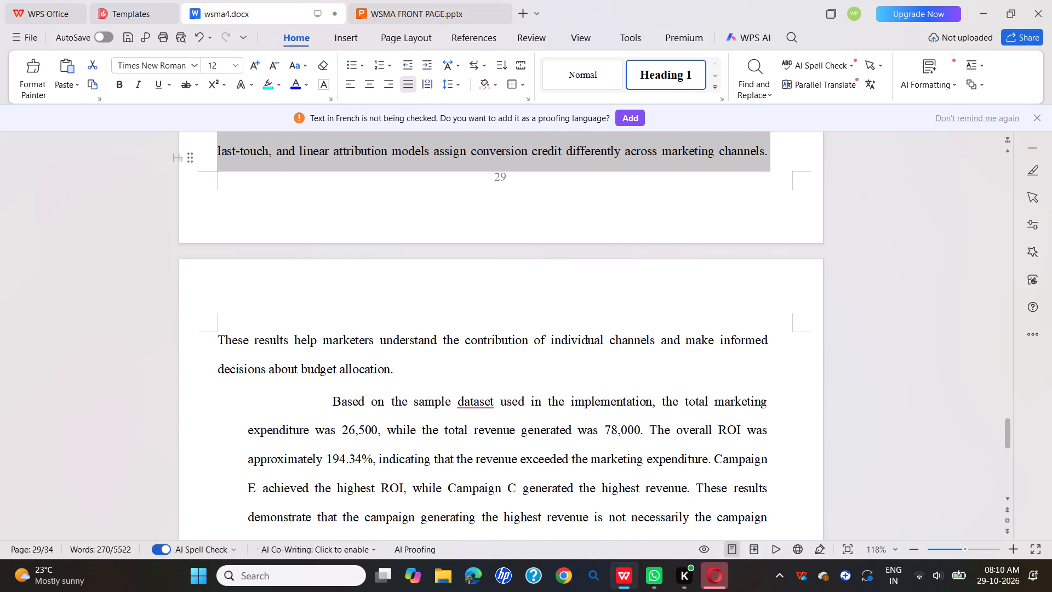
Remove the indents from the page 30 paragraphs starting "Based on the sample dataset" and "Overall, the project demonstrates".
scroll(524, 286, "down", 2)
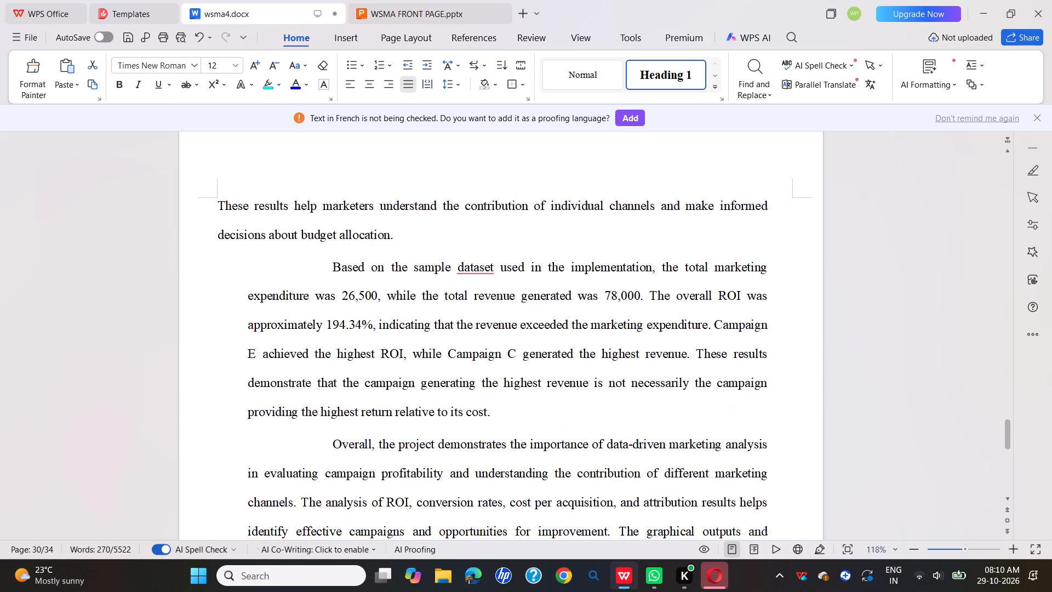
left_click(328, 272)
key("BackSpace")
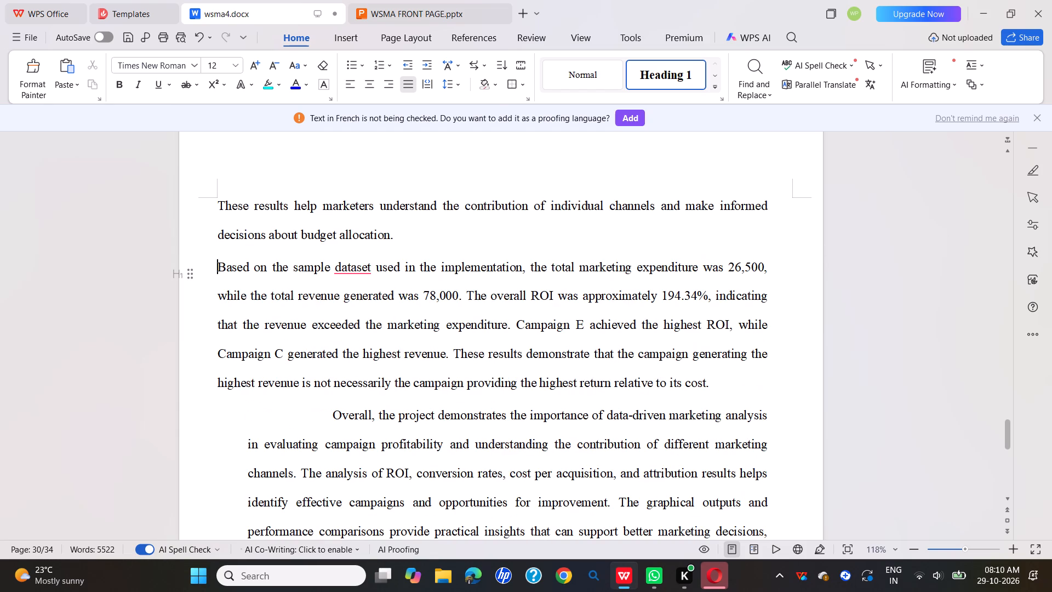
left_click(334, 420)
key("BackSpace")
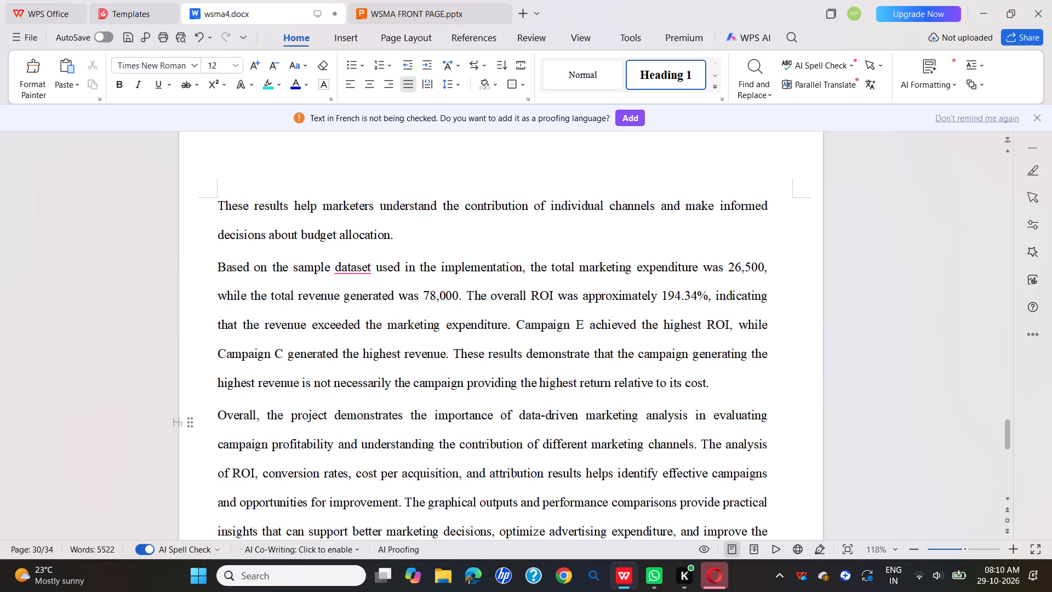
Justify all the Chapter 9 text on page 30, through the last paragraph about future marketing campaigns.
scroll(334, 420, "down", 3)
scroll(401, 362, "up", 4)
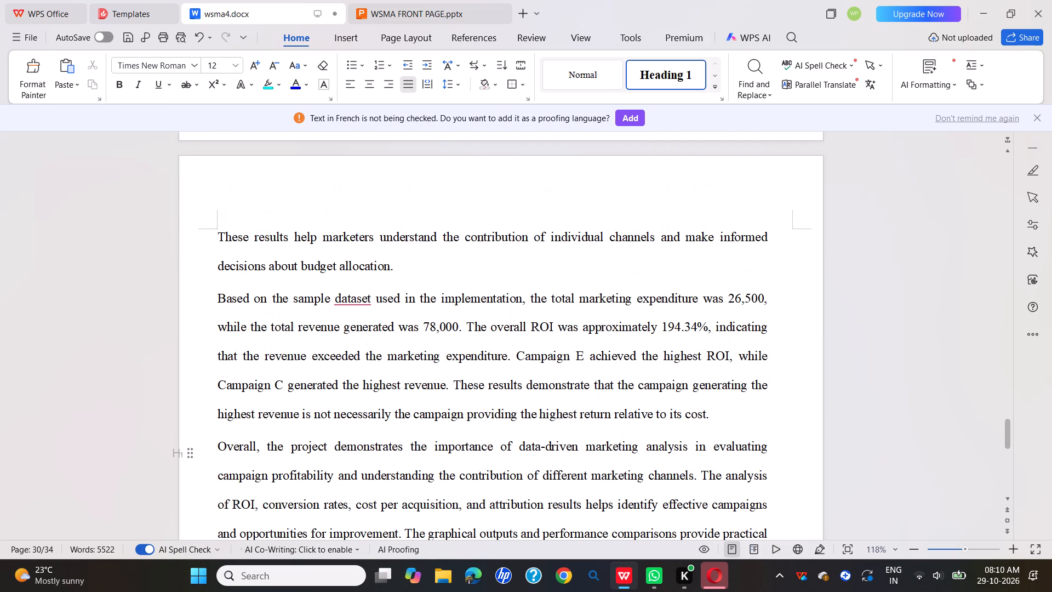
left_click_drag(219, 235, 466, 415)
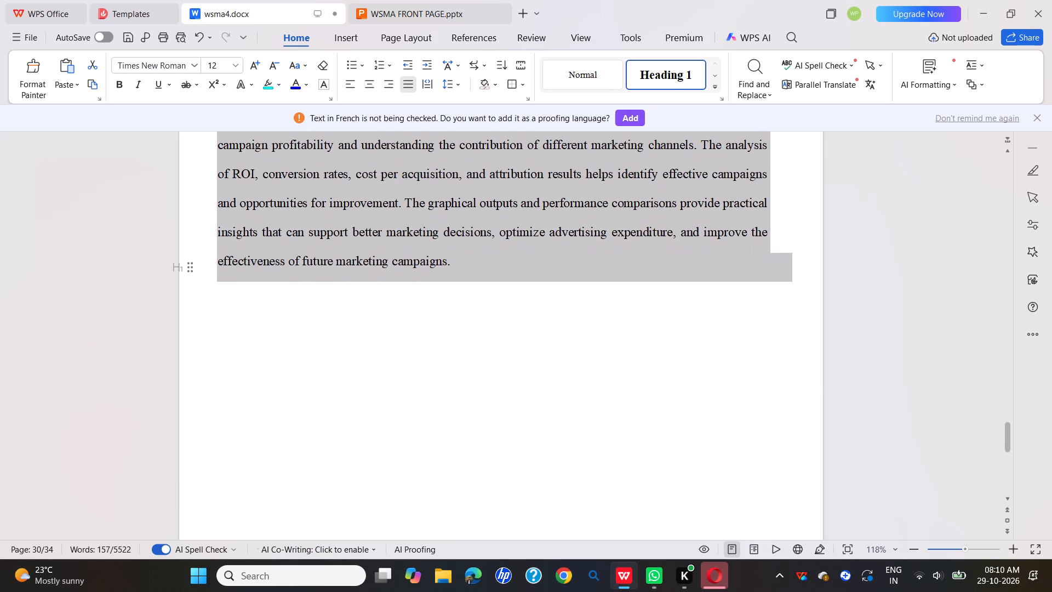
left_click_drag(466, 415, 500, 297)
key("ctrl+j")
key("ctrl+j")
left_click(498, 342)
scroll(499, 344, "up", 4)
left_click(557, 317)
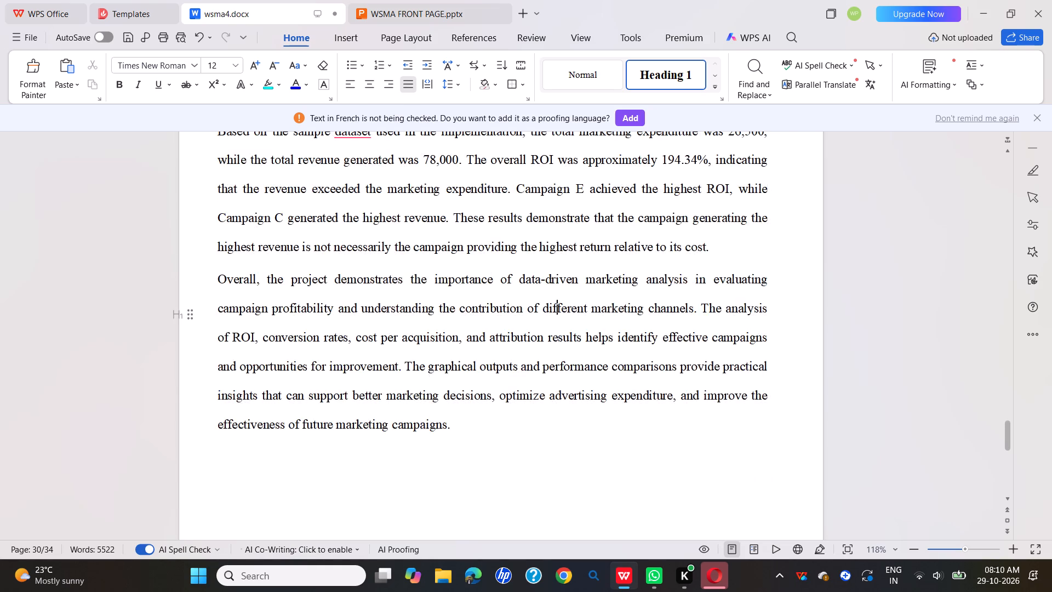
Justify the three Chapter 10 paragraphs under the CONCLUSION heading, through the one ending "future marketing activities".
scroll(498, 358, "down", 20)
scroll(498, 358, "down", 7)
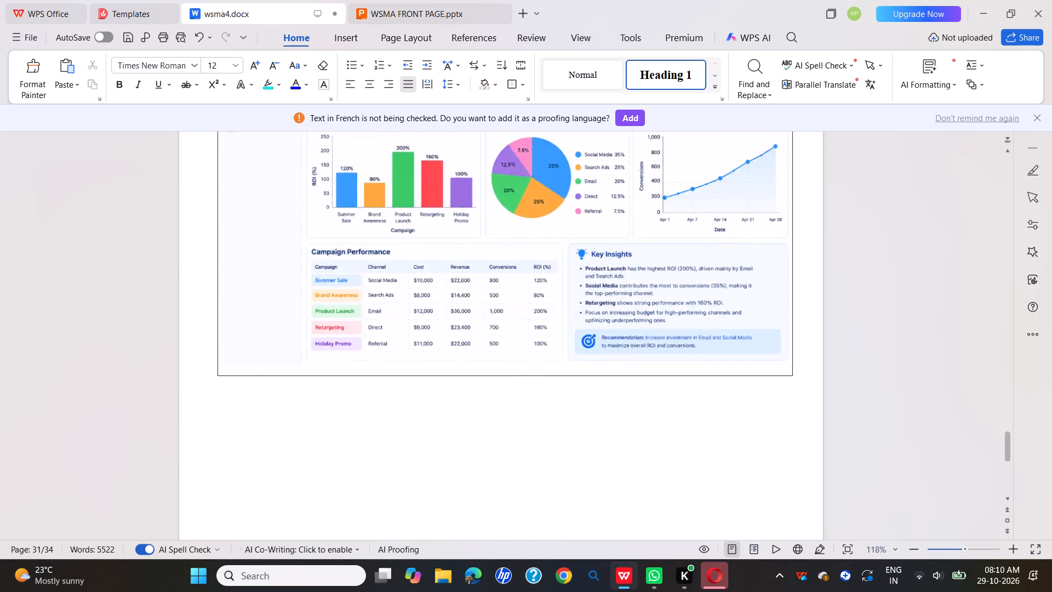
scroll(498, 358, "down", 9)
scroll(498, 358, "up", 18)
scroll(498, 358, "down", 4)
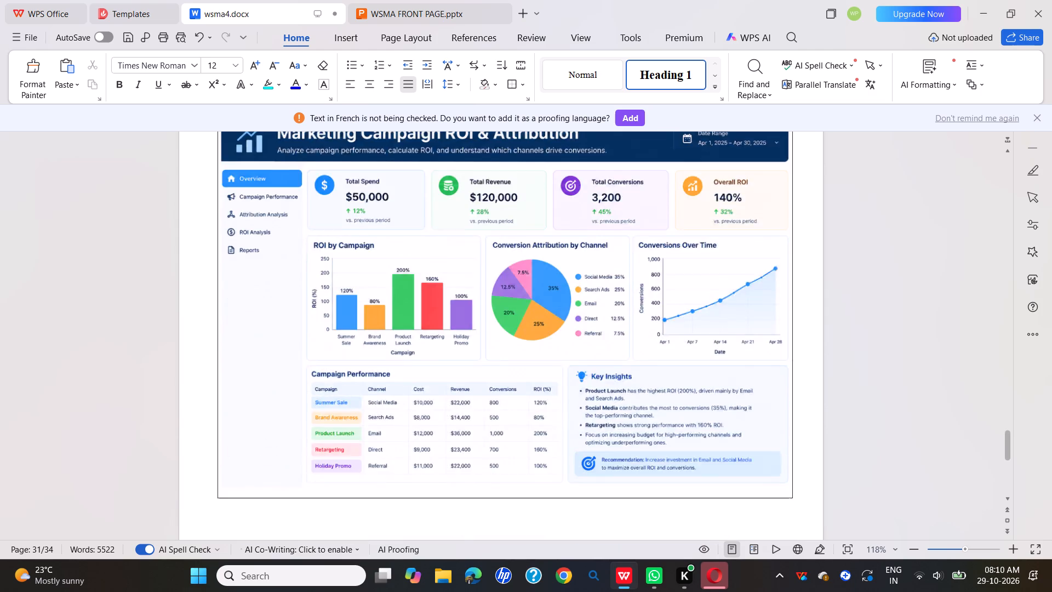
scroll(498, 358, "down", 19)
scroll(498, 358, "down", 5)
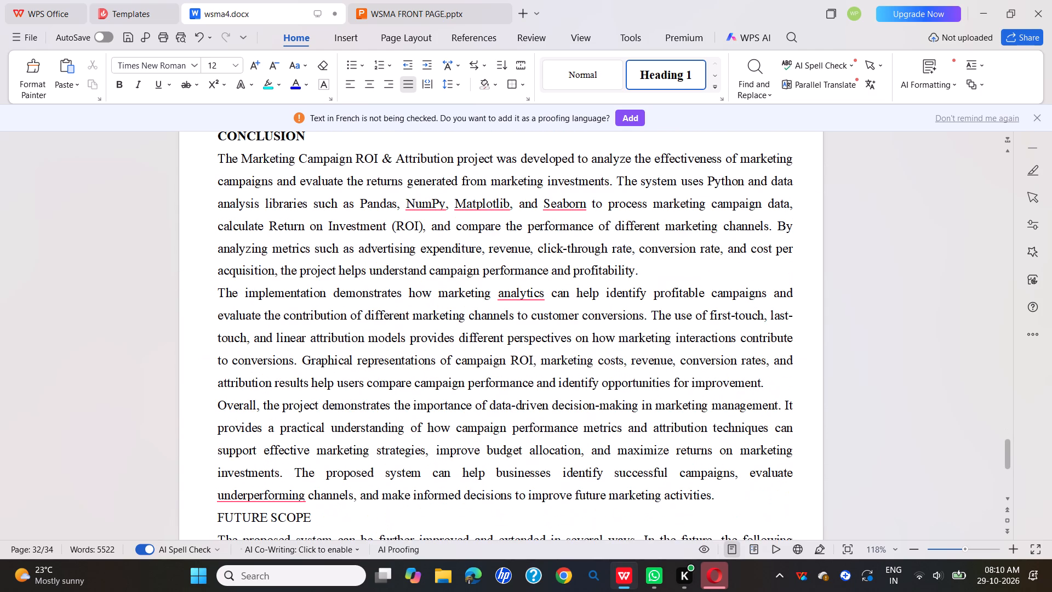
scroll(340, 299, "up", 3)
left_click_drag(218, 284, 328, 498)
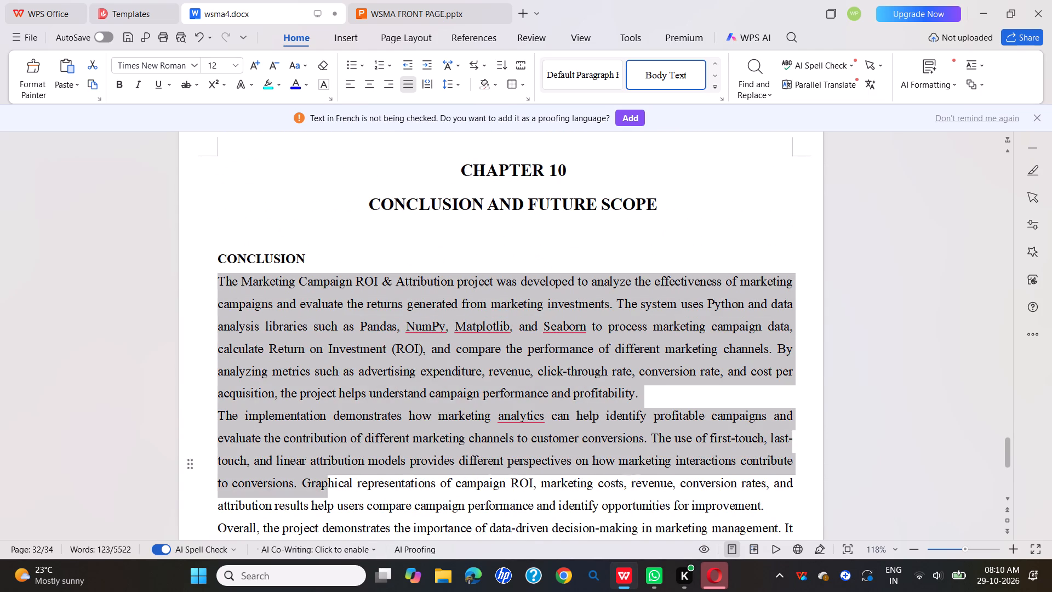
left_click_drag(328, 498, 418, 226)
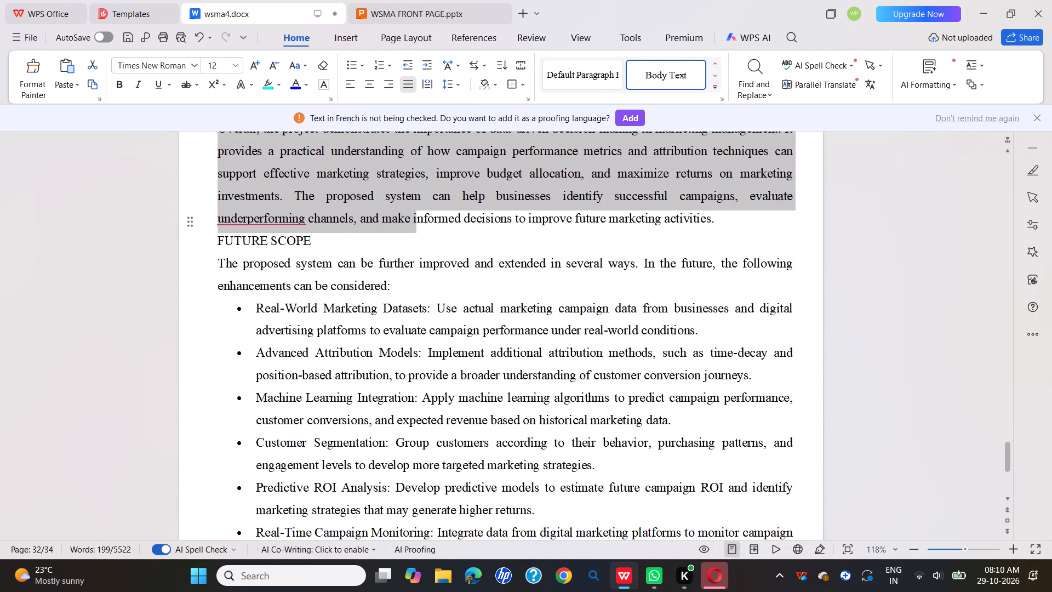
left_click_drag(418, 226, 726, 219)
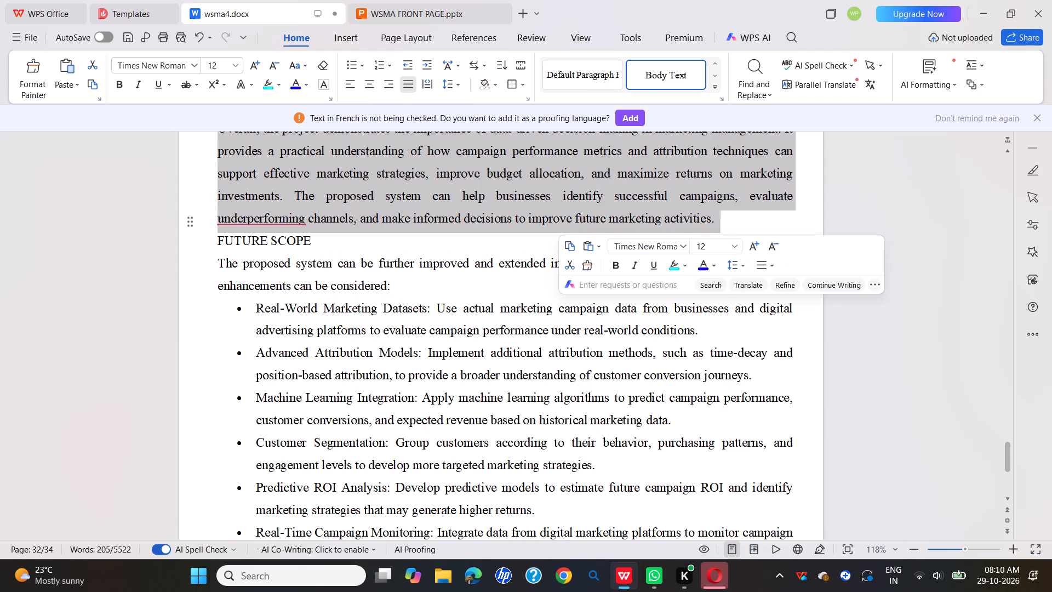
key("ctrl+j")
key("ctrl+j")
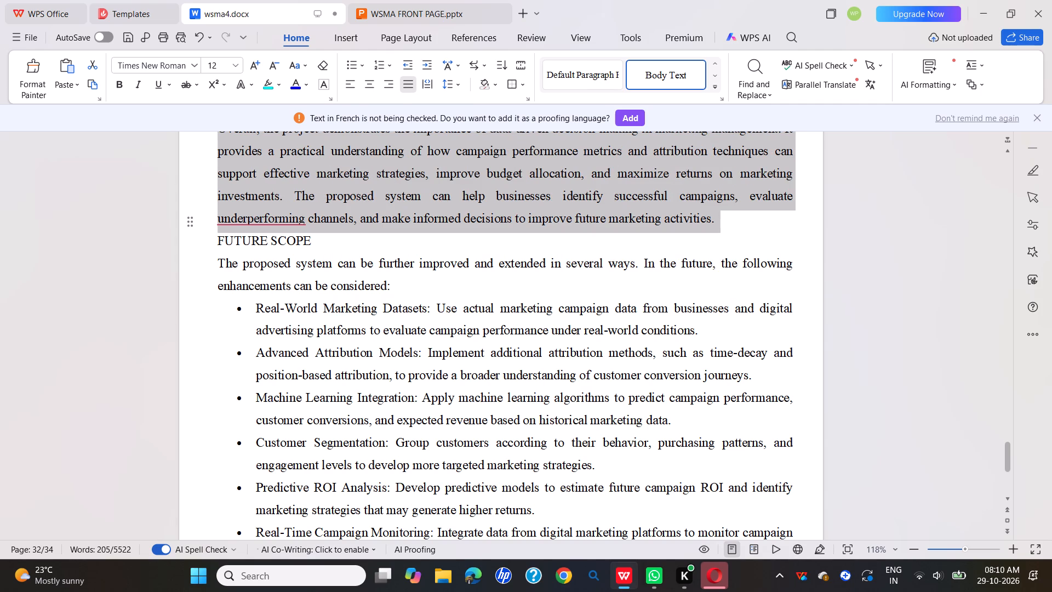
Insert a blank line between the last conclusion paragraph and the FUTURE SCOPE heading.
left_click(757, 214)
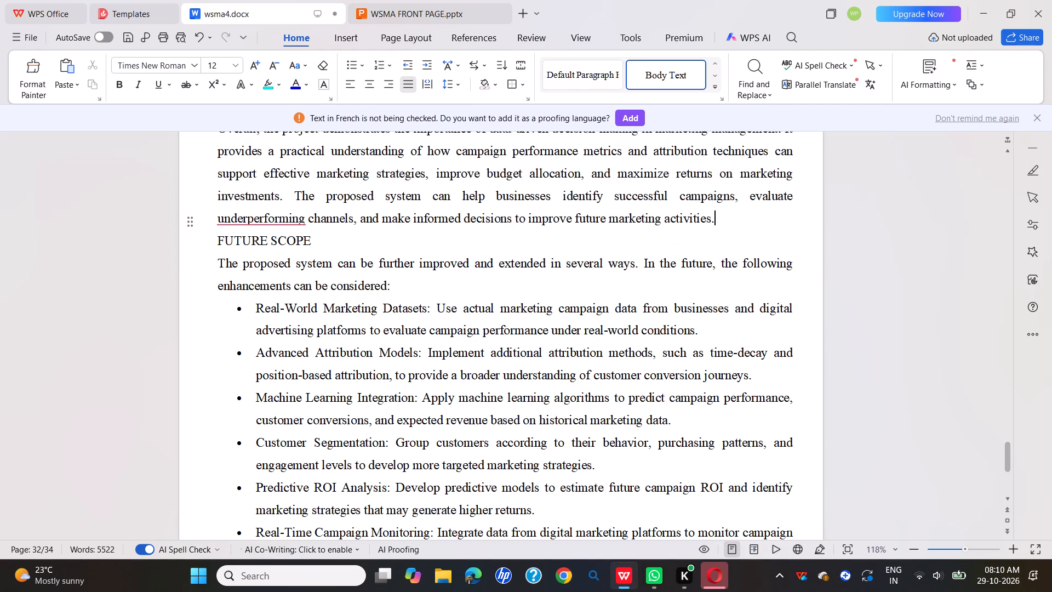
key("Return")
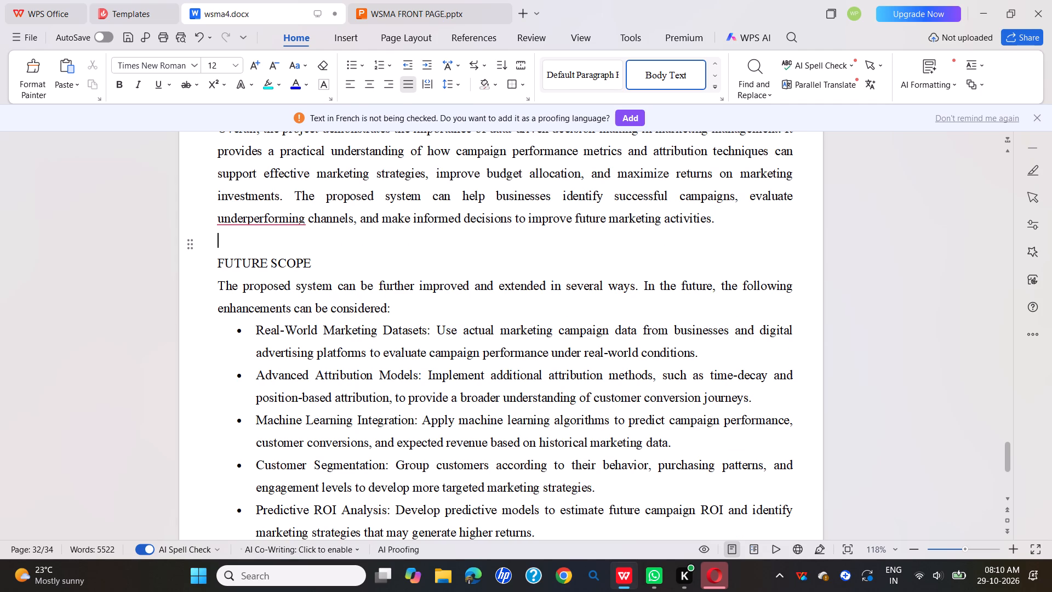
Make the FUTURE SCOPE heading in Chapter 10 bold.
left_click_drag(218, 268, 334, 260)
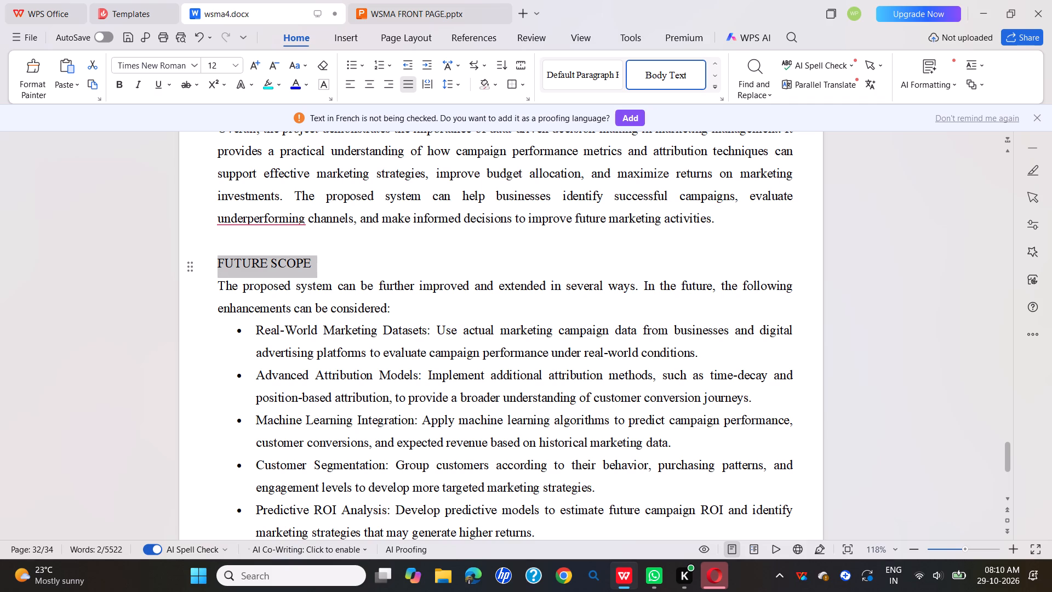
left_click(218, 226)
left_click(398, 277)
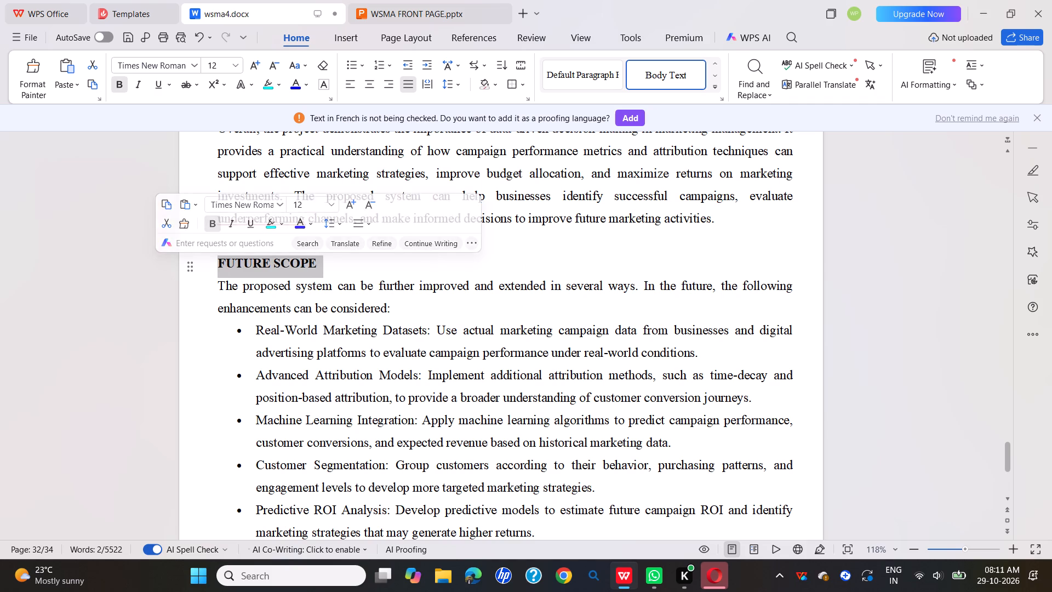
Review the formatting of the Chapter 10 future scope section and the References list.
scroll(353, 302, "down", 8)
scroll(353, 302, "up", 7)
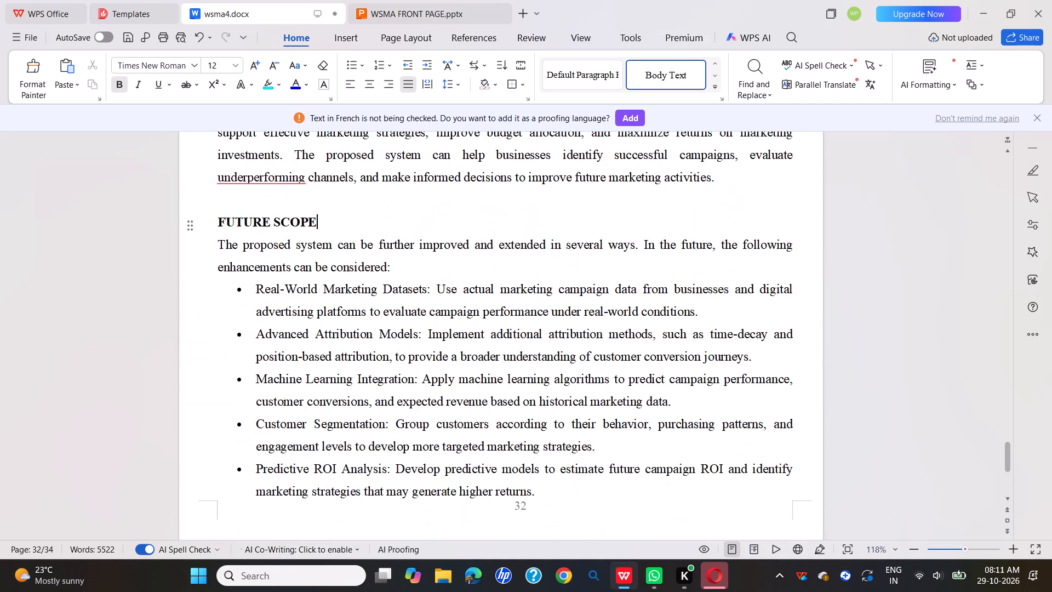
scroll(353, 302, "down", 17)
scroll(353, 302, "up", 5)
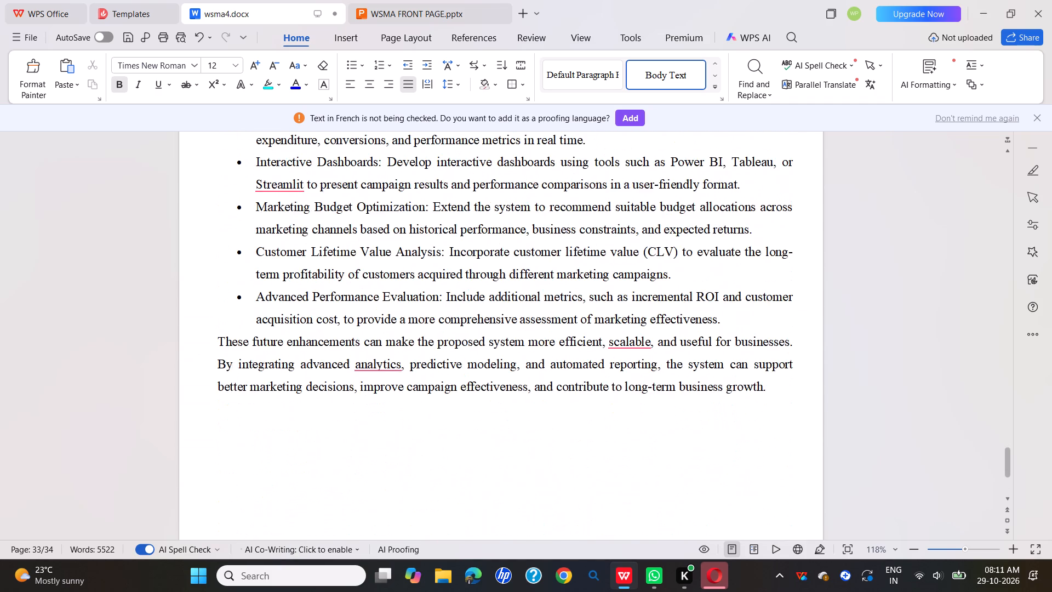
scroll(353, 302, "down", 20)
scroll(353, 302, "down", 4)
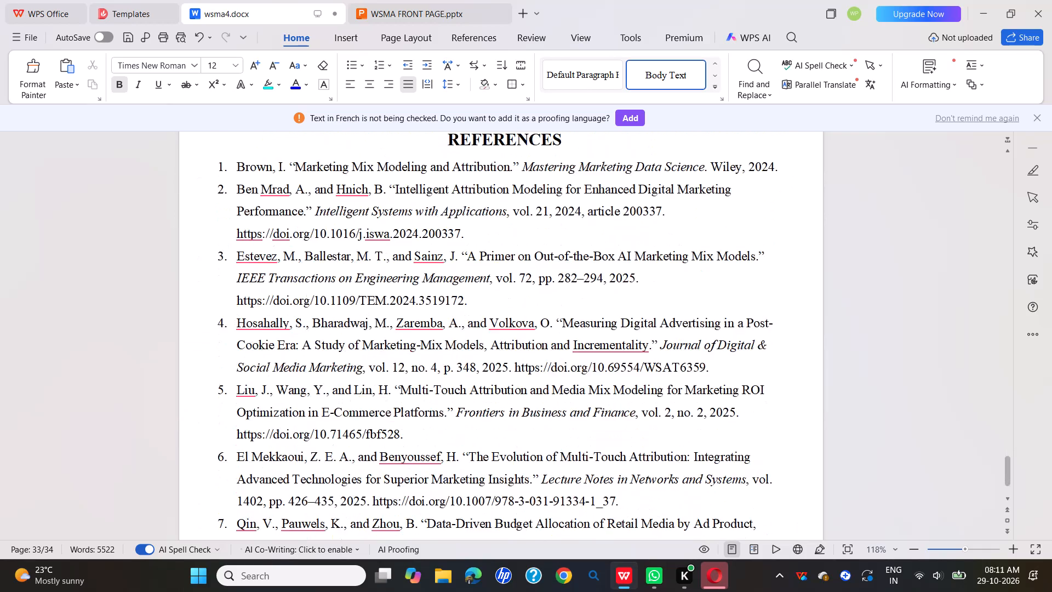
scroll(353, 302, "down", 15)
scroll(353, 302, "up", 7)
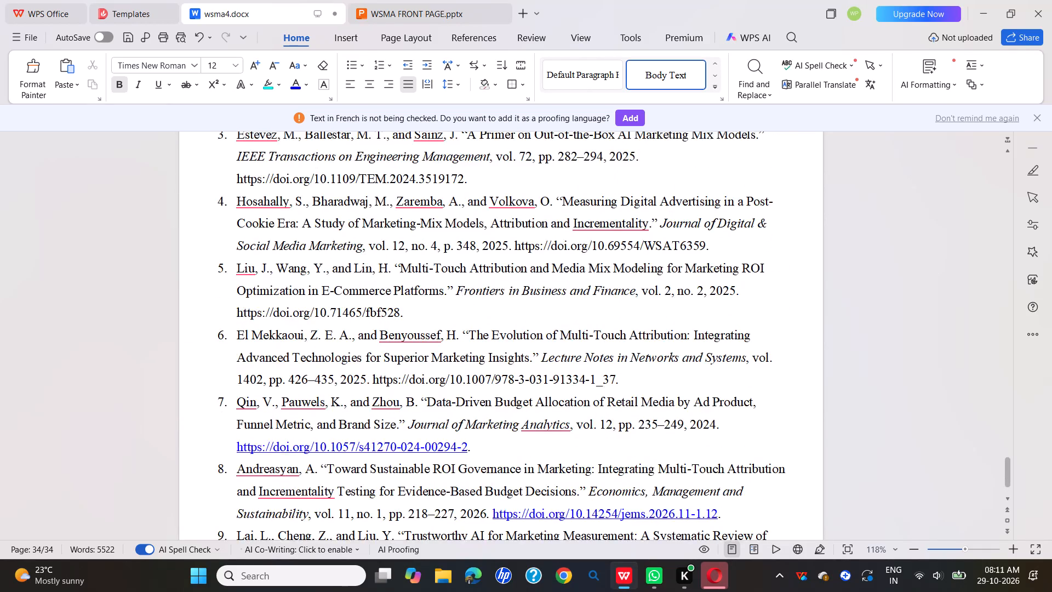
scroll(516, 339, "up", 15)
scroll(278, 236, "up", 20)
scroll(278, 236, "up", 3)
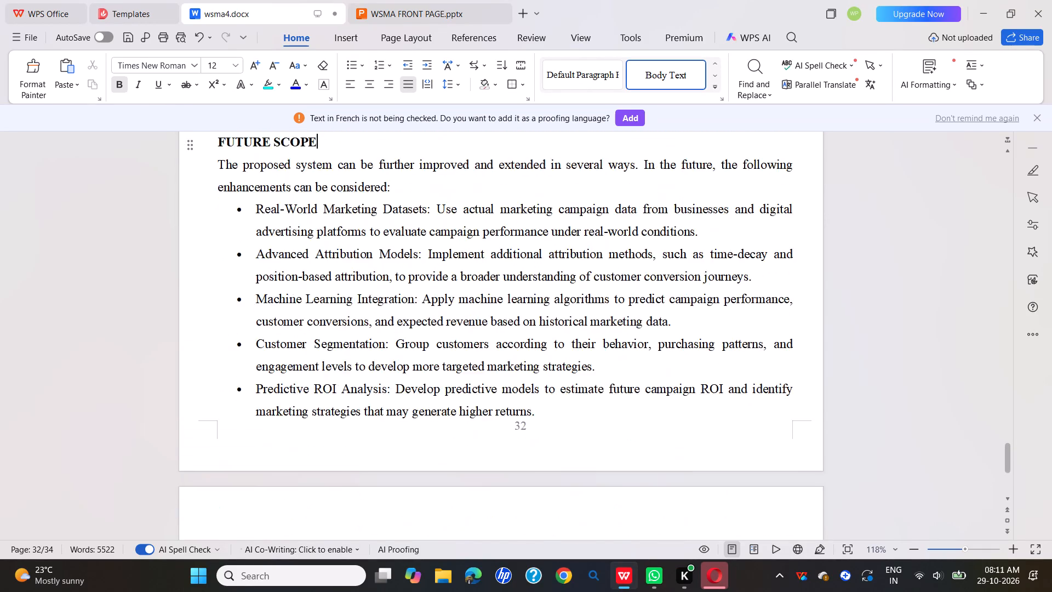
scroll(379, 306, "up", 7)
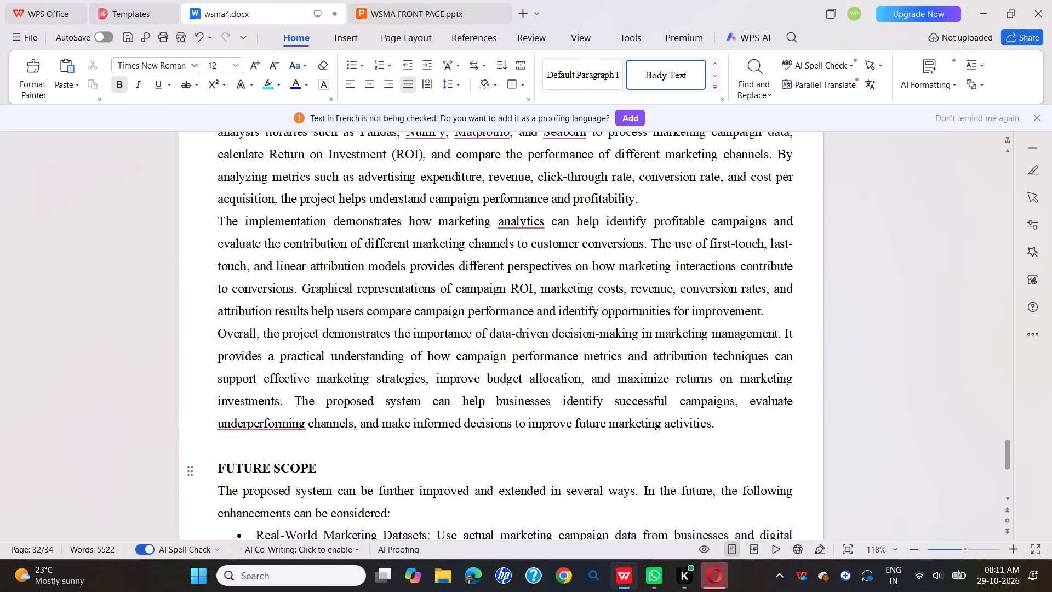
Return to the start of the report and look over the cover and certificate pages.
left_click_drag(1012, 462, 1007, 401)
left_click_drag(1008, 451, 1039, 138)
scroll(759, 249, "down", 20)
scroll(759, 249, "down", 3)
scroll(760, 248, "up", 6)
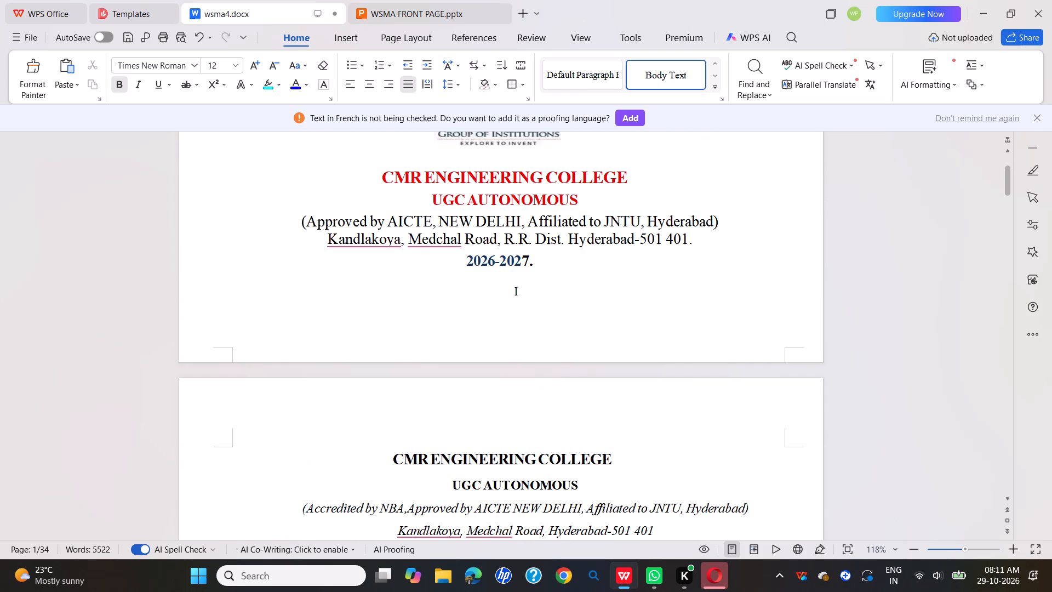
scroll(760, 248, "down", 20)
scroll(760, 248, "up", 7)
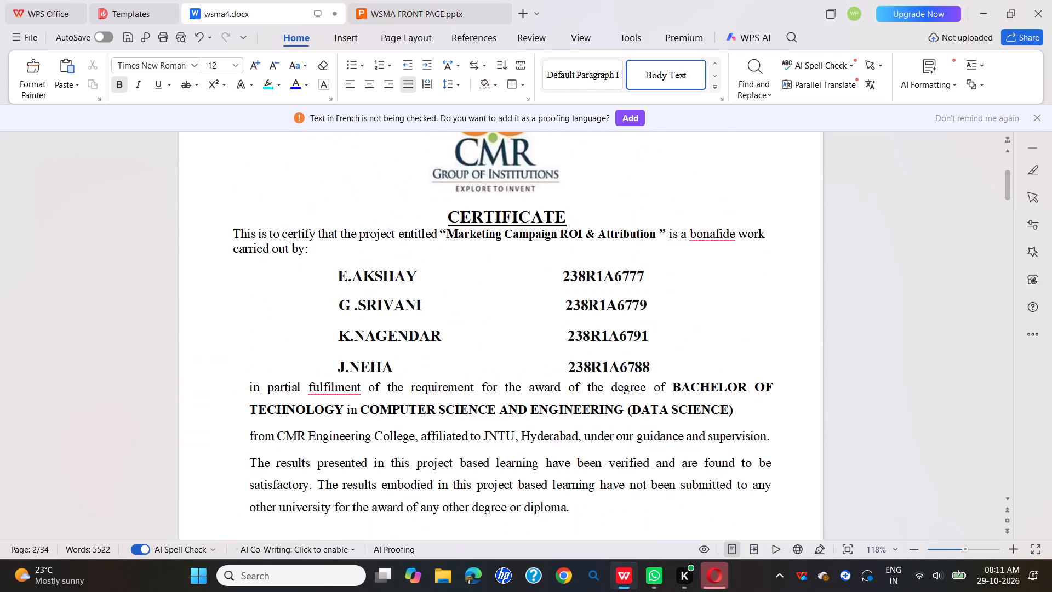
scroll(762, 244, "up", 20)
scroll(762, 244, "up", 10)
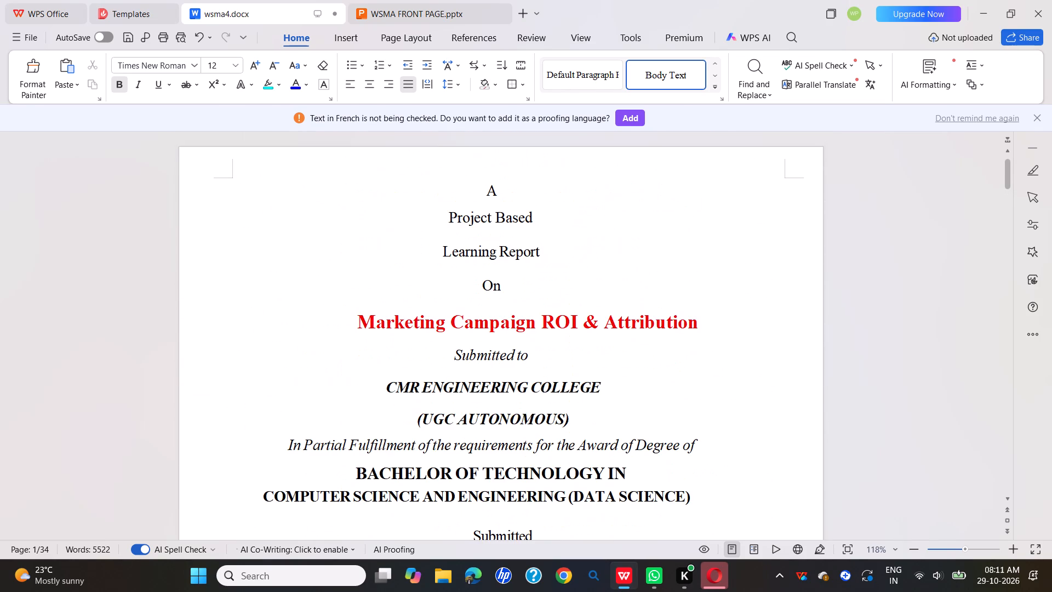
scroll(765, 242, "up", 4)
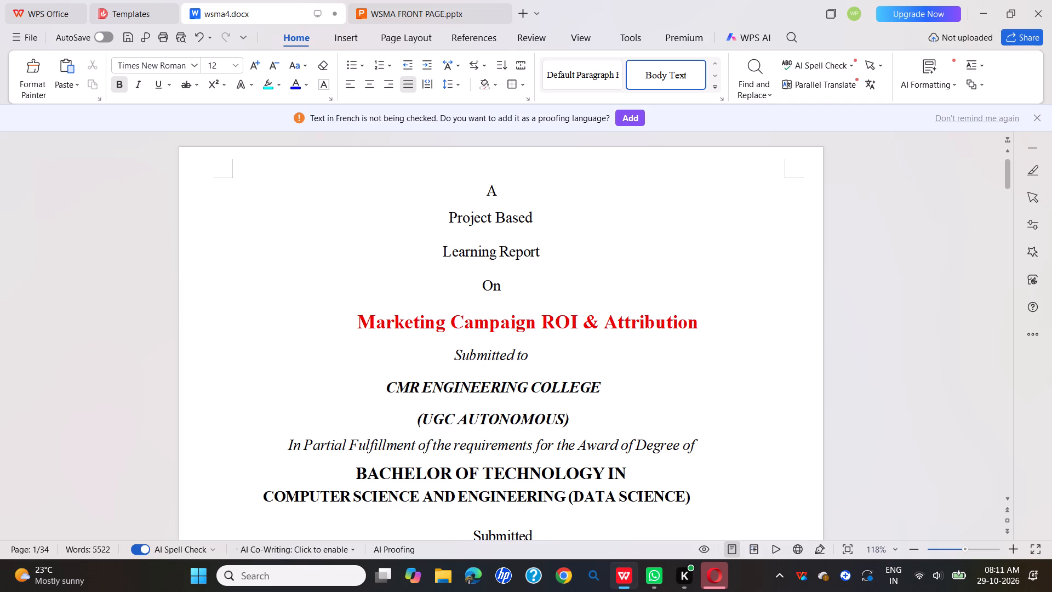
Replace the guide's initial and name on the cover page with those of the new guide, in capitals.
scroll(623, 324, "down", 3)
scroll(565, 295, "down", 3)
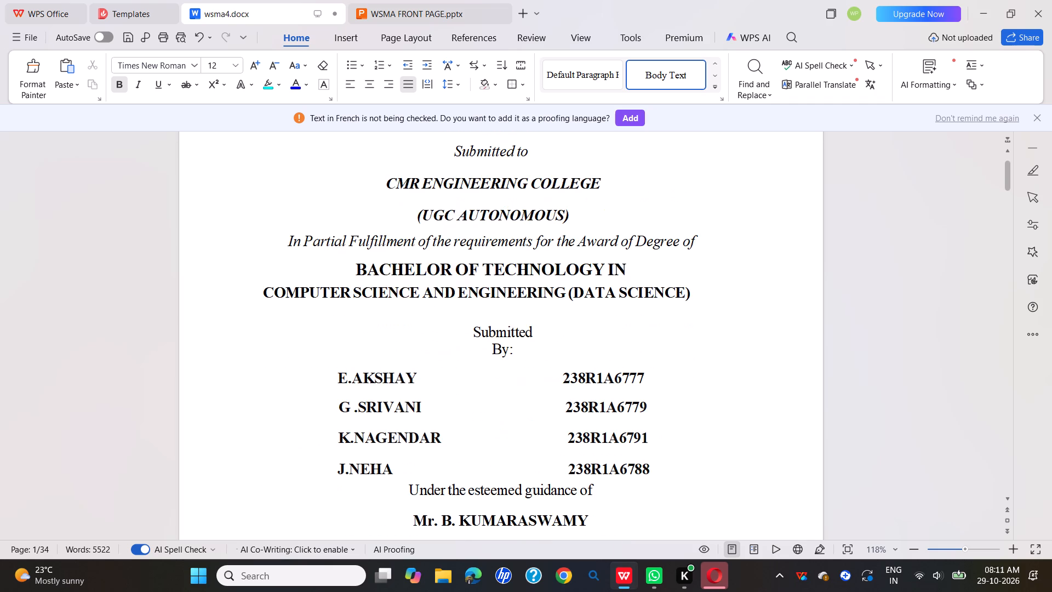
scroll(554, 333, "down", 2)
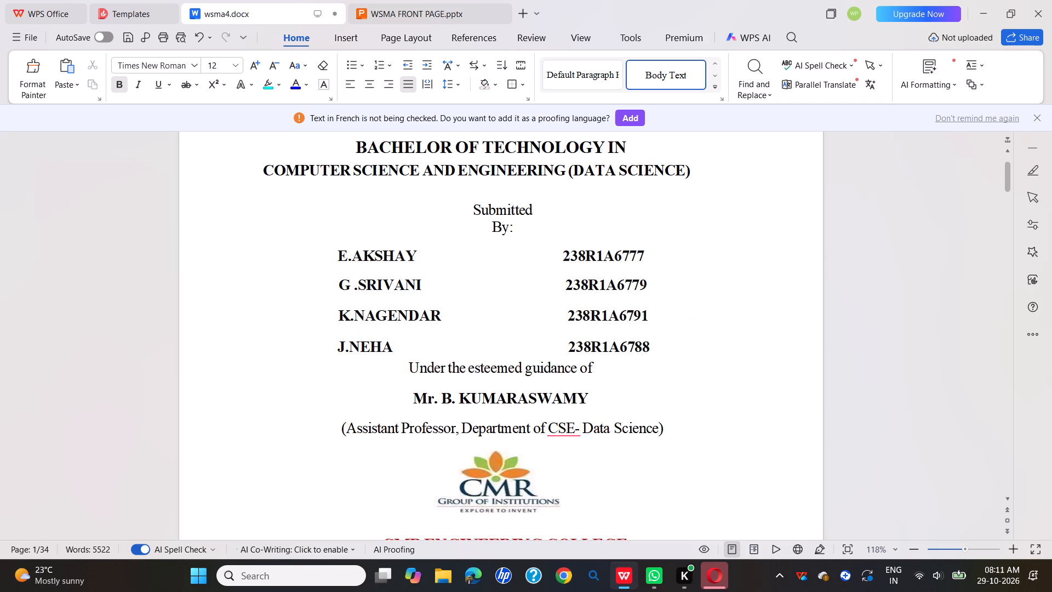
left_click(453, 399)
key("BackSpace")
key("shift+p")
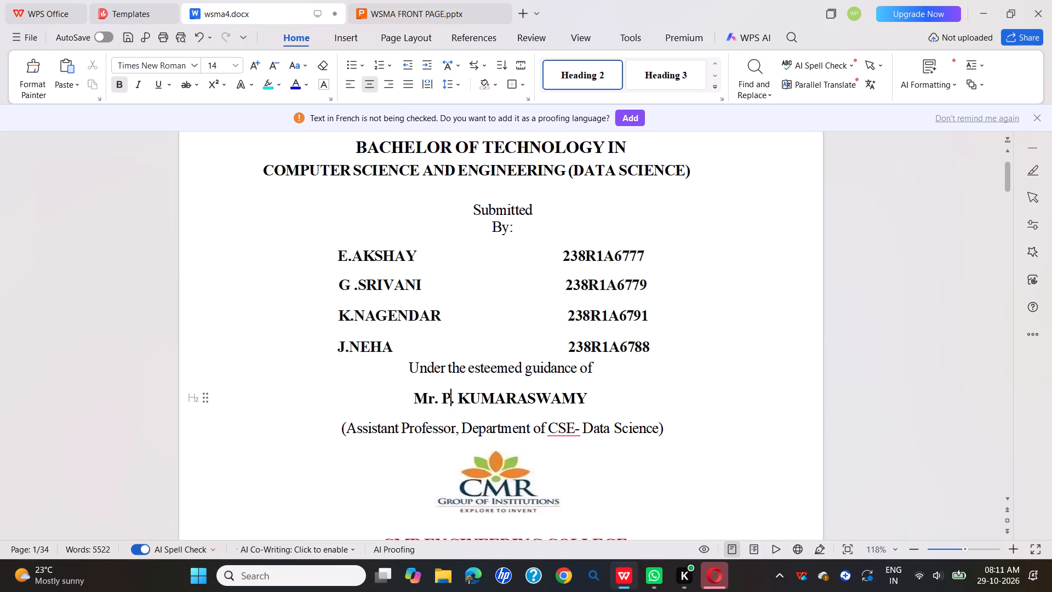
left_click(587, 400)
key("BackSpace")
key("BackSpace")
key("BackSpace")
key("BackSpace")
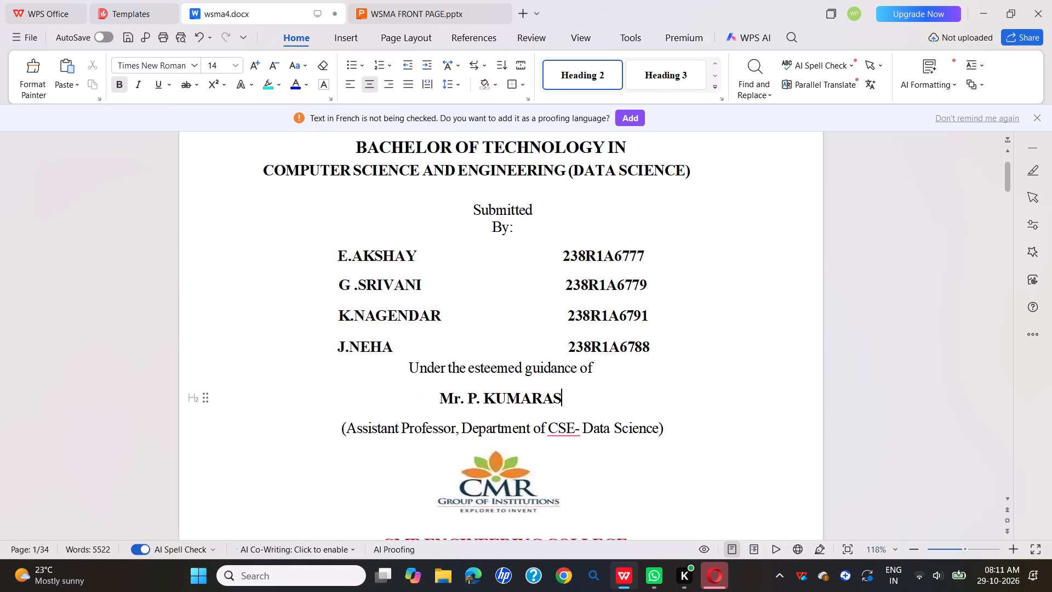
key("BackSpace")
key("BackSpace")
key("BackSpace")
key("BackSpace")
key("BackSpace")
key("BackSpace")
key("BackSpace")
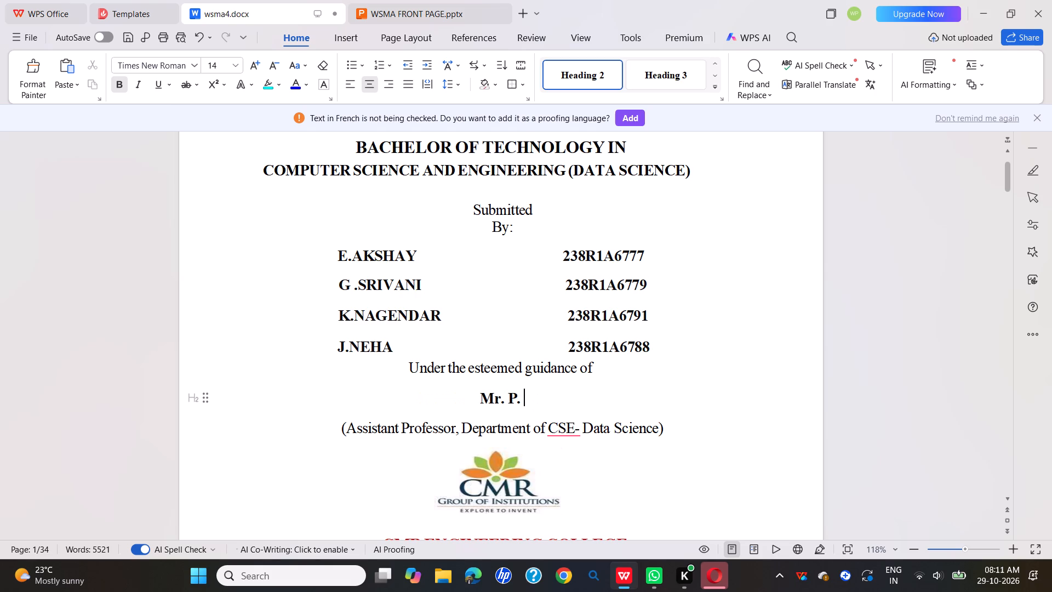
type("PRASHANTHI")
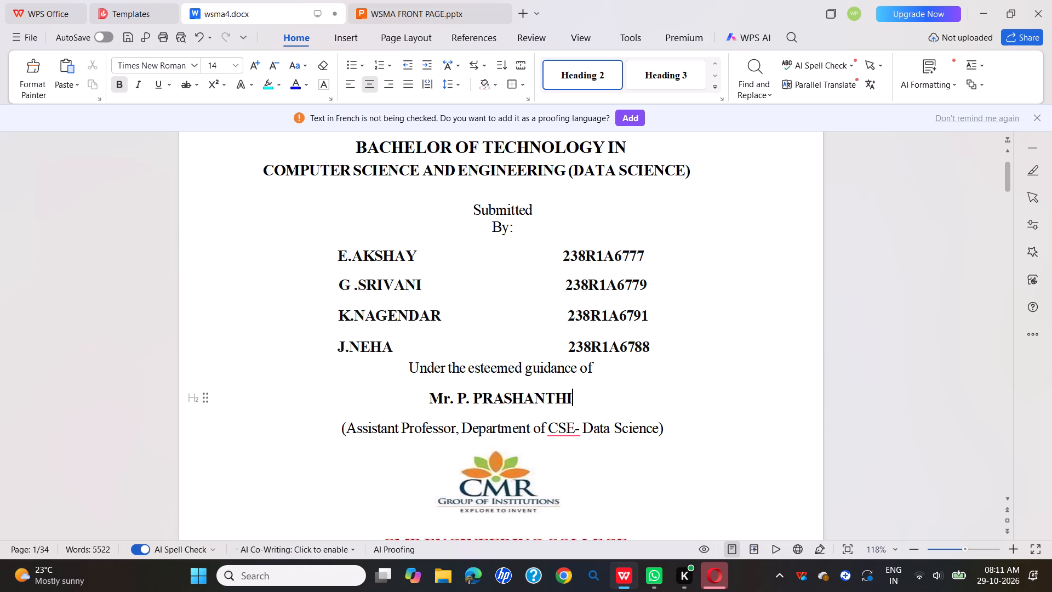
Change the guide's title on the cover page to "Dr", checking it against the SUBMITTED TO details in WSMA FRONT PAGE.pptx.
left_click(484, 2)
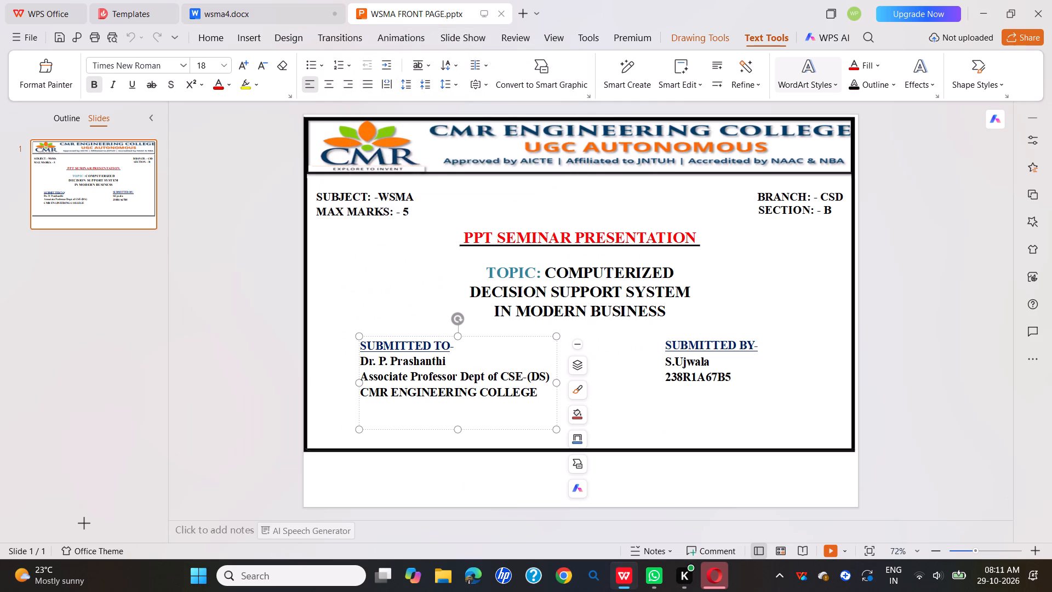
left_click(269, 0)
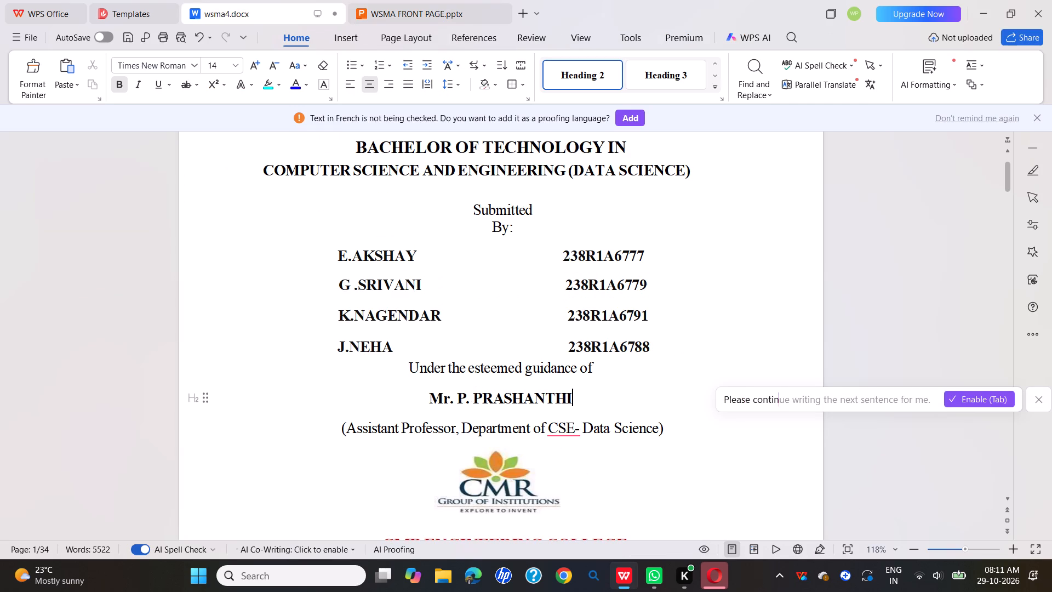
left_click(444, 15)
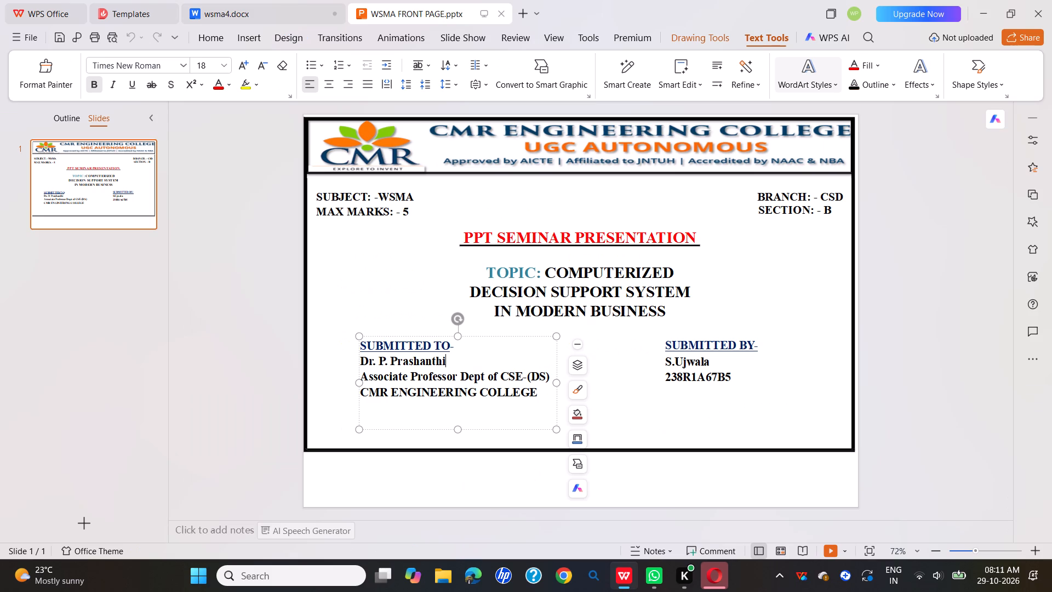
left_click(291, 0)
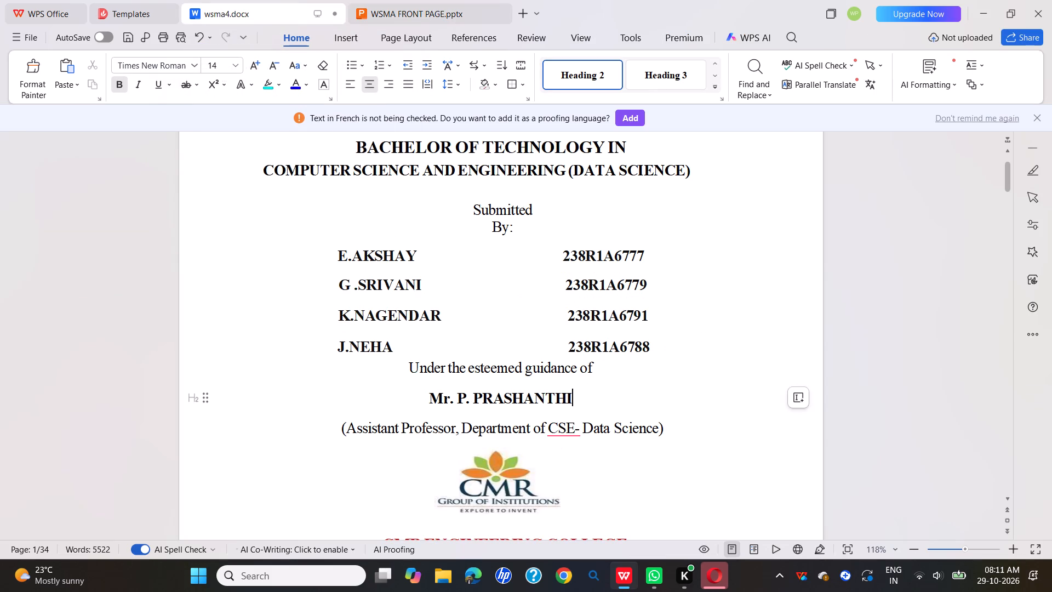
left_click(448, 400)
key("BackSpace")
key("BackSpace")
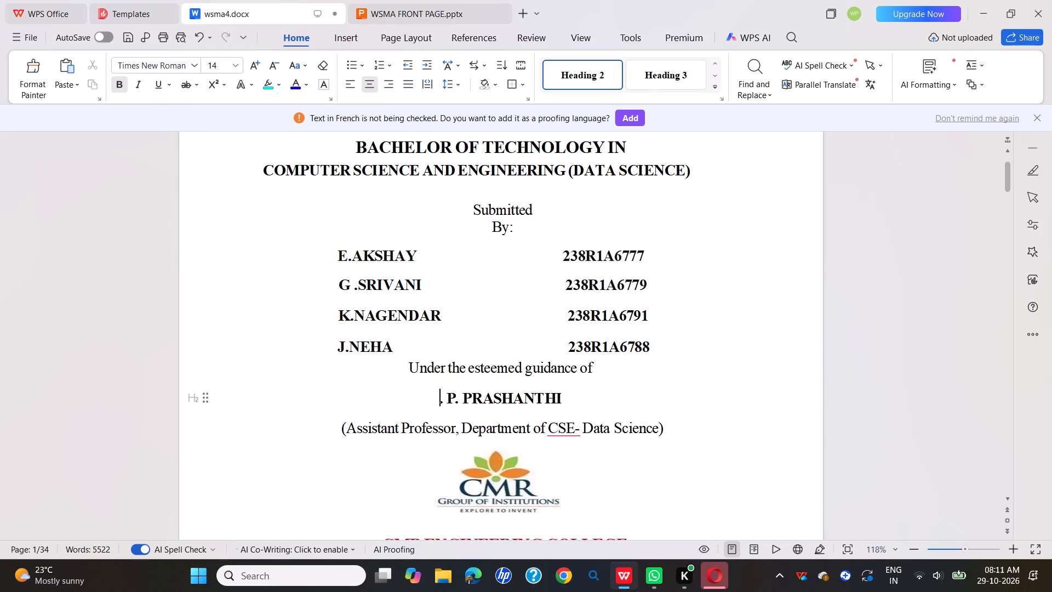
type("dR")
key("BackSpace")
type("Dr")
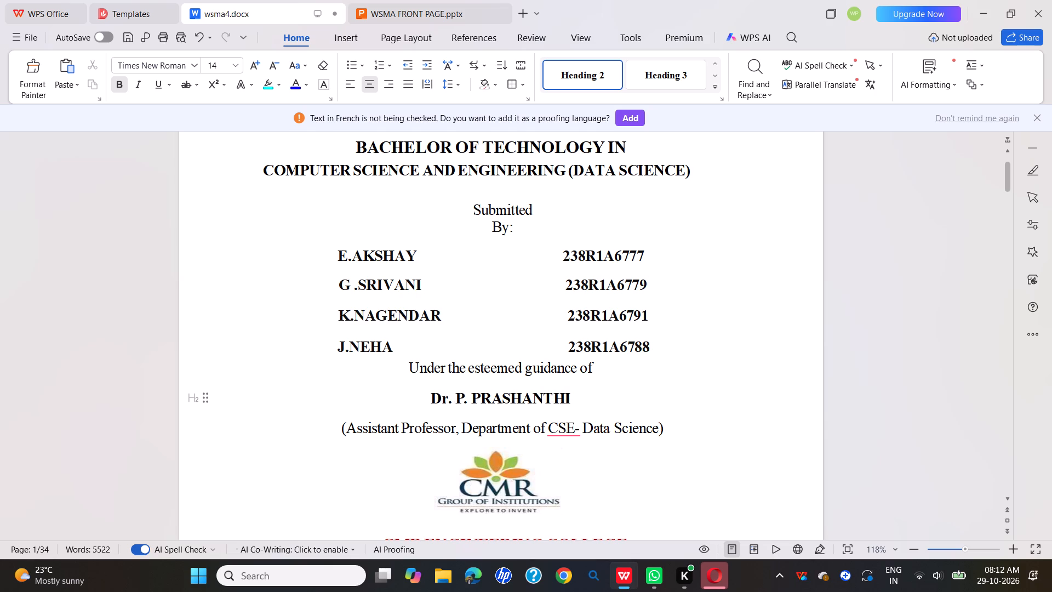
scroll(715, 393, "up", 12)
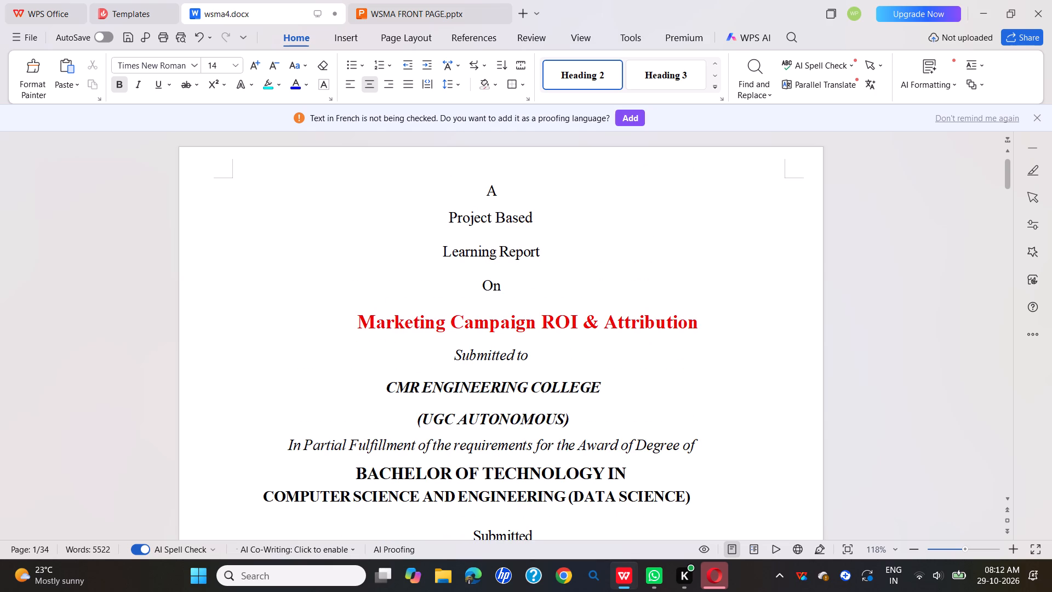
Look over the cover page and the certificate page, comparing their college details, student names, roll numbers and guide entries.
scroll(715, 393, "up", 5)
scroll(576, 355, "down", 10)
left_click(1041, 116)
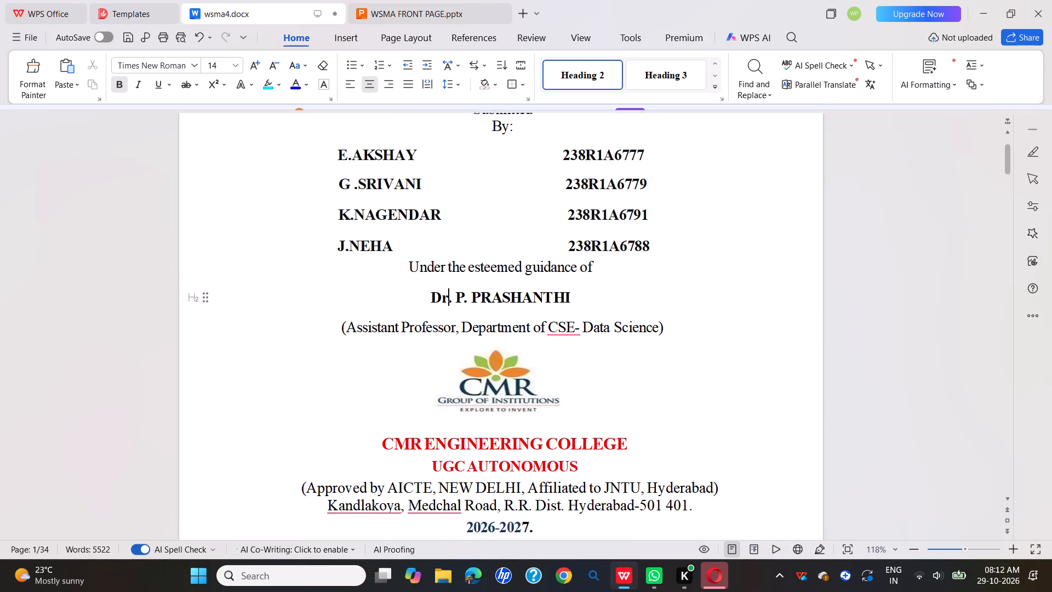
scroll(768, 198, "up", 6)
scroll(485, 139, "up", 6)
scroll(477, 255, "down", 2)
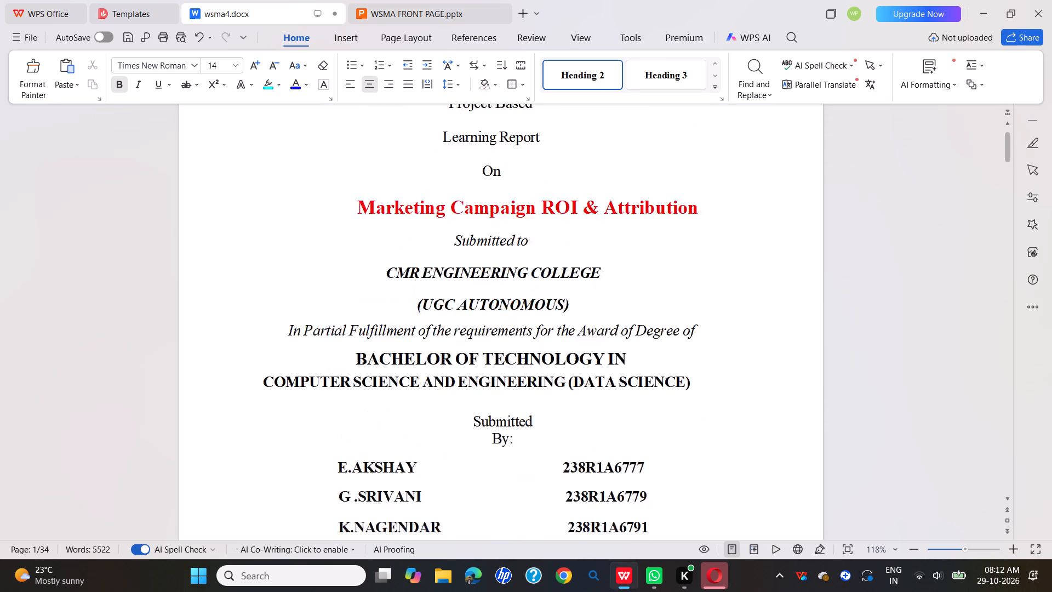
scroll(477, 255, "down", 13)
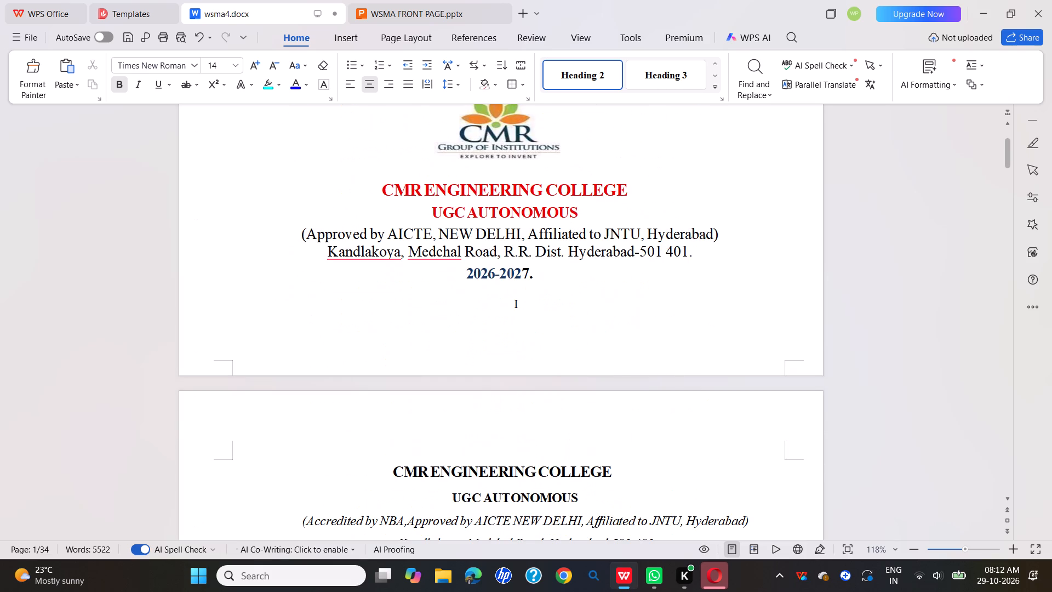
scroll(481, 252, "down", 1)
scroll(481, 252, "up", 5)
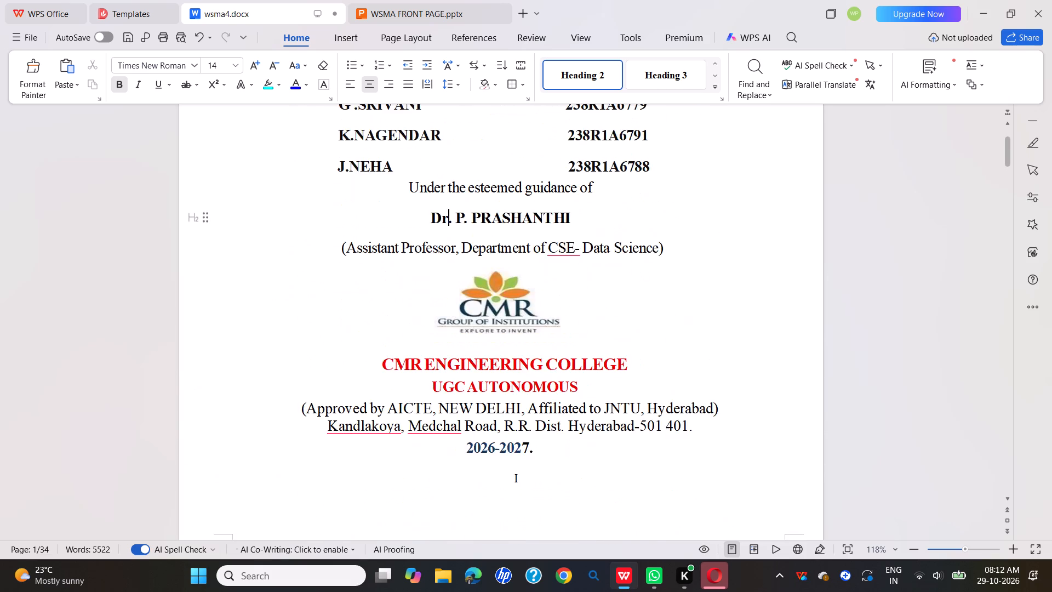
scroll(481, 252, "up", 3)
scroll(482, 252, "down", 15)
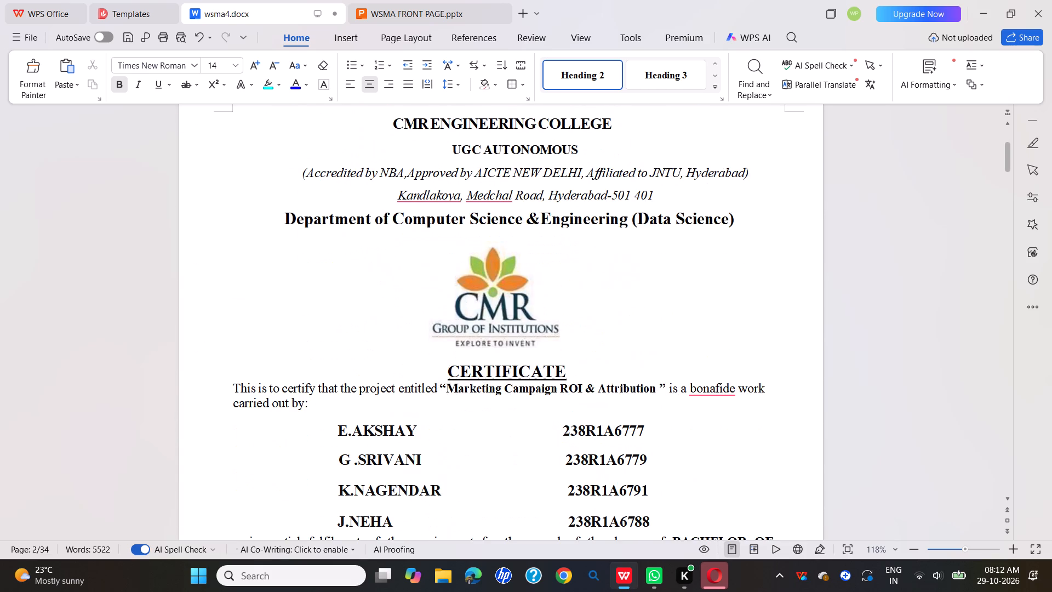
scroll(482, 252, "down", 2)
scroll(482, 252, "up", 8)
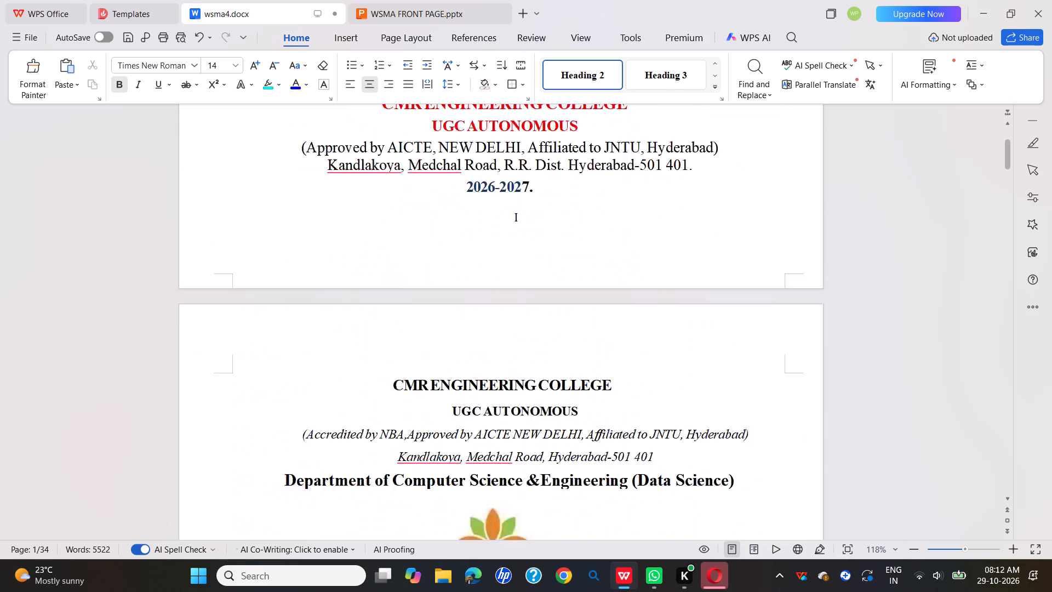
scroll(482, 252, "up", 11)
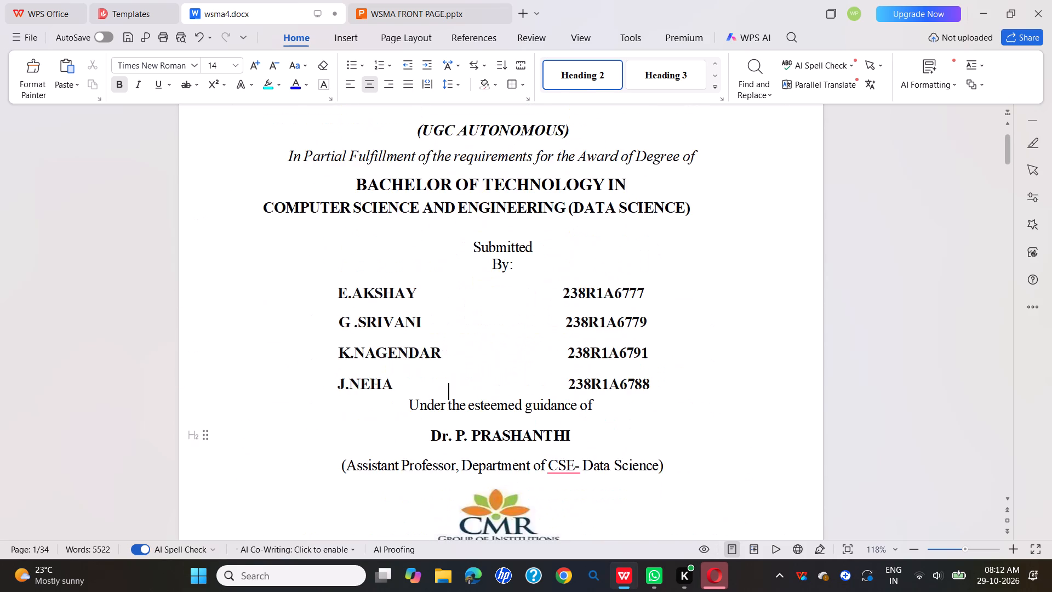
scroll(482, 252, "down", 17)
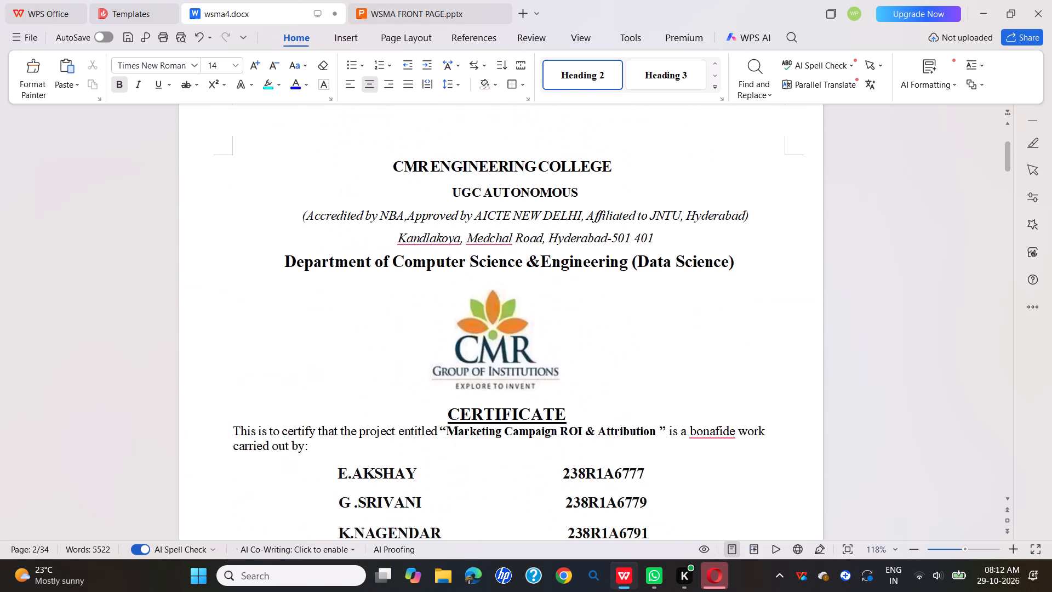
scroll(482, 252, "down", 3)
scroll(482, 252, "up", 4)
scroll(482, 252, "down", 7)
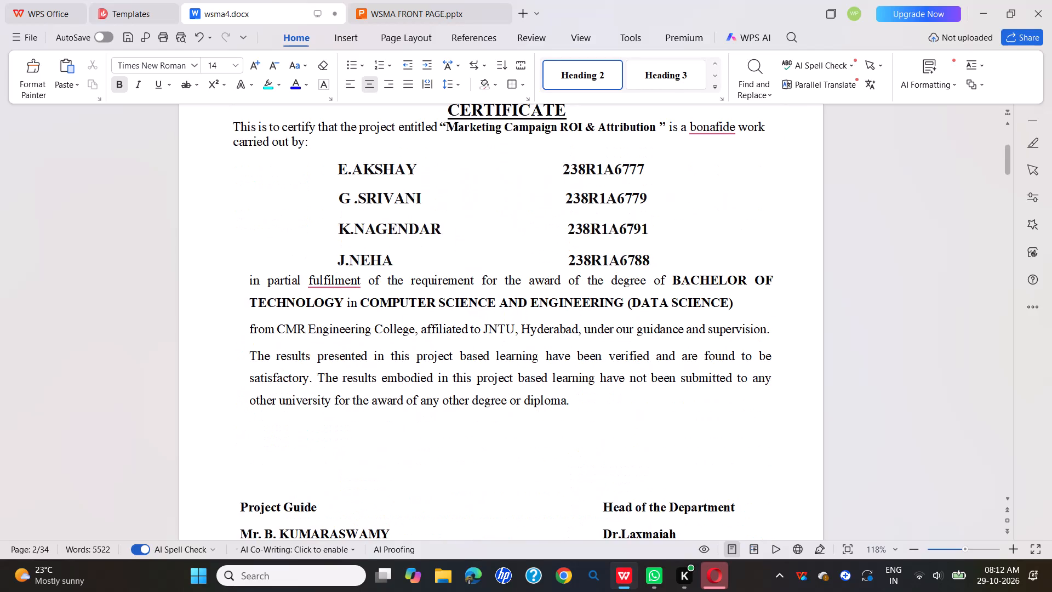
Insert a blank line below the last student's row on the certificate page, before the "in partial fulfilment" paragraph.
scroll(482, 252, "up", 2)
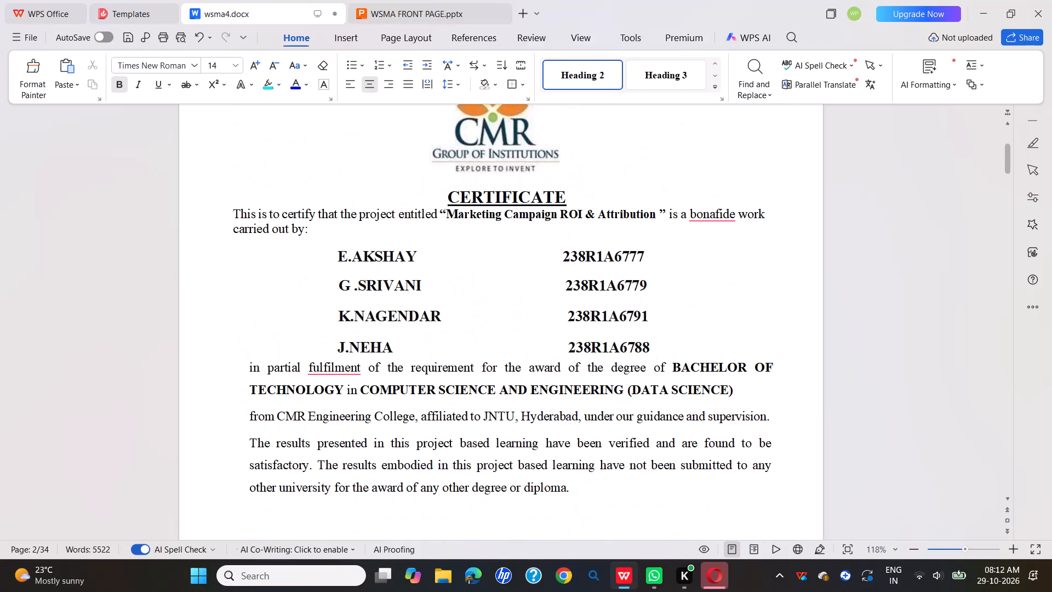
left_click(690, 350)
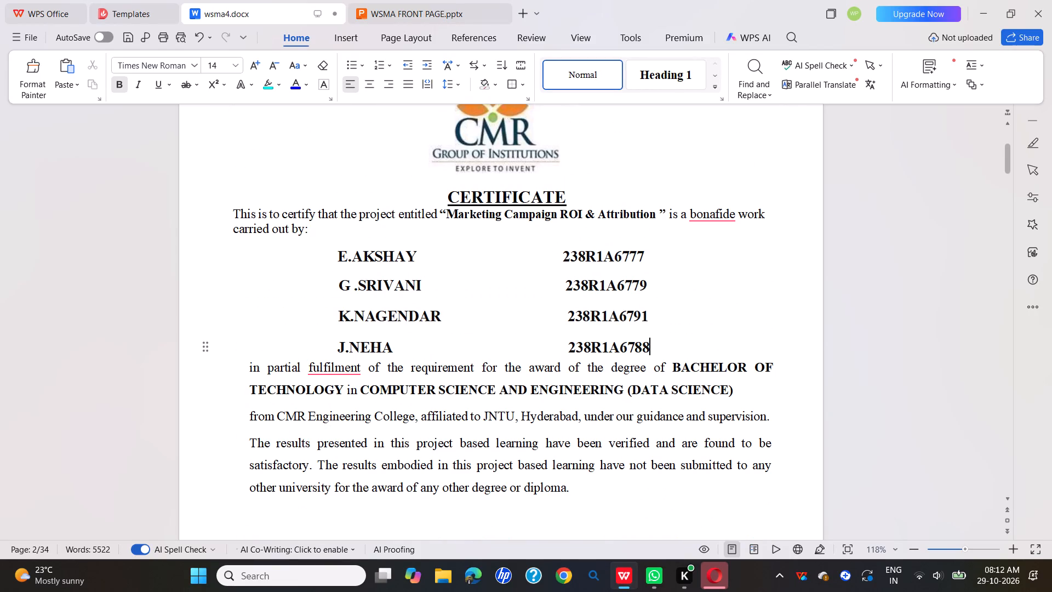
key("Return")
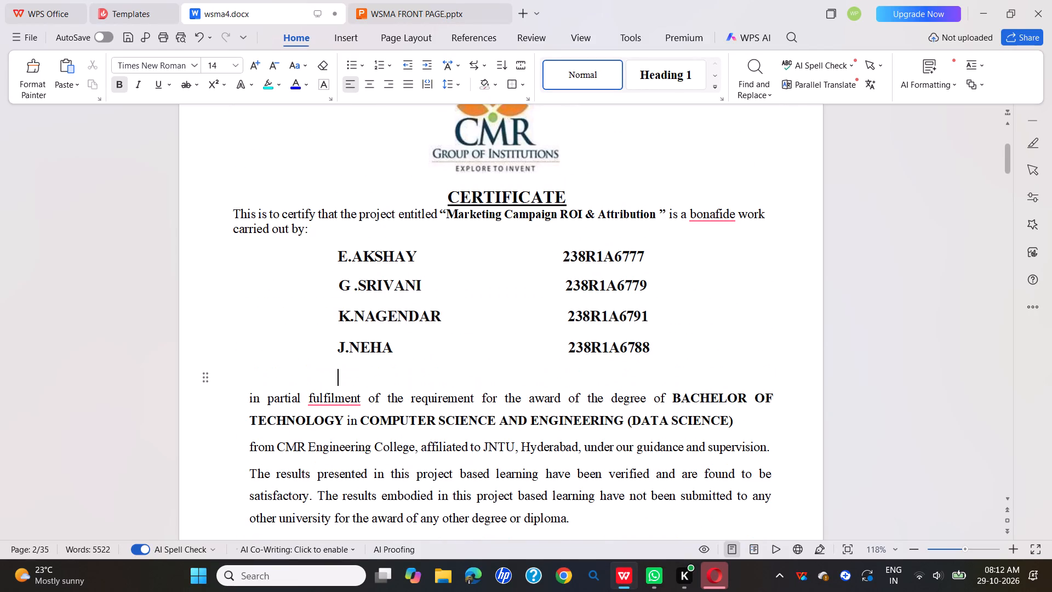
Replace the Project Guide's entry on the certificate page with the new guide's title "Dr.", initial and name.
scroll(701, 323, "down", 8)
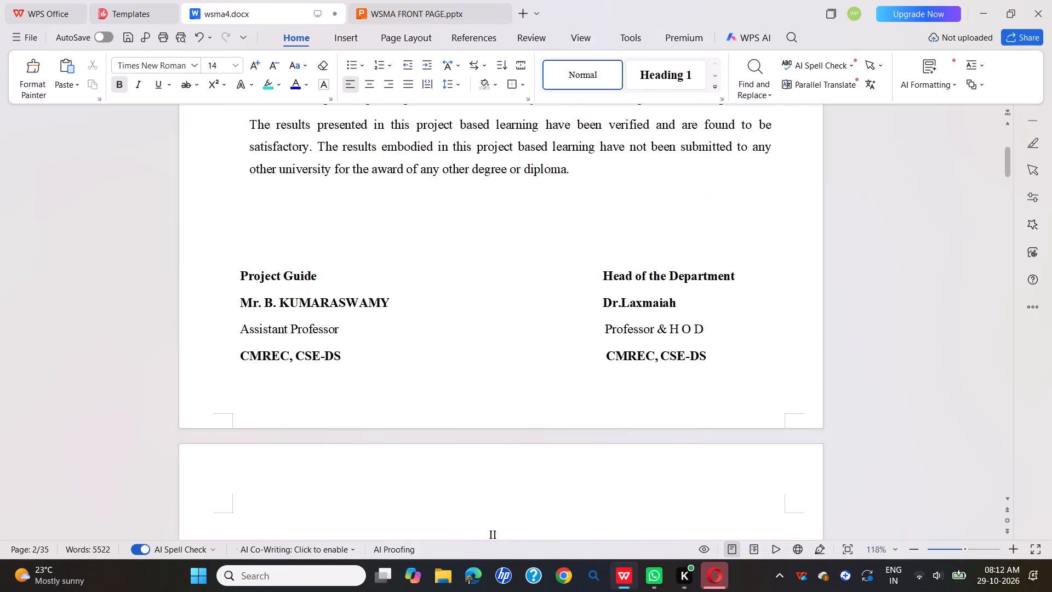
left_click(399, 298)
key("BackSpace")
key("BackSpace")
key("BackSpace")
key("BackSpace")
key("BackSpace")
key("BackSpace")
key("BackSpace")
key("BackSpace")
key("BackSpace")
key("BackSpace")
key("BackSpace")
key("BackSpace")
key("BackSpace")
key("BackSpace")
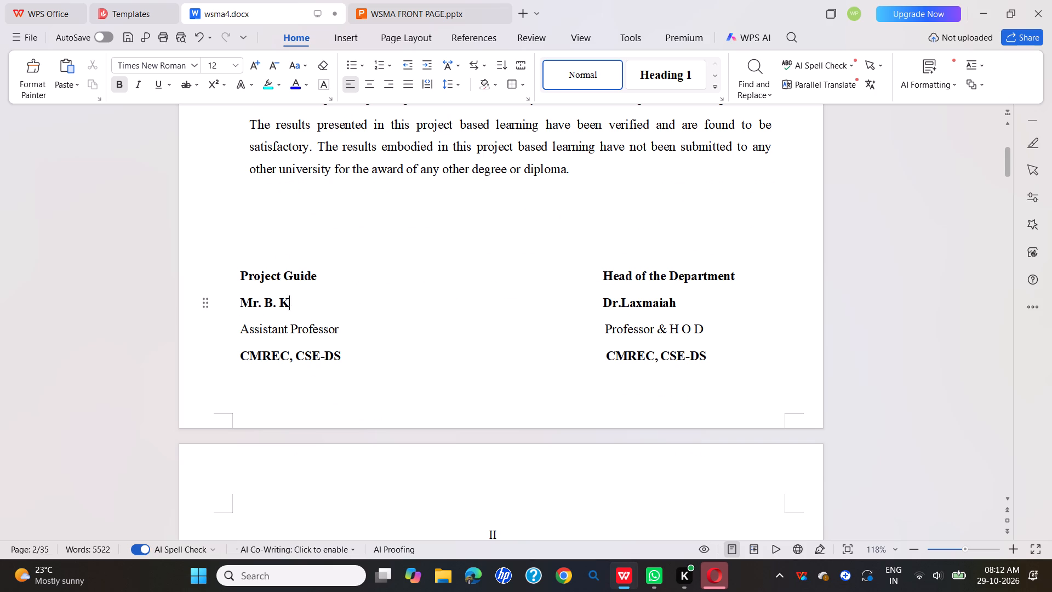
key("BackSpace")
key("BackSpace")
key("BackSpace")
key("BackSpace")
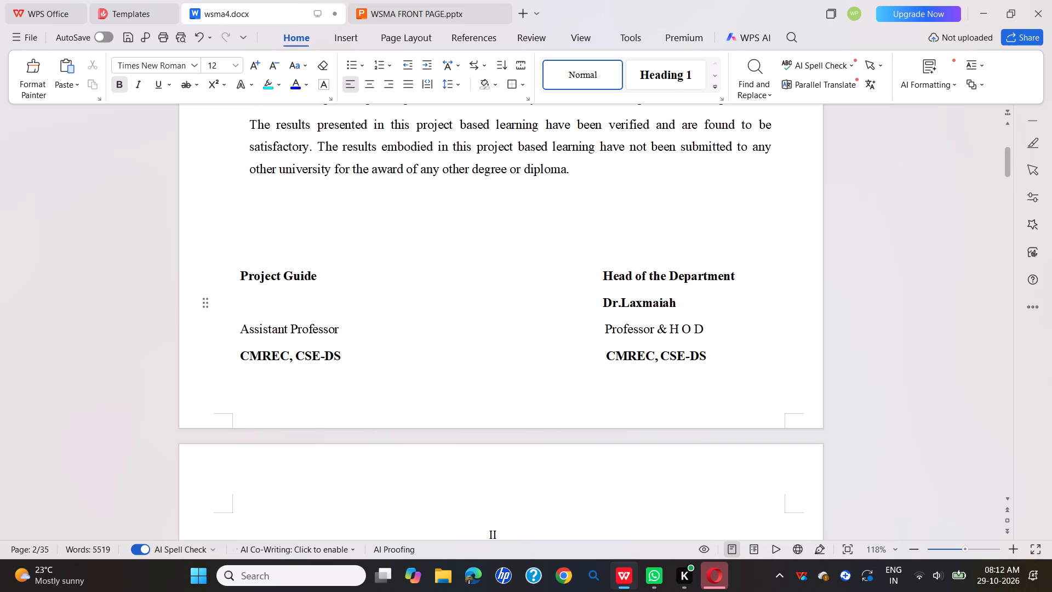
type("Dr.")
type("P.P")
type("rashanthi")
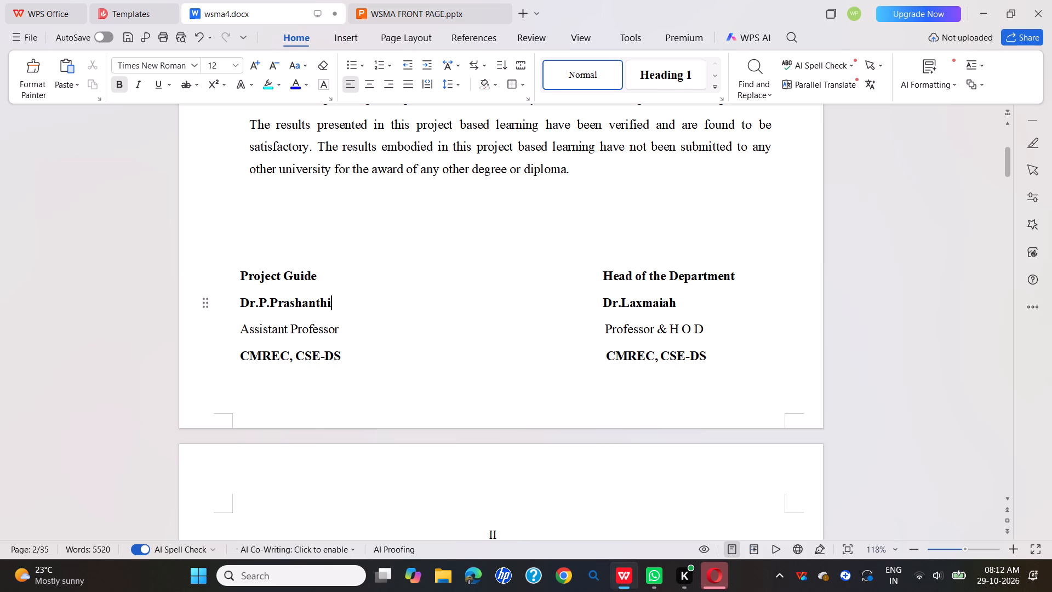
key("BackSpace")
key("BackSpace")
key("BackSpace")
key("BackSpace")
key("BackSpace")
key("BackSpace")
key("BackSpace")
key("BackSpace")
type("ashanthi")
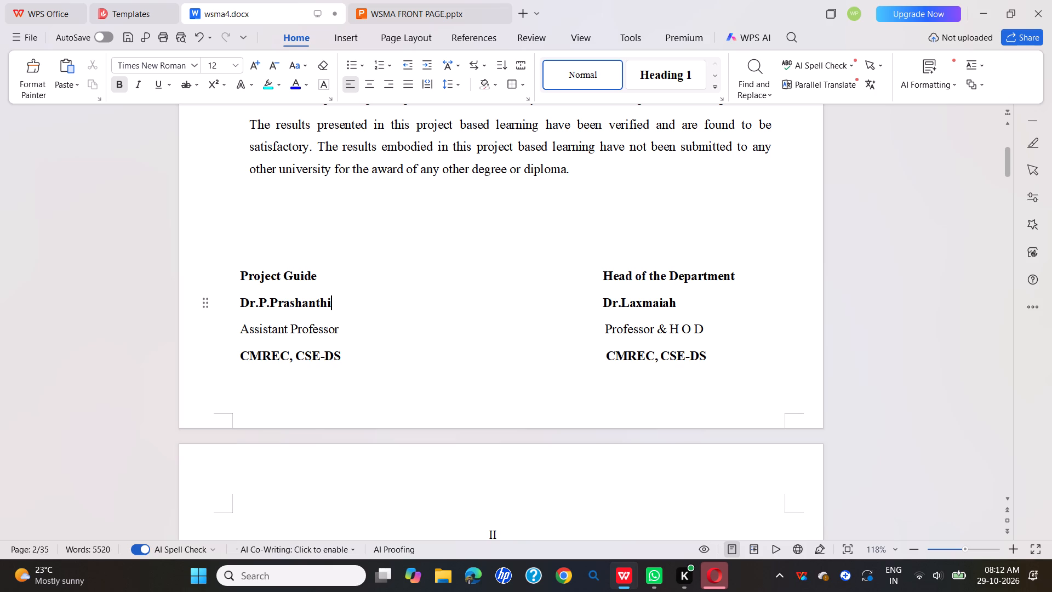
Justify the certificate text from "from CMR Engineering College" through "any other degree or diploma.".
scroll(466, 292, "up", 4)
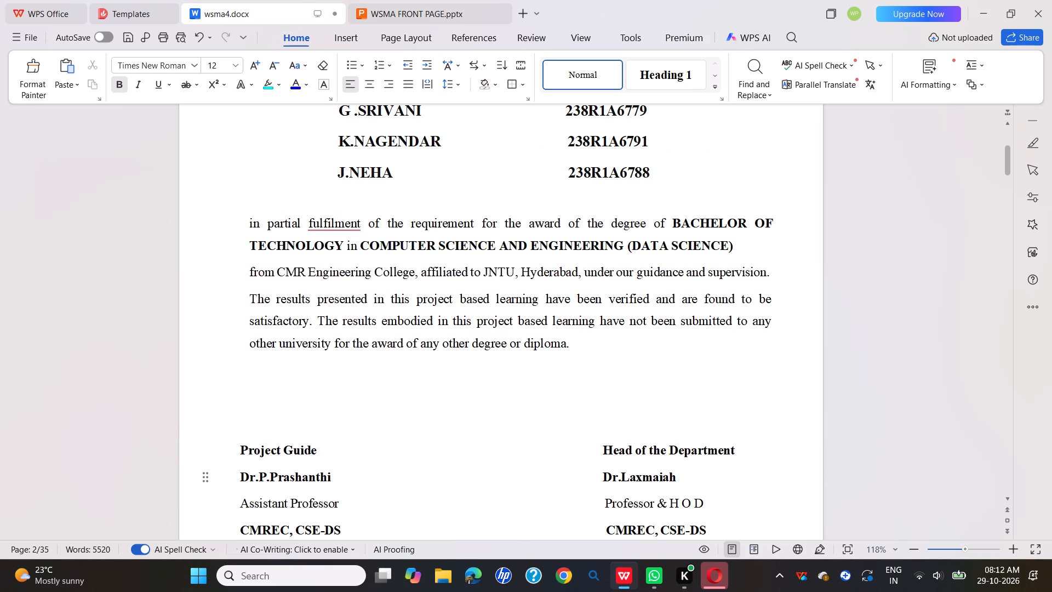
left_click_drag(246, 269, 574, 351)
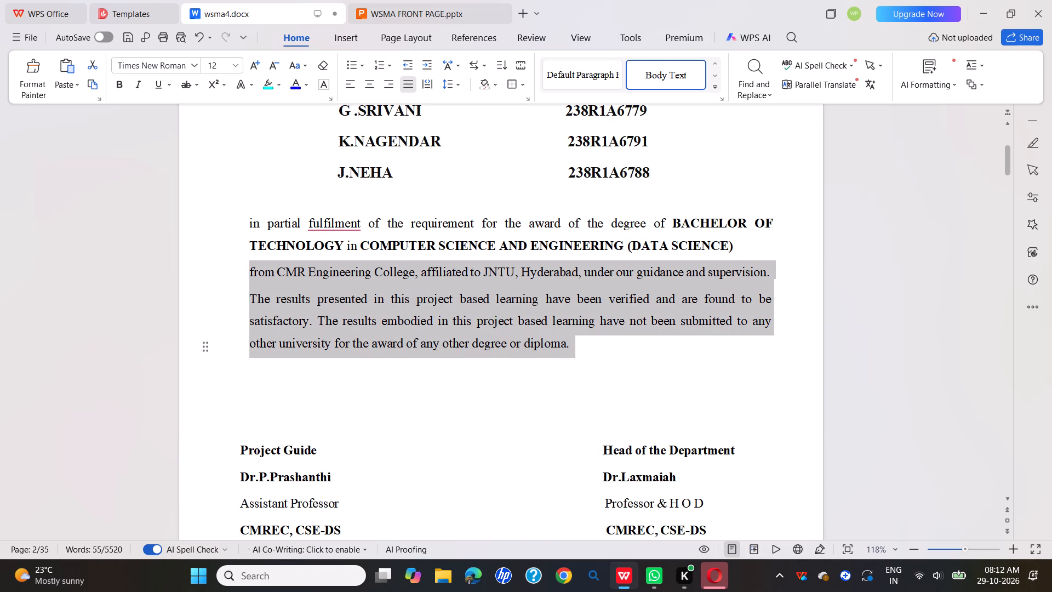
left_click_drag(574, 351, 575, 351)
key("ctrl+j")
key("ctrl+j")
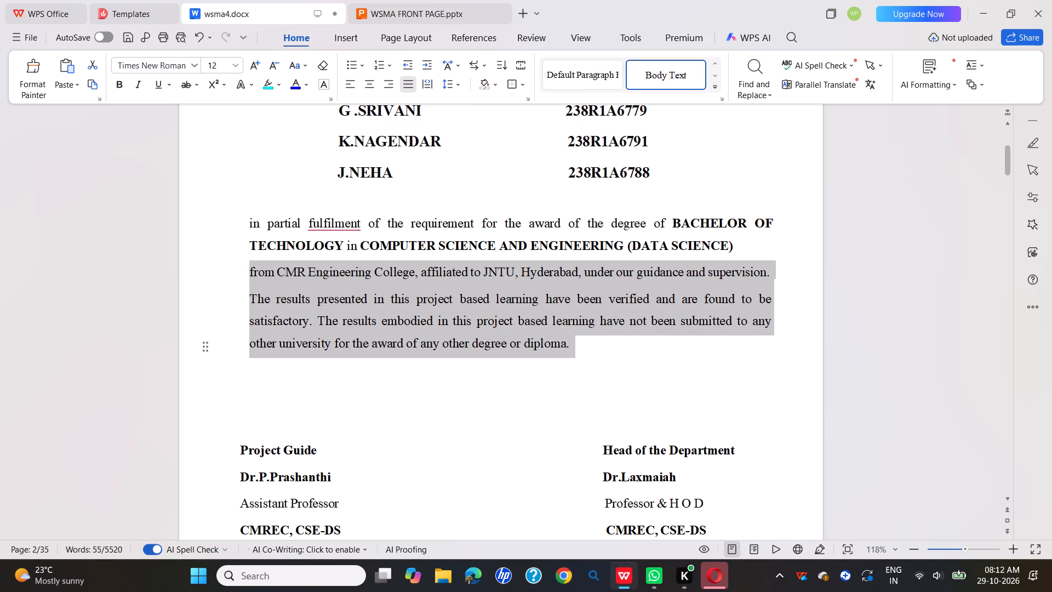
left_click(585, 339)
Try to pull the "II" page number from the top of page 3 back onto the certificate page.
scroll(585, 340, "down", 19)
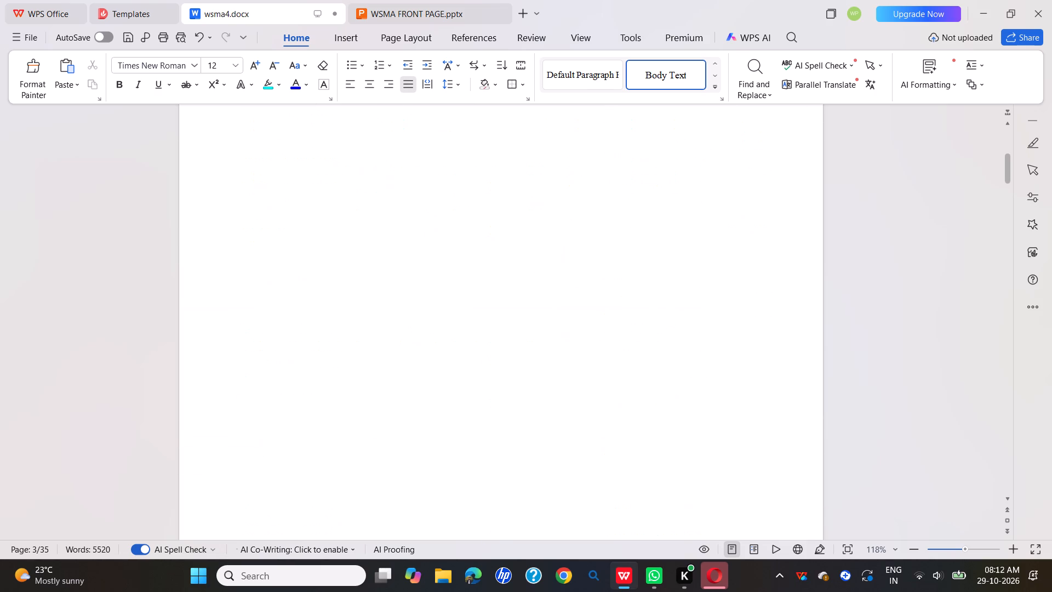
scroll(586, 343, "down", 7)
scroll(586, 343, "up", 20)
scroll(586, 343, "up", 2)
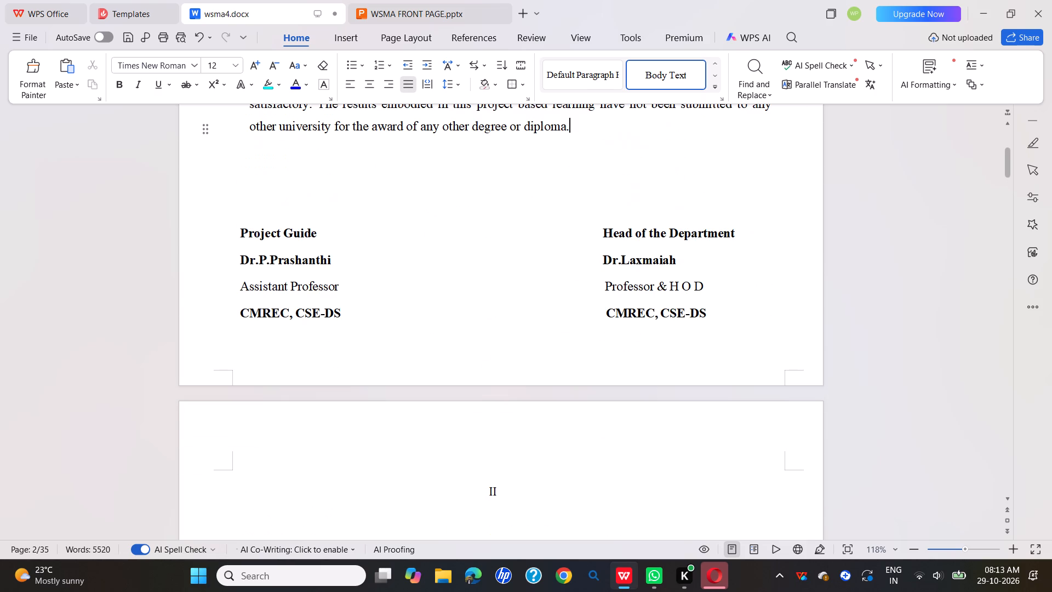
left_click(483, 485)
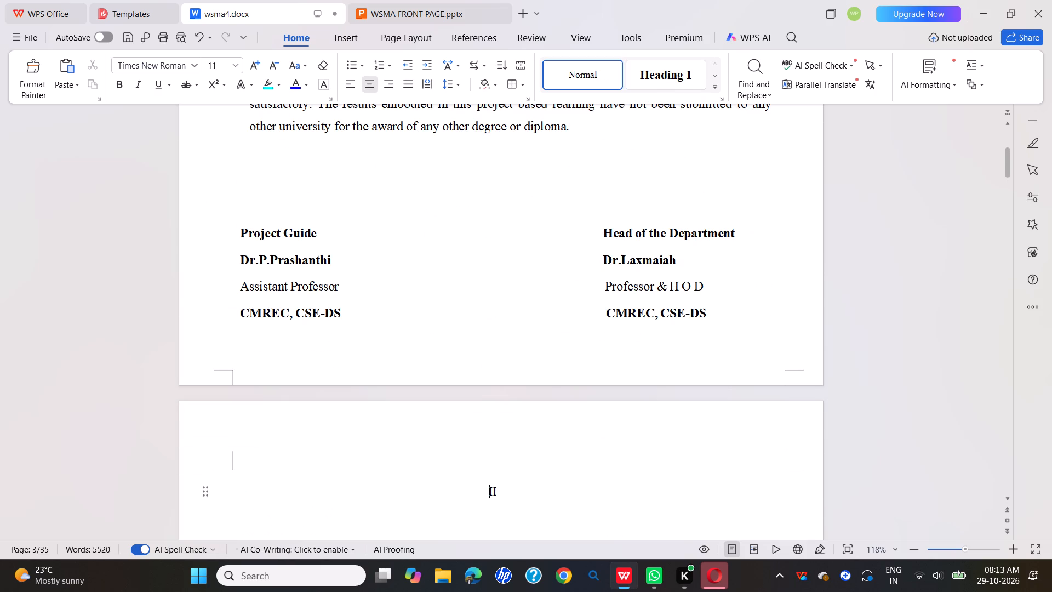
left_click(483, 485)
key("BackSpace")
key("BackSpace")
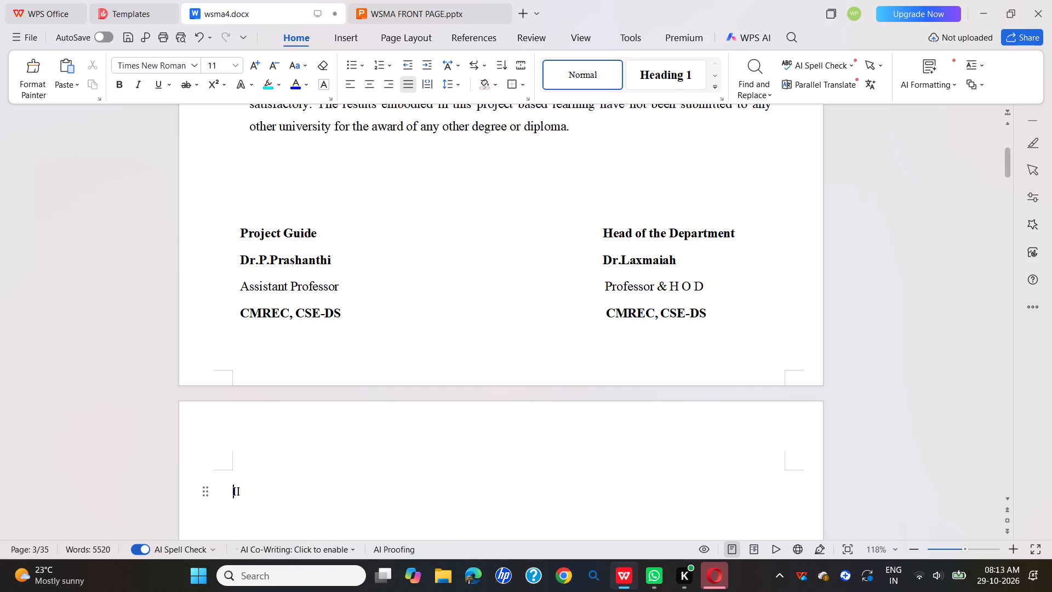
Copy the "II" page number from page 3 and paste it near the middle of the blank line below the certificate's signature block.
left_click(275, 482)
left_click_drag(234, 491, 244, 492)
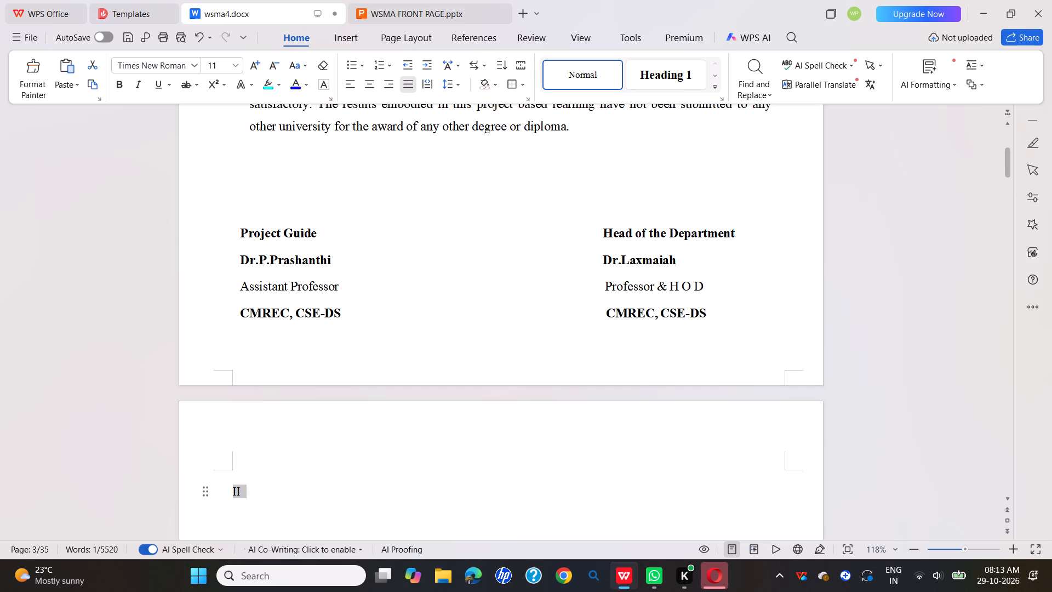
key("ctrl+a")
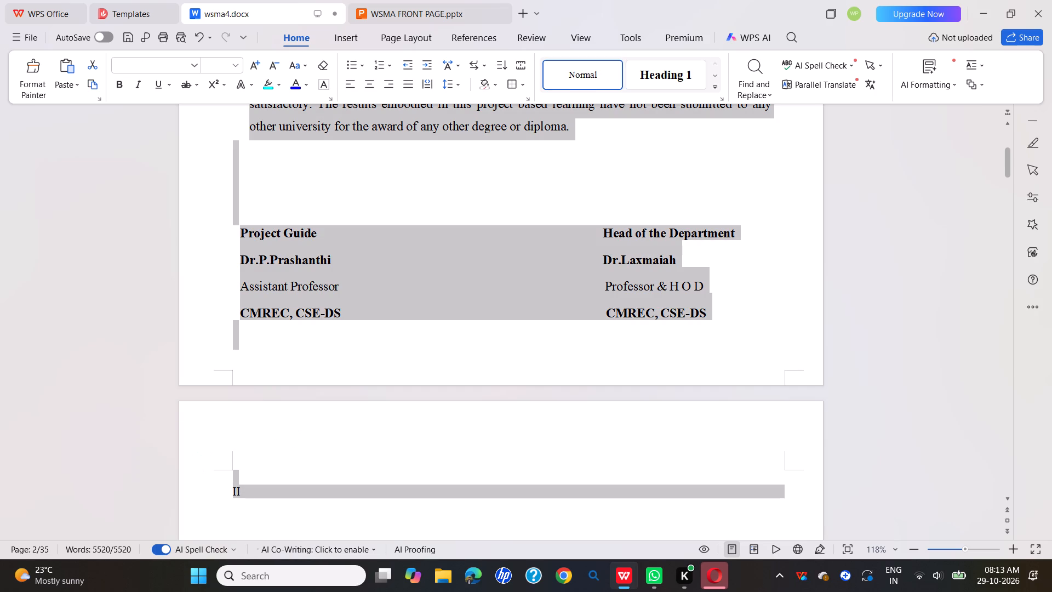
left_click(268, 482)
left_click_drag(230, 494, 237, 494)
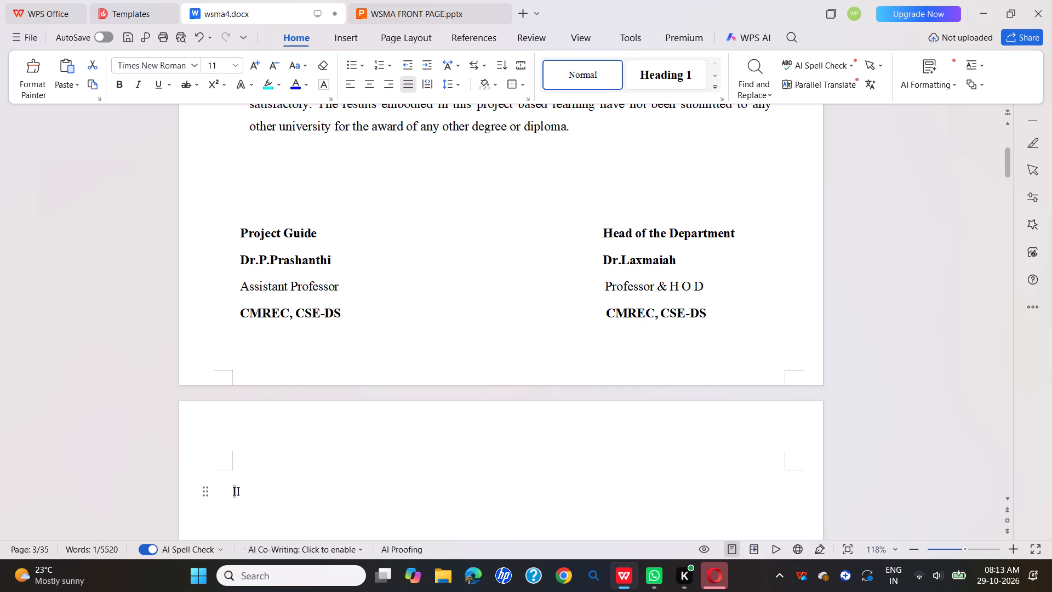
left_click_drag(237, 494, 241, 493)
key("ctrl+c")
key("ctrl+c")
key("ctrl+c")
left_click(481, 344)
key("space")
key("space")
key("space")
key("space")
key("space")
key("space")
key("space")
key("space")
key("space")
key("space")
key("space")
key("space")
key("space")
key("space")
key("space")
key("space")
key("space")
key("space")
key("space")
key("space")
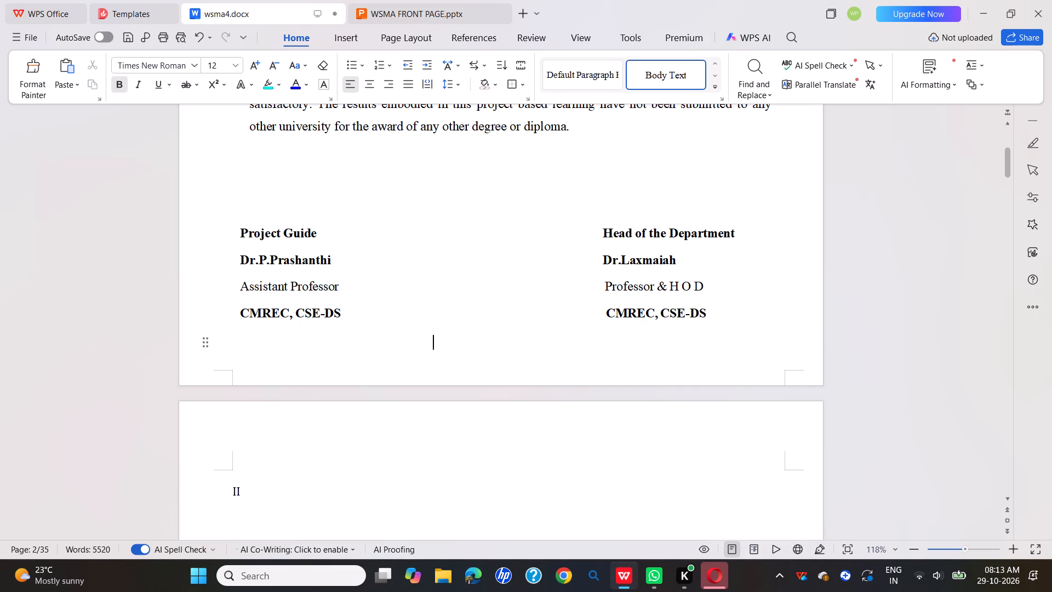
key("ctrl+v")
Justify the pasted "II" page number below the certificate's signature block, after trying right alignment.
left_click_drag(430, 344, 445, 342)
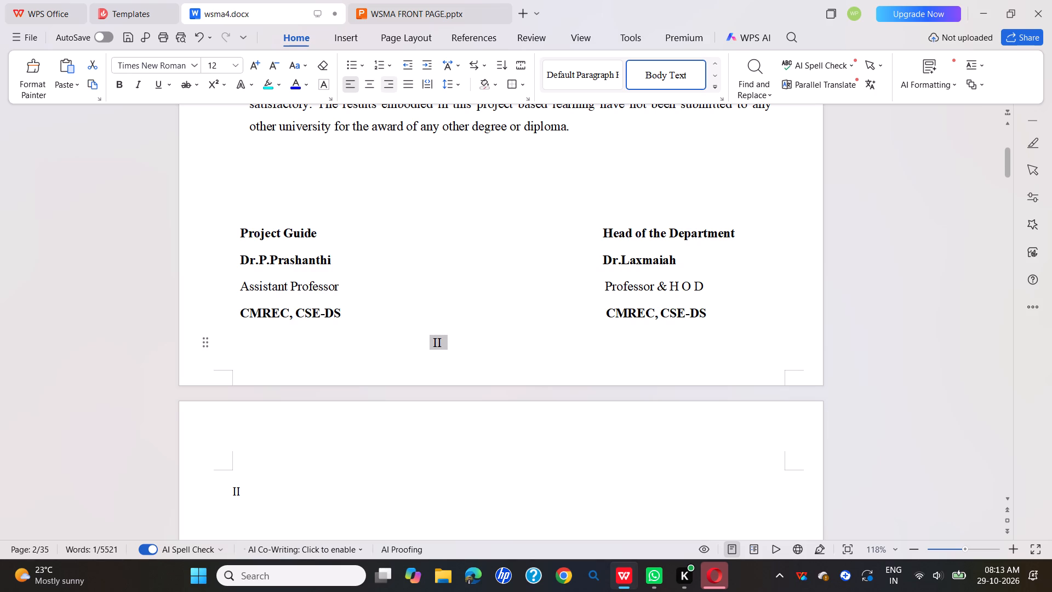
left_click(390, 89)
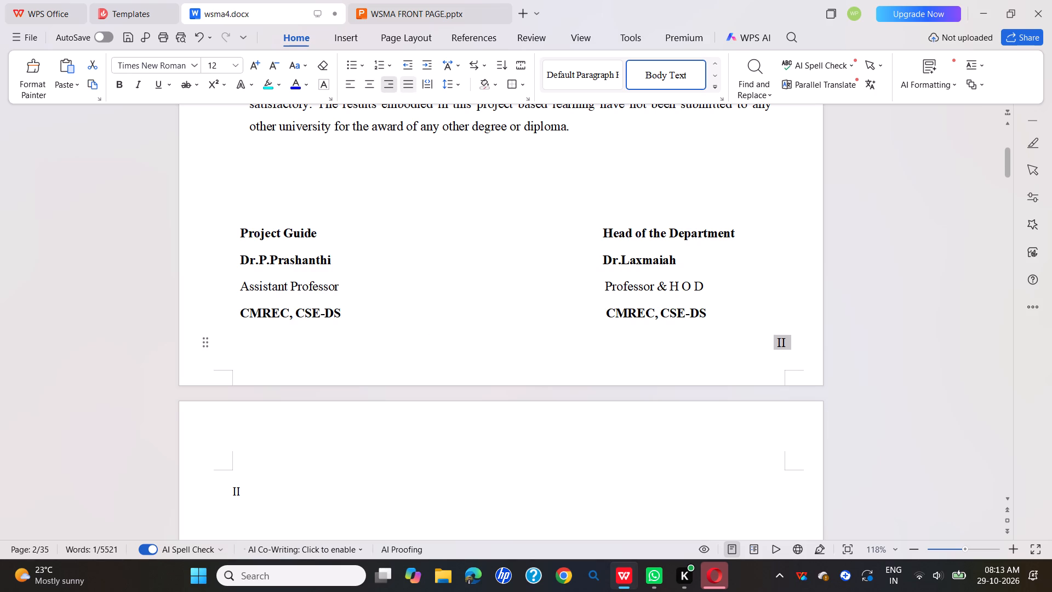
left_click(407, 83)
left_click(540, 303)
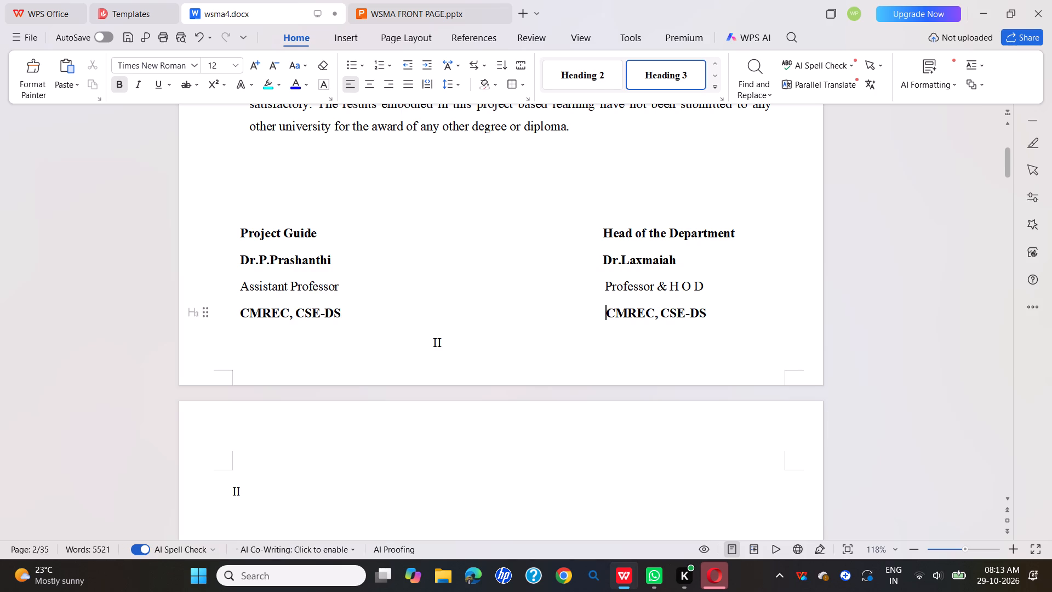
Delete the duplicate "II" at the top of page 3 together with the empty space it occupies before the DECLARATION page.
left_click(244, 482)
left_click(267, 497)
key("BackSpace")
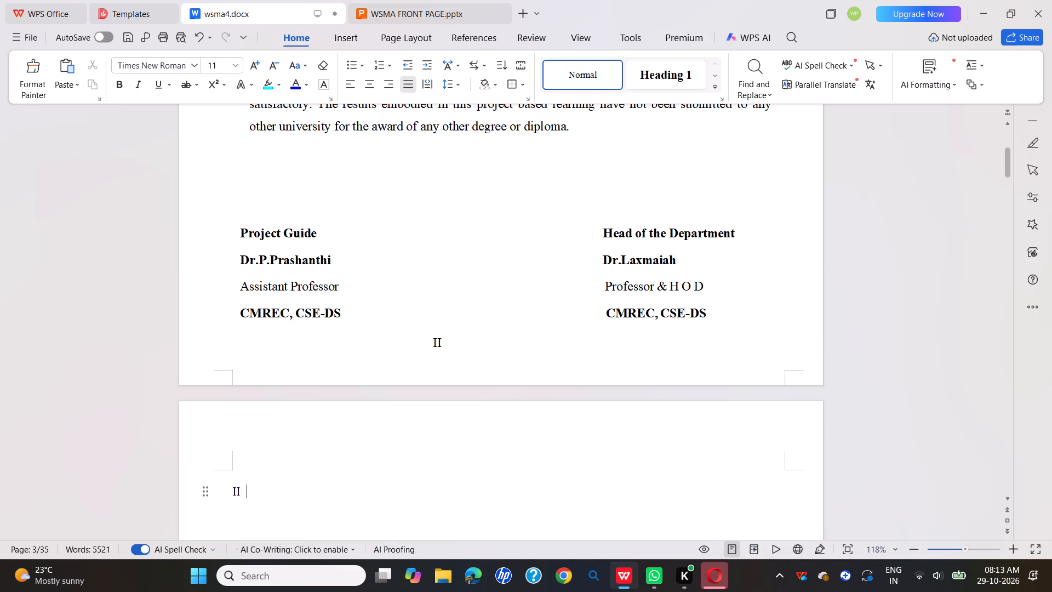
key("BackSpace")
key("BackSpace")
key("BackSpace")
key("BackSpace")
Delete the spacing before the ACKNOWLEDGMENT heading and start the heading on a new line at the top of its page.
scroll(279, 490, "down", 8)
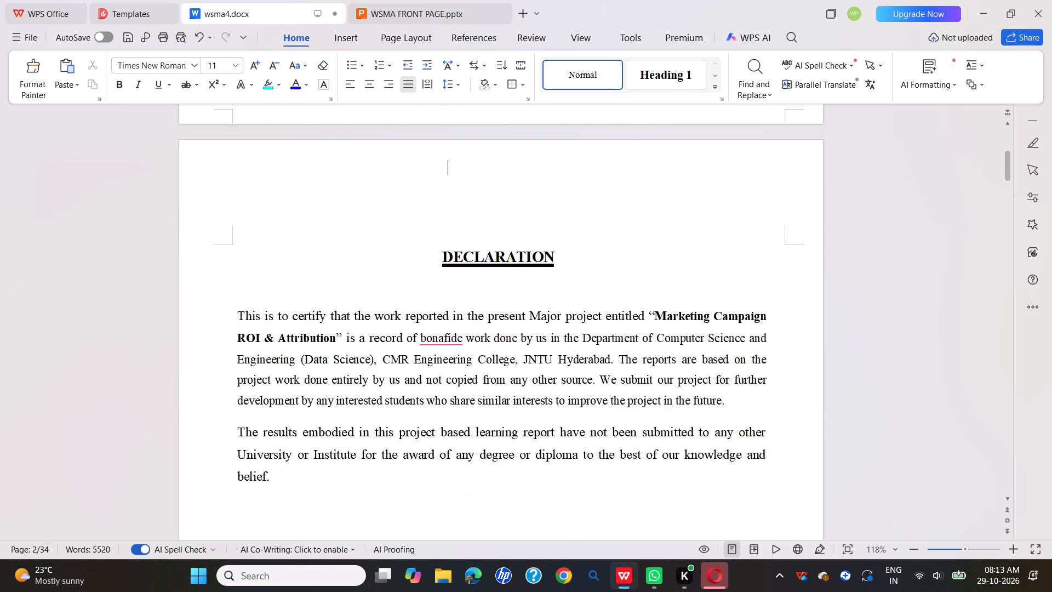
scroll(313, 464, "down", 6)
scroll(339, 447, "up", 7)
scroll(339, 447, "down", 7)
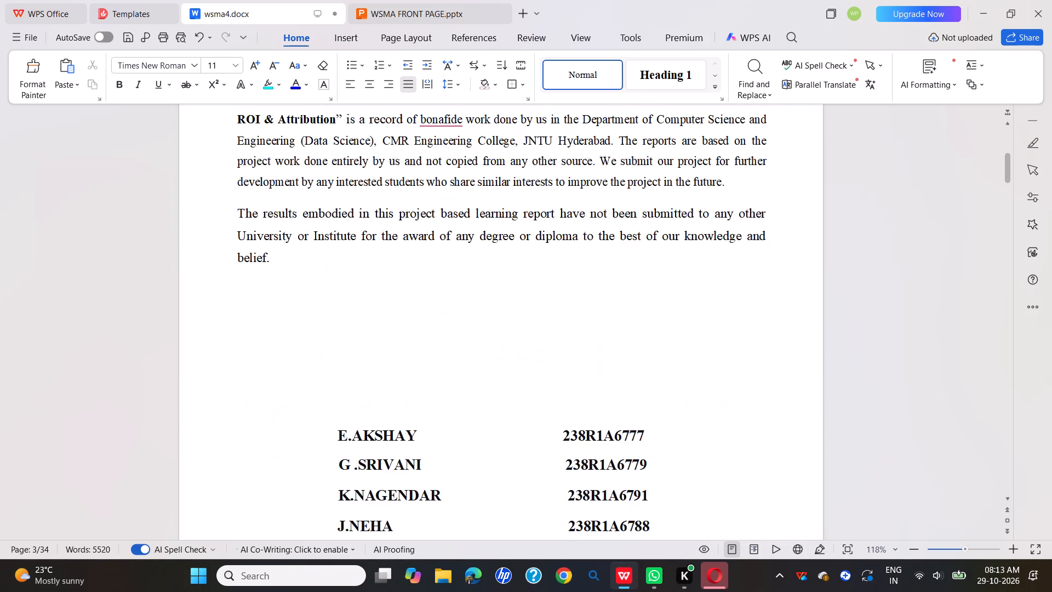
scroll(339, 447, "down", 20)
scroll(348, 440, "up", 4)
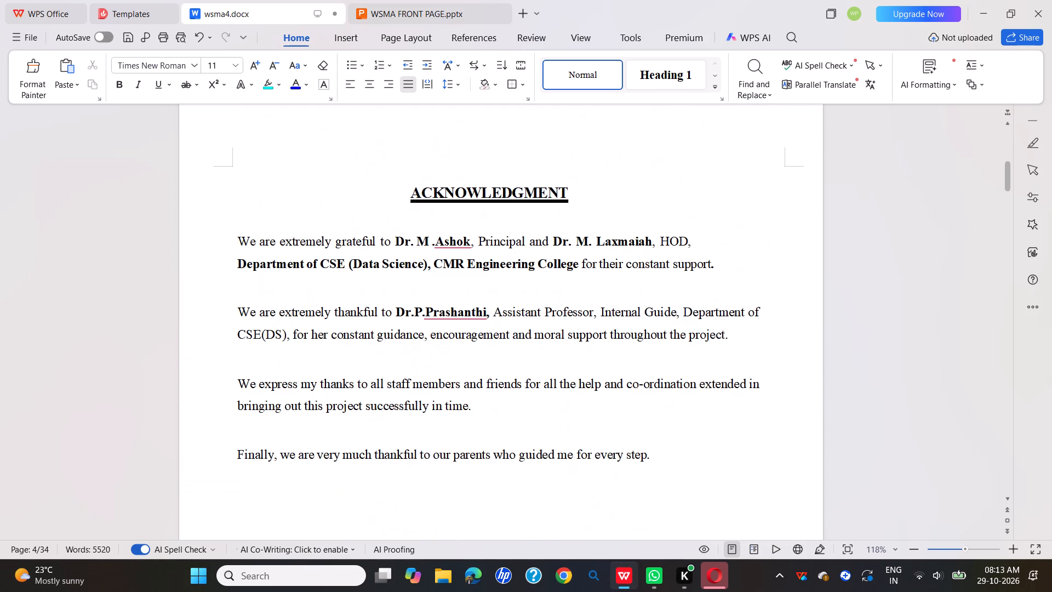
scroll(351, 433, "down", 1)
scroll(351, 433, "up", 4)
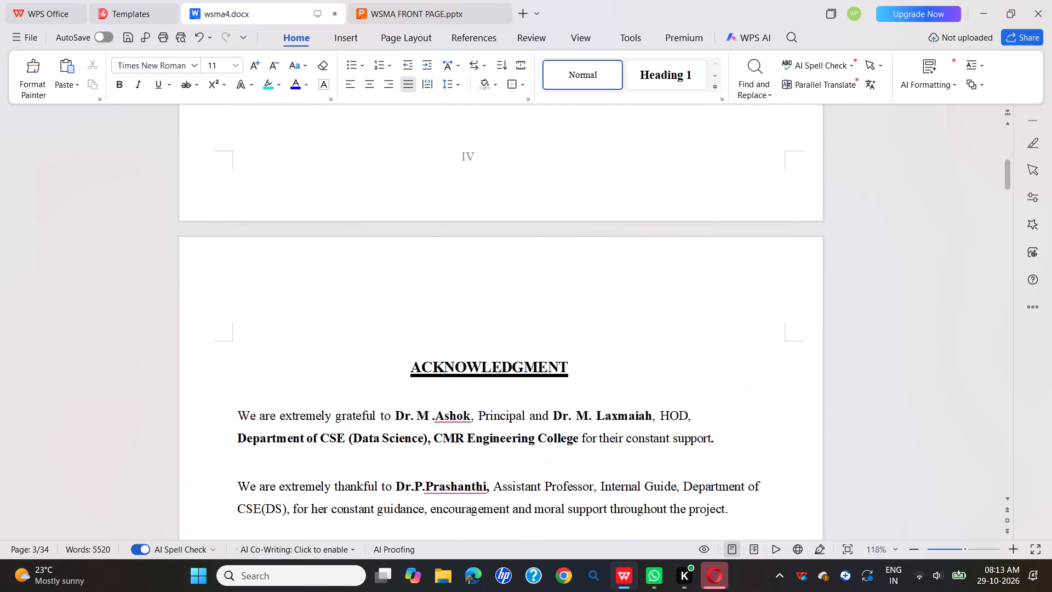
left_click(399, 363)
key("BackSpace")
key("BackSpace")
key("BackSpace")
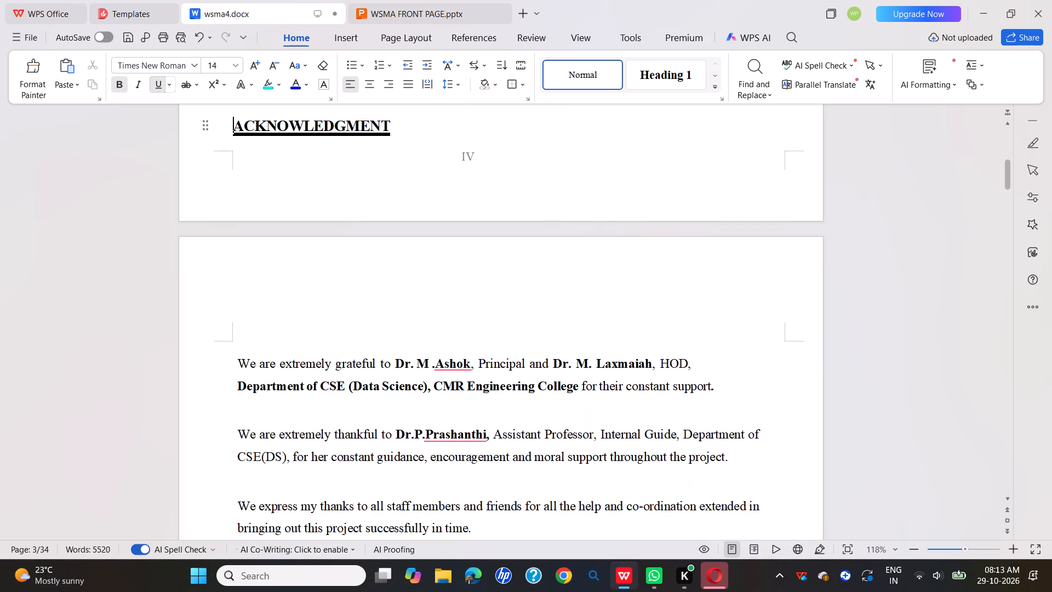
key("Return")
Indent the ACKNOWLEDGMENT heading with spaces until it sits roughly in the middle of its line.
key("space")
key("space")
key("space")
key("space")
key("space")
key("space")
key("space")
key("space")
key("space")
key("space")
key("space")
key("space")
key("space")
key("space")
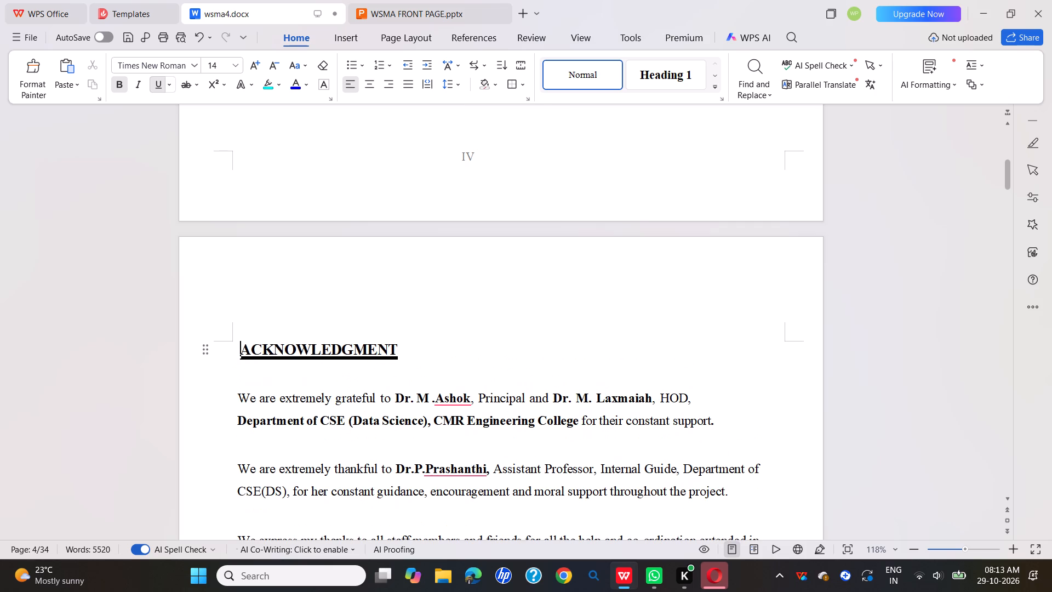
key("space")
key("space")
key("space")
key("space")
key("space")
key("space")
key("space")
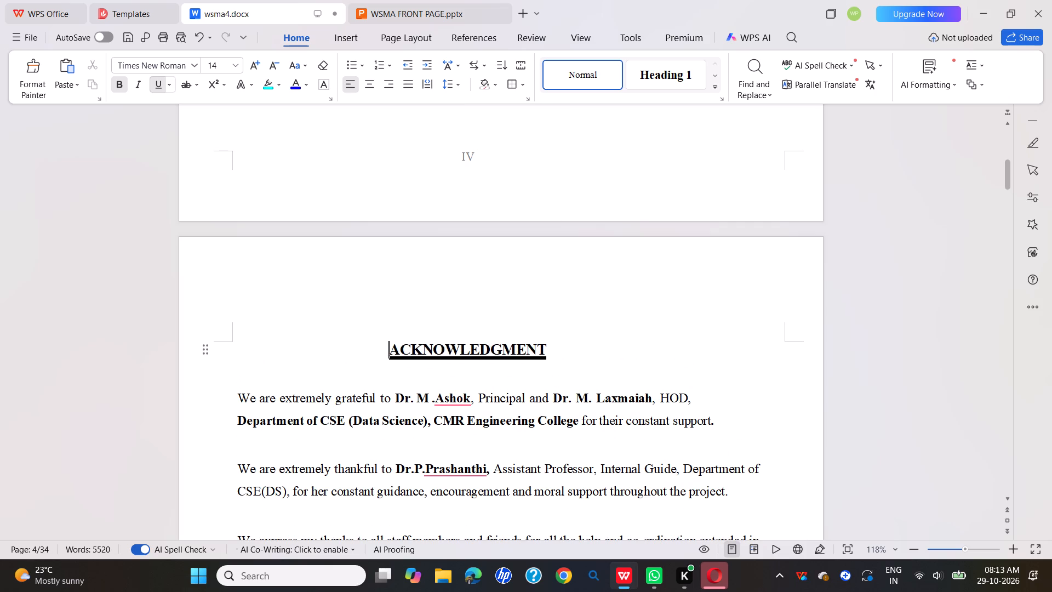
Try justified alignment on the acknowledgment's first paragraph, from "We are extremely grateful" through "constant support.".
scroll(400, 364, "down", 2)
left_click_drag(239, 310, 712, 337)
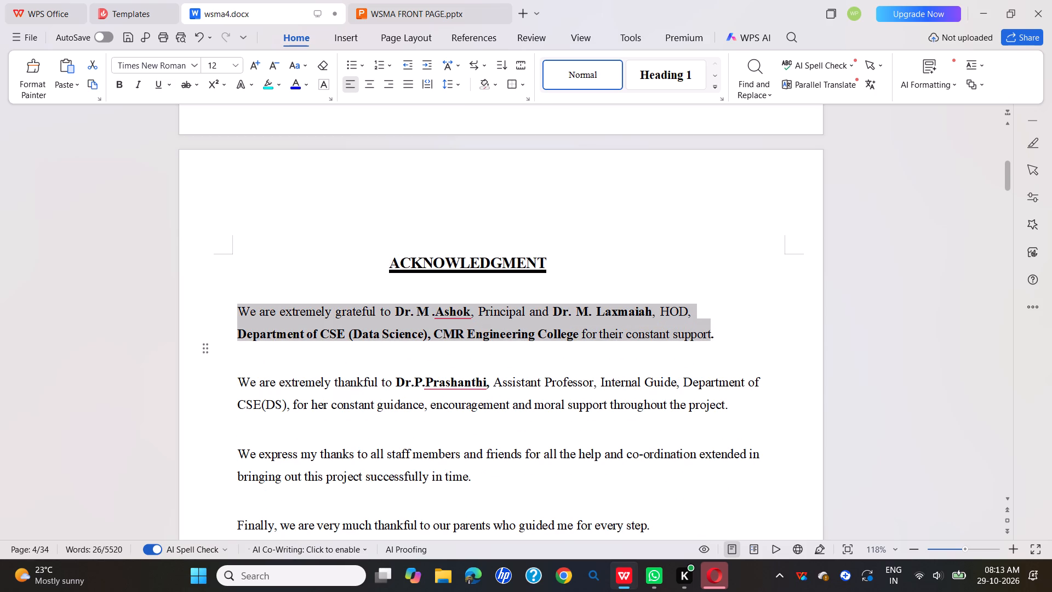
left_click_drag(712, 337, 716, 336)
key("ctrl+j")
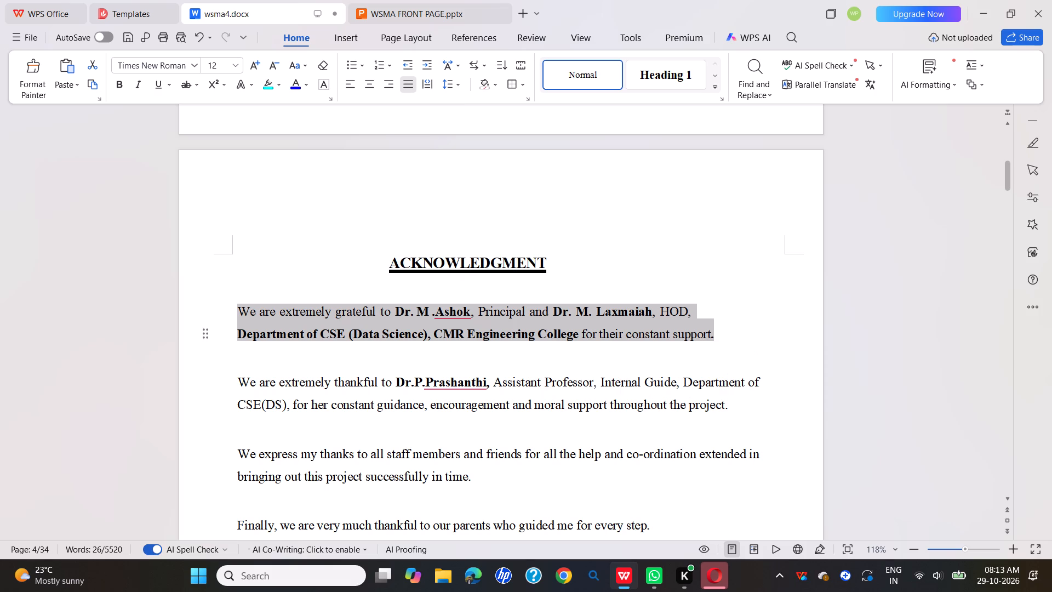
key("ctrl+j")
Review the layout of the declaration and acknowledgment pages.
scroll(672, 280, "up", 5)
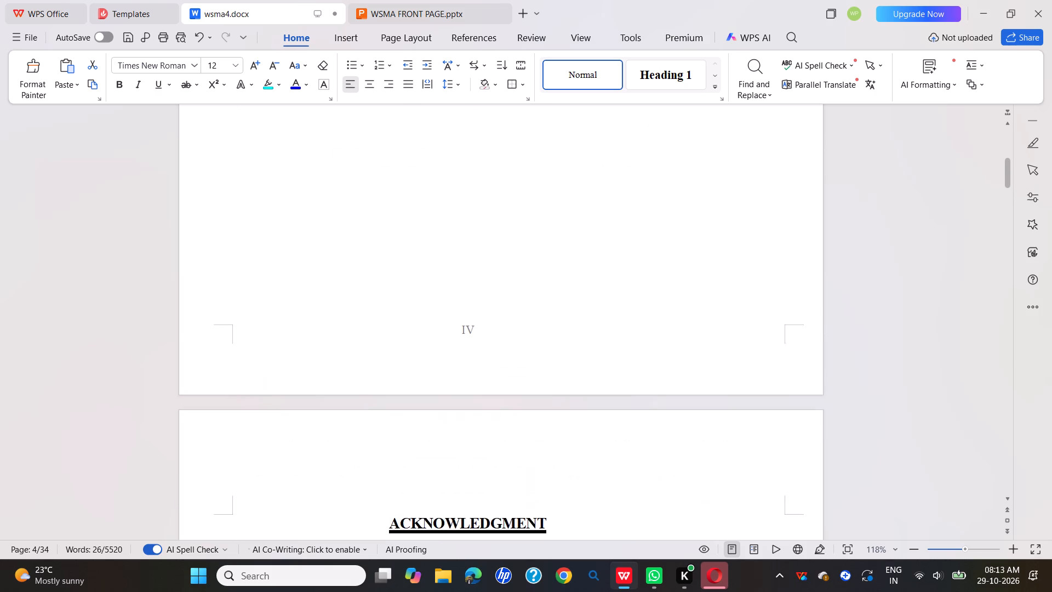
scroll(672, 280, "up", 3)
scroll(672, 280, "down", 8)
scroll(672, 280, "up", 3)
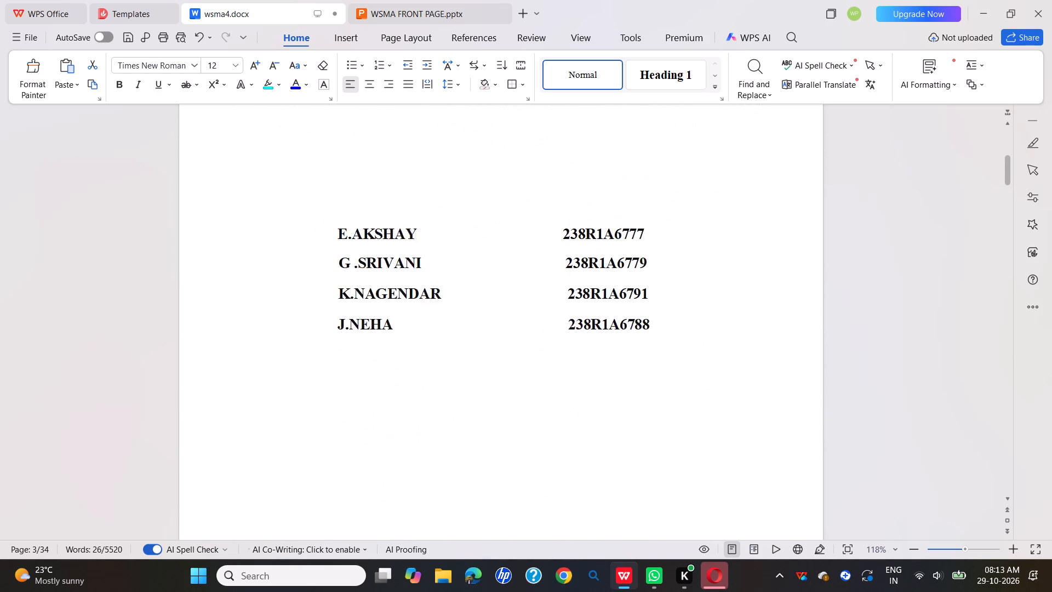
scroll(672, 280, "up", 6)
scroll(672, 280, "down", 4)
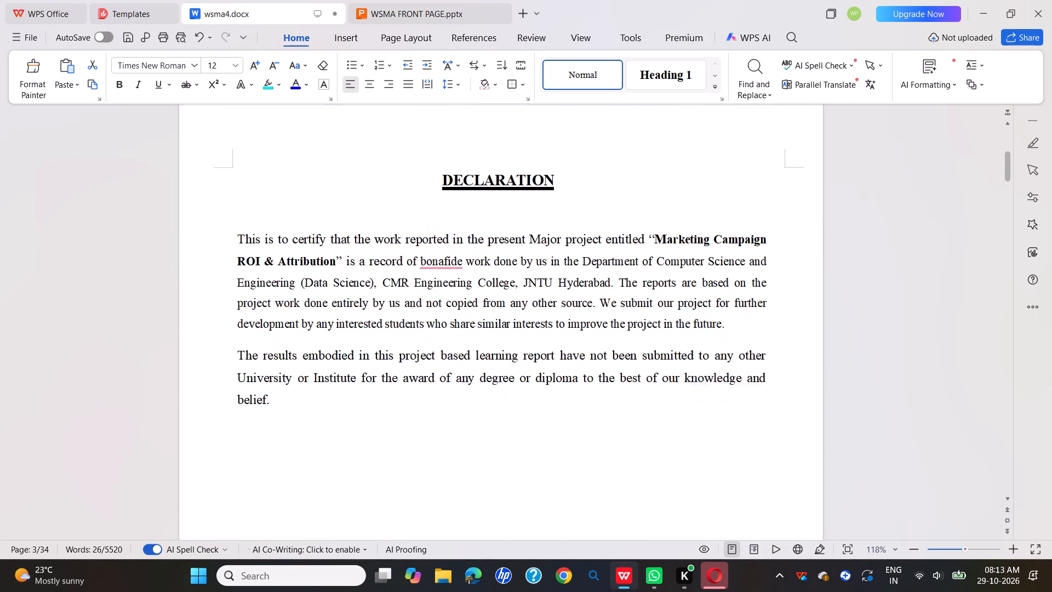
scroll(672, 280, "down", 9)
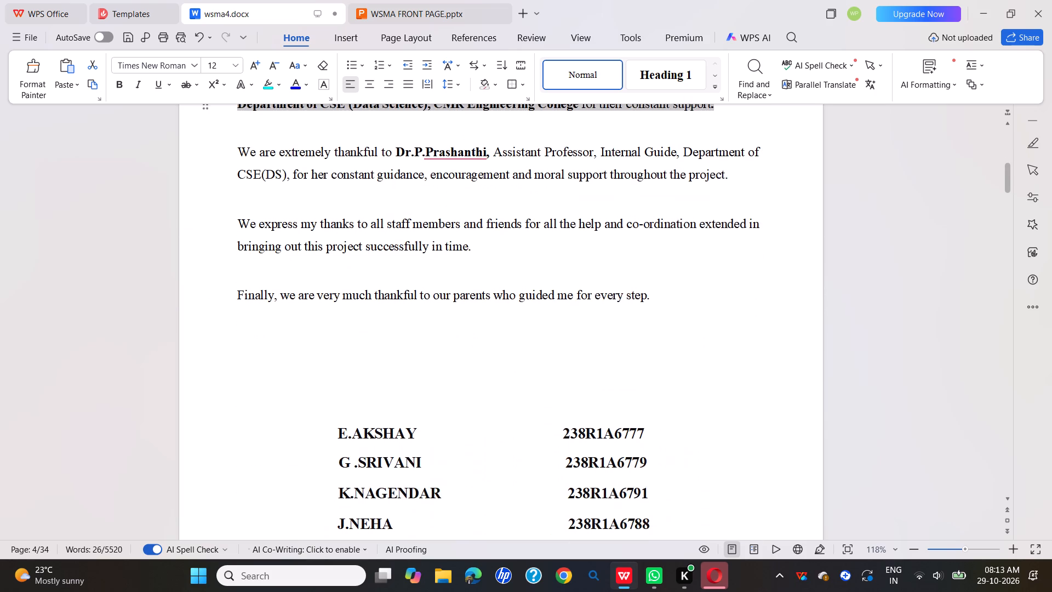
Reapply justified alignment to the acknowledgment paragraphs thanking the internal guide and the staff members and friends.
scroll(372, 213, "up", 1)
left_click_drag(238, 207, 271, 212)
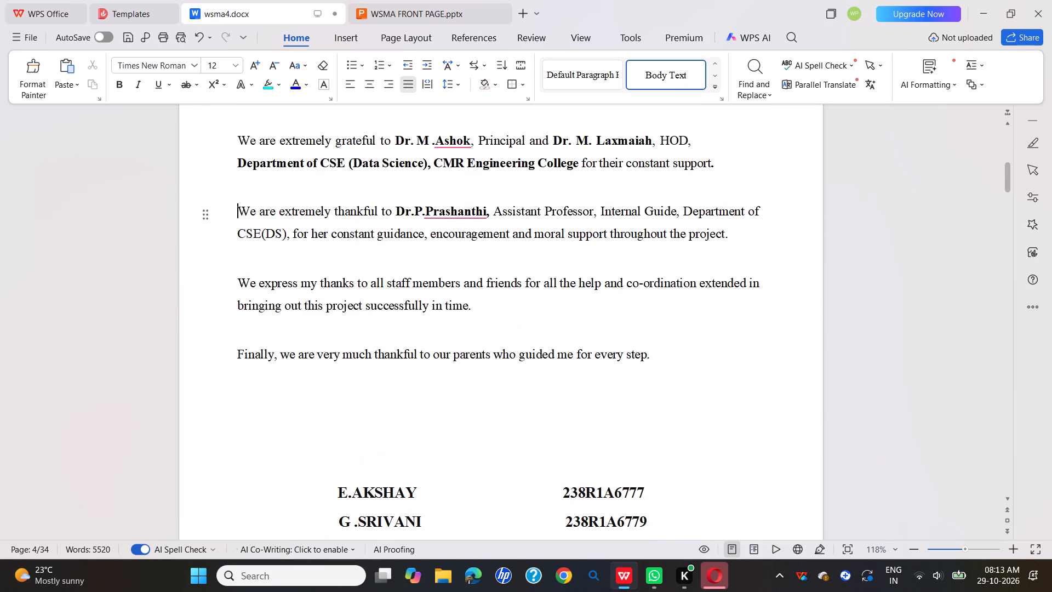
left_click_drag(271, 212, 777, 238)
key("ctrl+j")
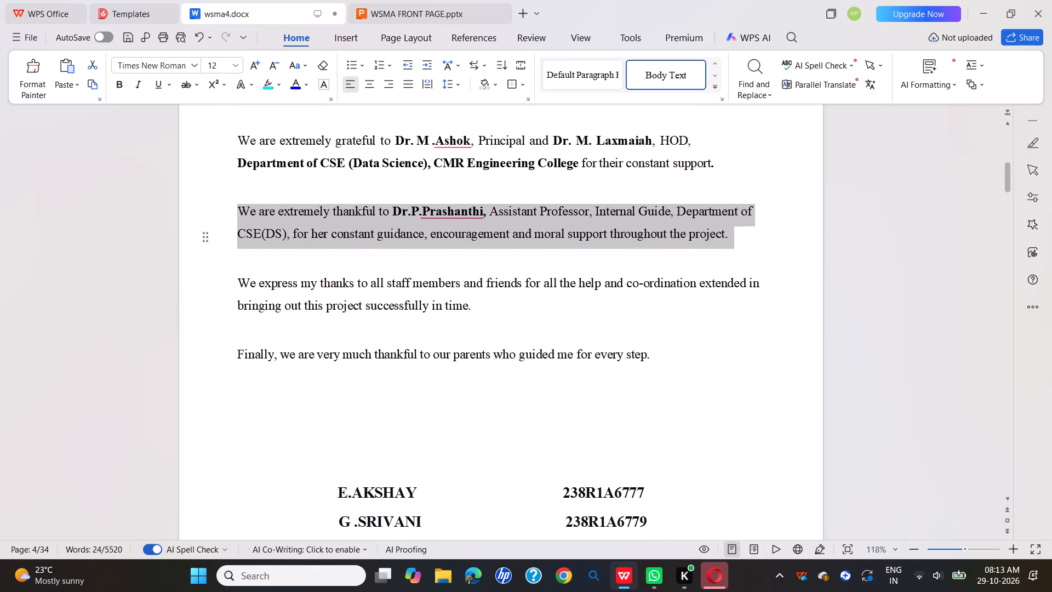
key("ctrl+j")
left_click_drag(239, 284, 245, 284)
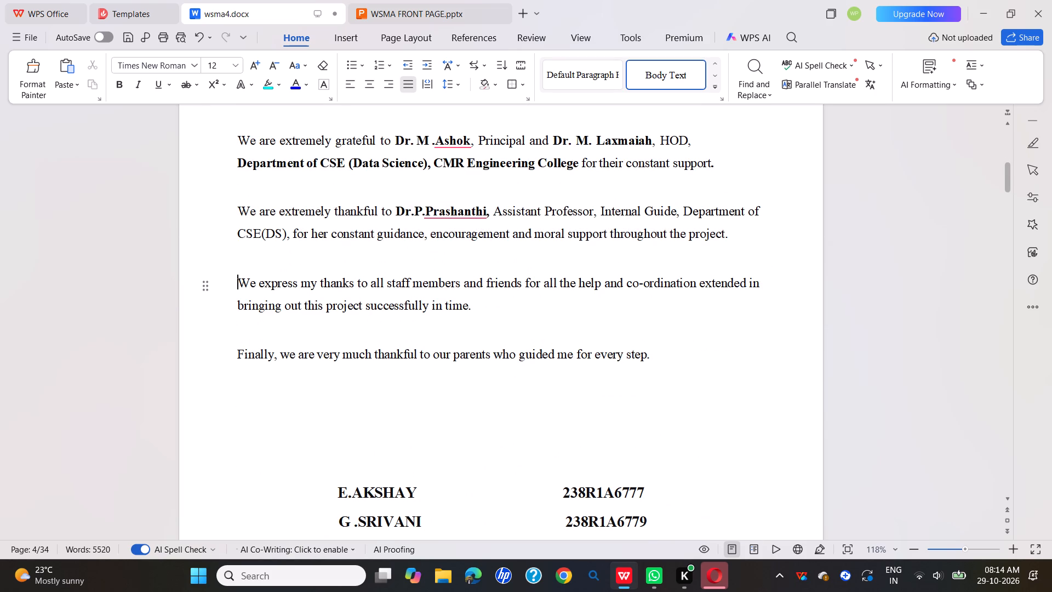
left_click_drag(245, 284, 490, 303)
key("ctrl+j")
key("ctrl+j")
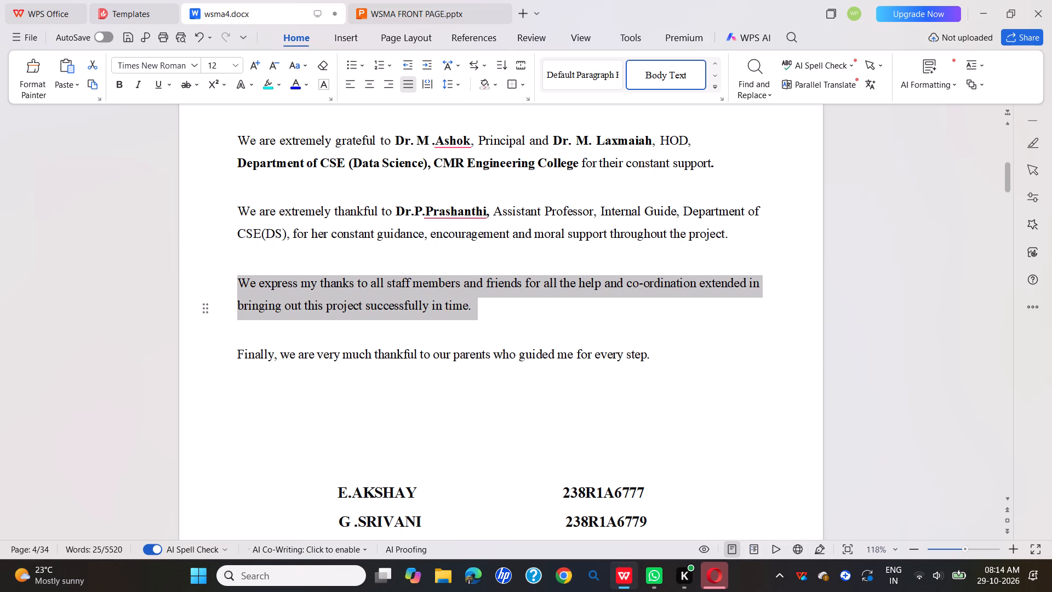
Review the front-matter pages from the acknowledgment to the contents and back to the cover, checking layout and page numbers.
scroll(407, 372, "down", 3)
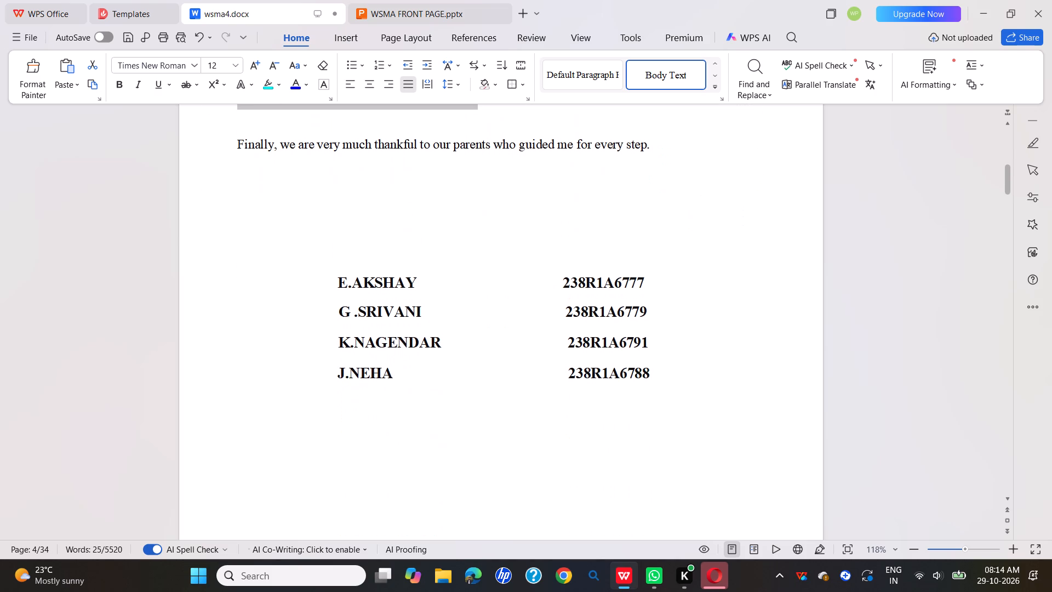
scroll(407, 372, "down", 2)
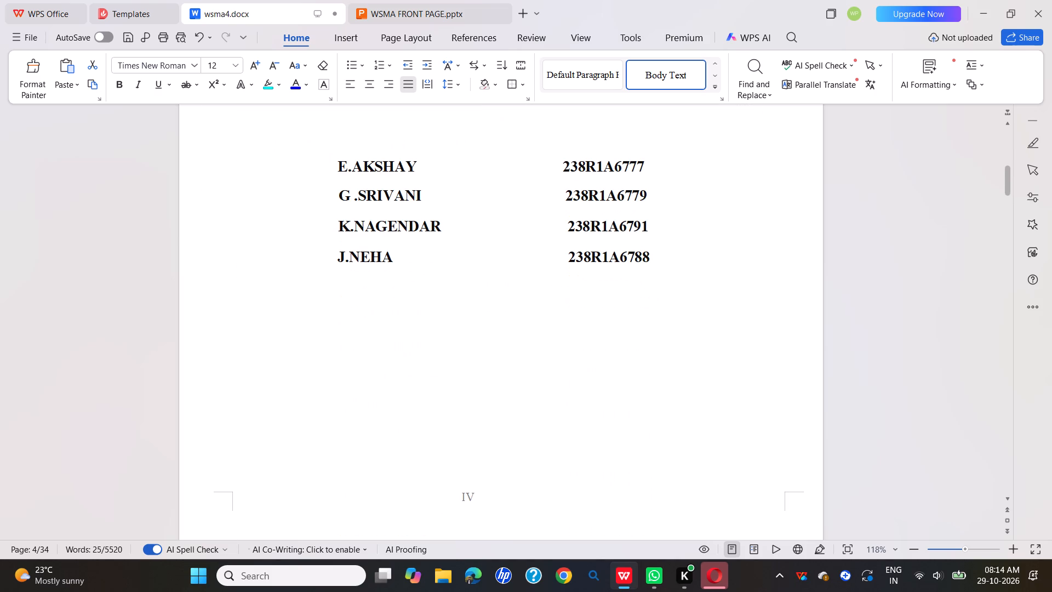
scroll(407, 372, "down", 6)
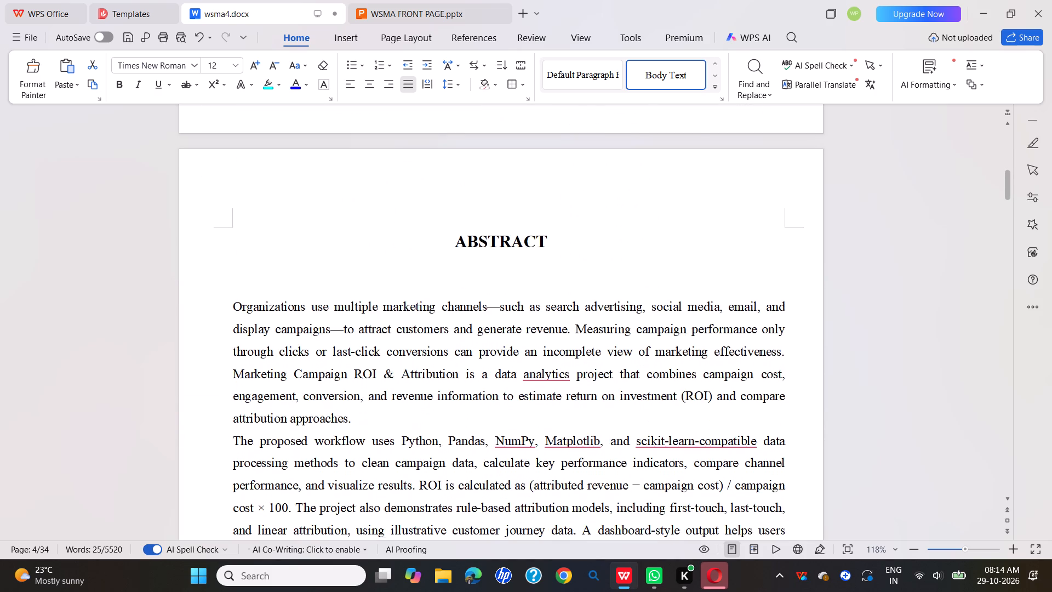
scroll(407, 372, "down", 7)
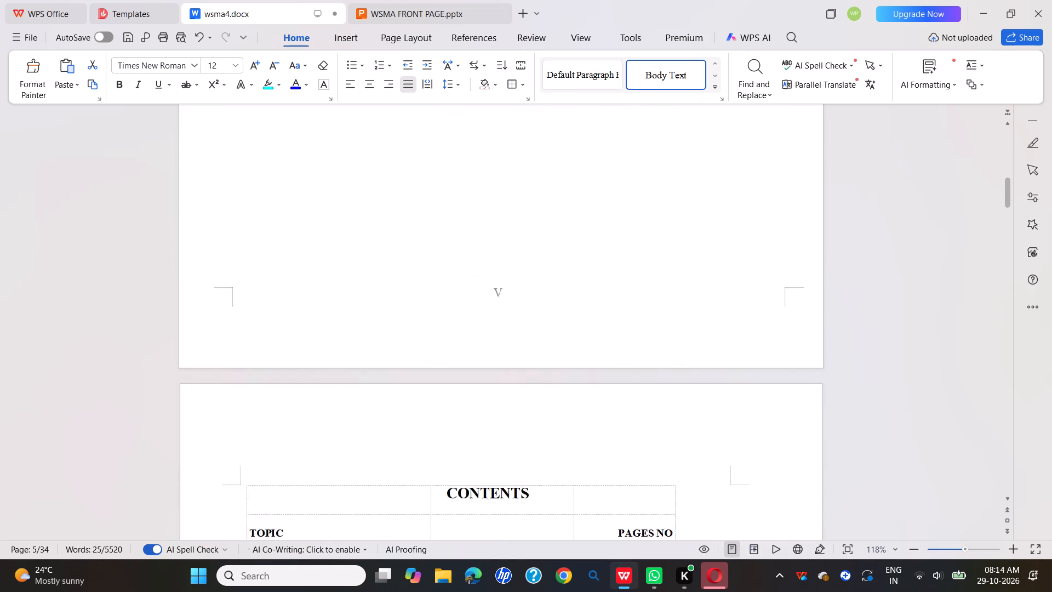
scroll(407, 372, "down", 2)
scroll(407, 372, "up", 17)
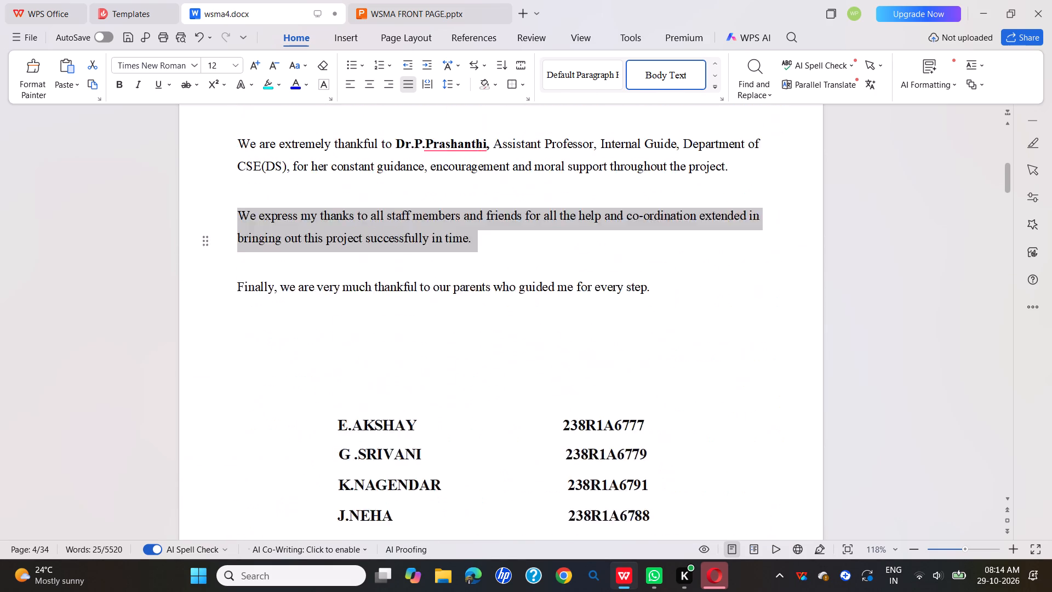
scroll(407, 372, "up", 12)
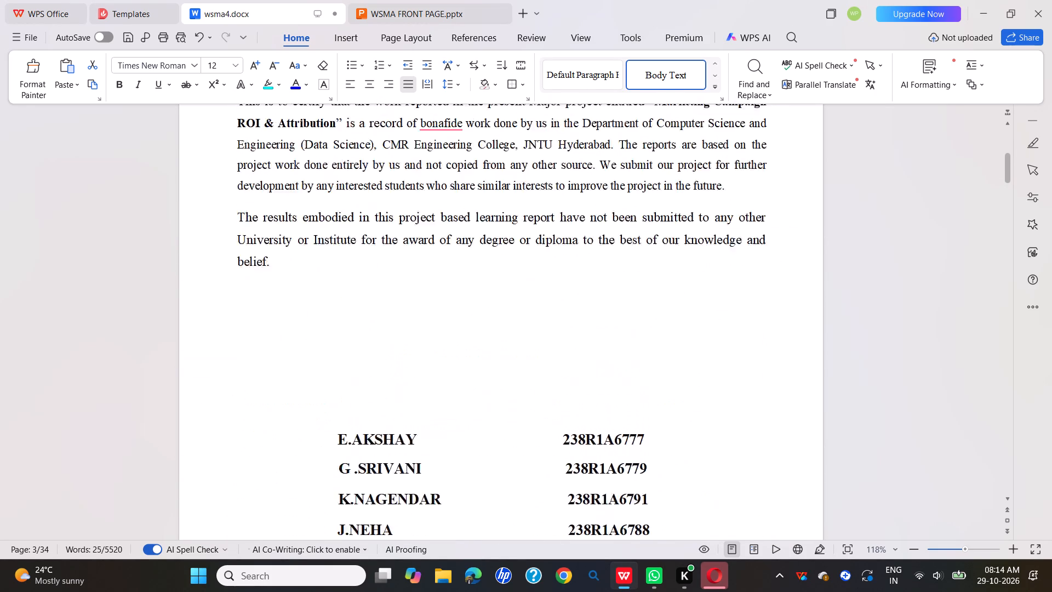
scroll(407, 372, "up", 2)
scroll(407, 372, "down", 8)
scroll(407, 372, "up", 1)
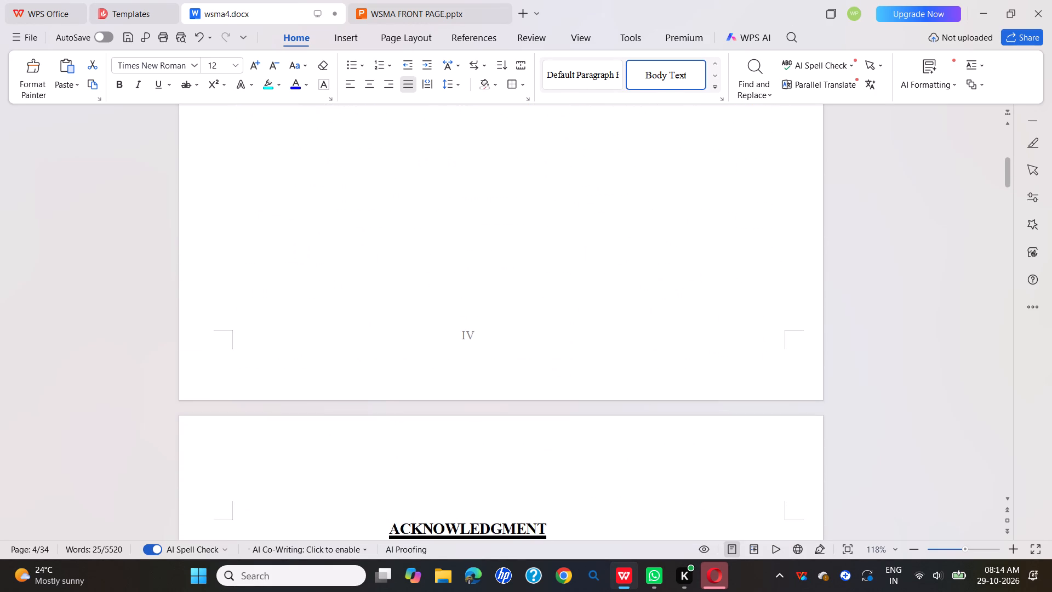
scroll(407, 372, "up", 7)
Shift the "II" page number below the certificate's signature block closer to the page centre by inserting four spaces before it.
scroll(407, 372, "down", 2)
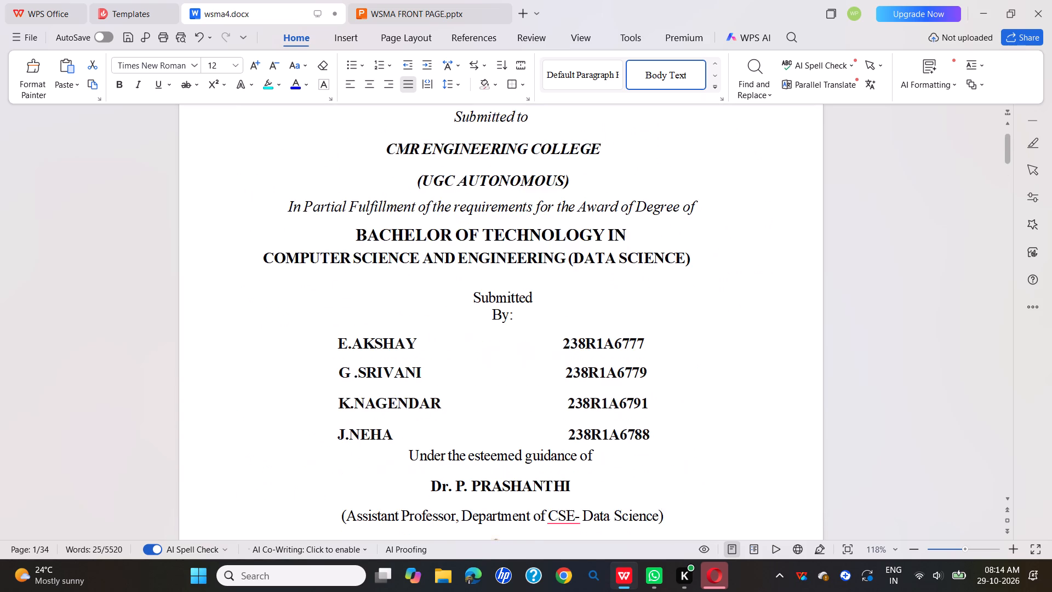
scroll(407, 372, "down", 7)
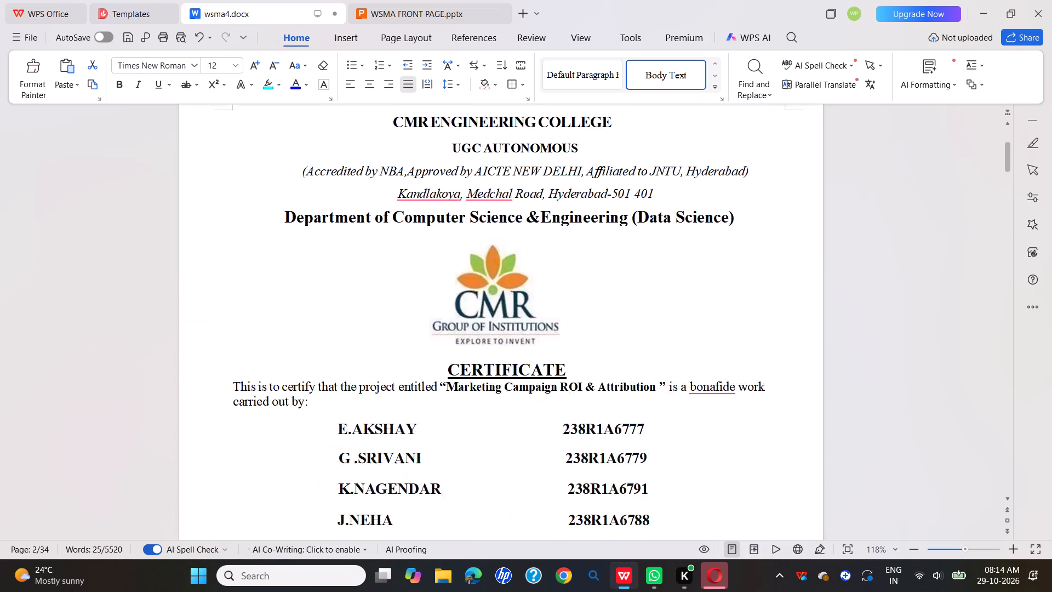
scroll(407, 372, "down", 3)
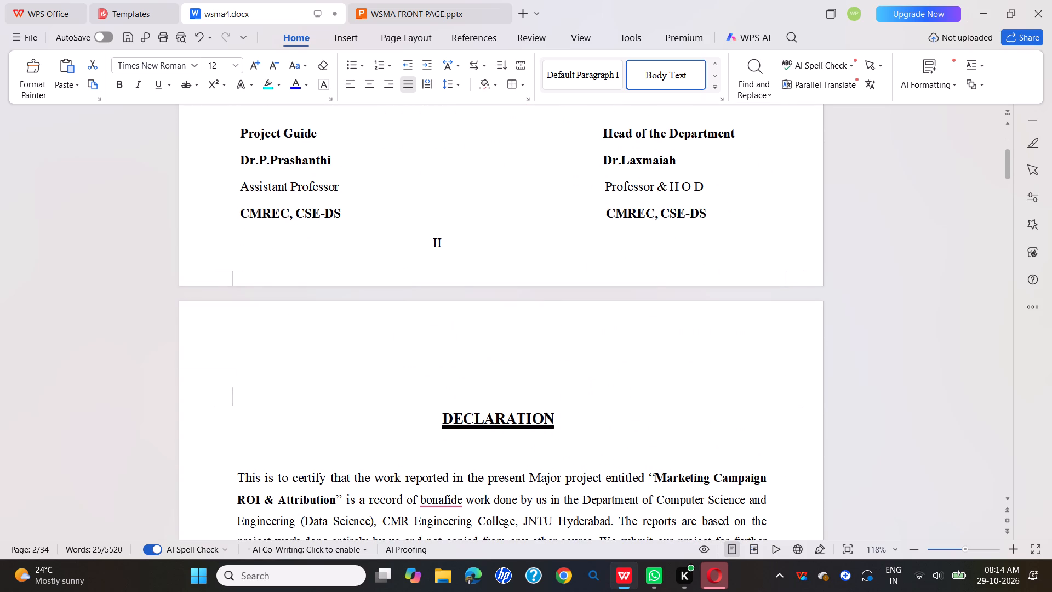
left_click(426, 241)
key("space")
key("space")
key("space")
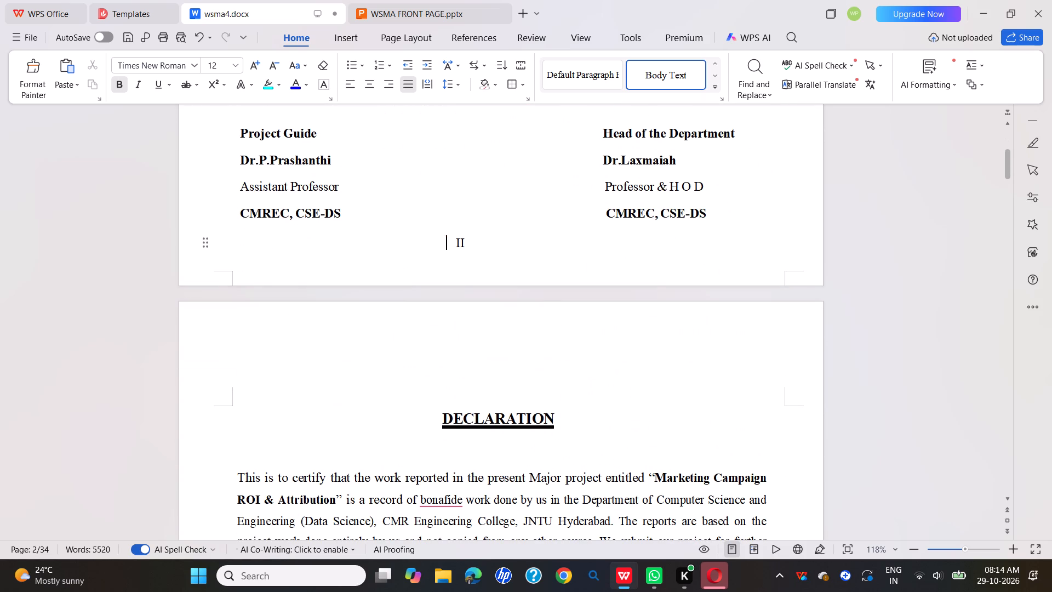
key("space")
Review the certificate page's layout and continue down to the page number at the foot of the declaration page.
scroll(426, 241, "up", 5)
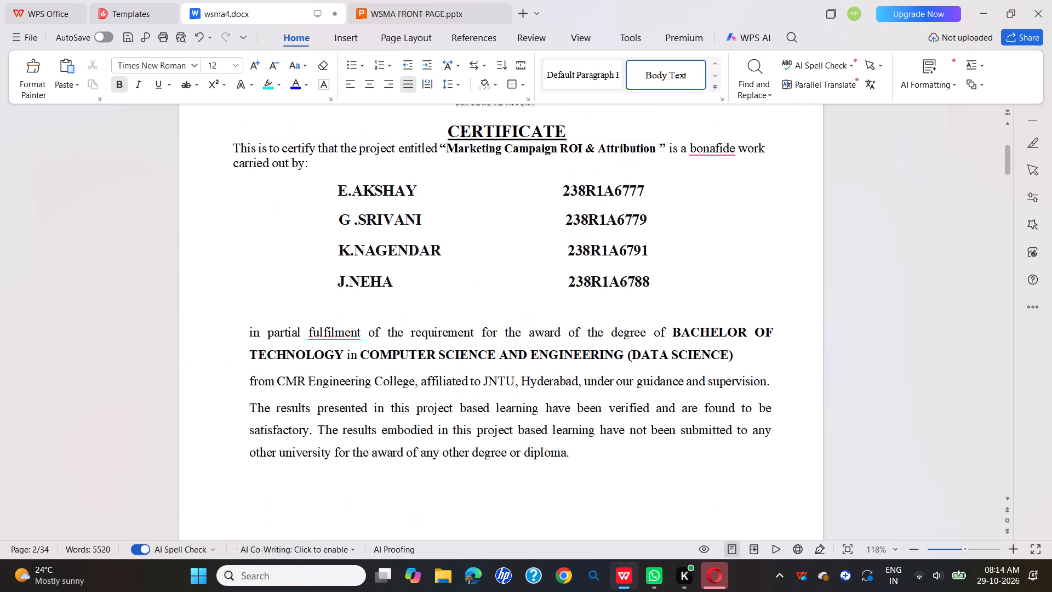
scroll(426, 241, "up", 6)
scroll(426, 241, "down", 2)
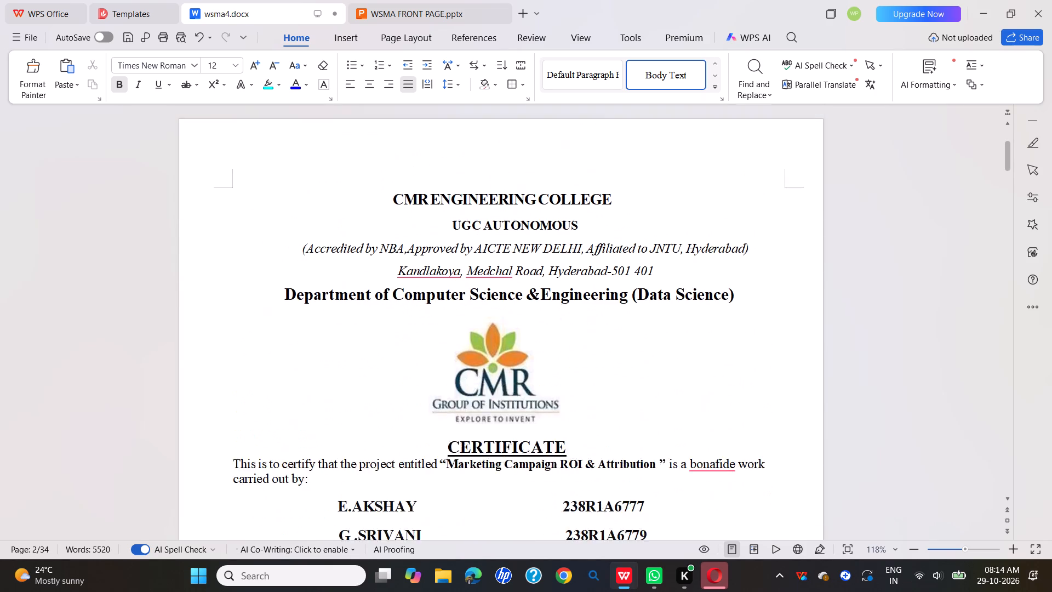
scroll(426, 241, "down", 14)
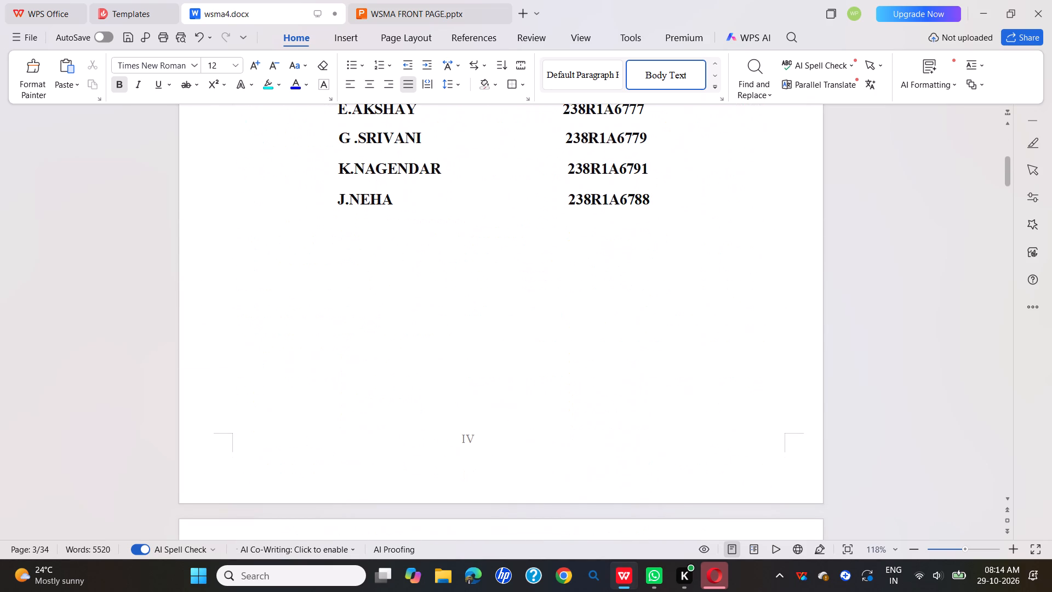
Open the cover page's footer for editing and insert 20 spaces to bring the insertion point near the page centre.
left_click(481, 443)
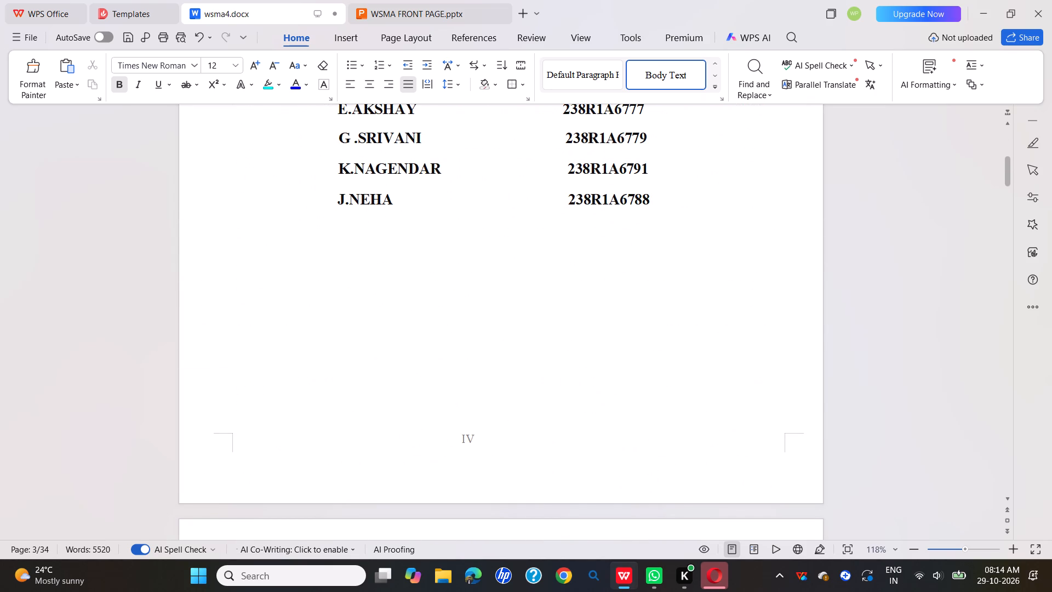
left_click_drag(477, 441, 468, 441)
triple_click(468, 441)
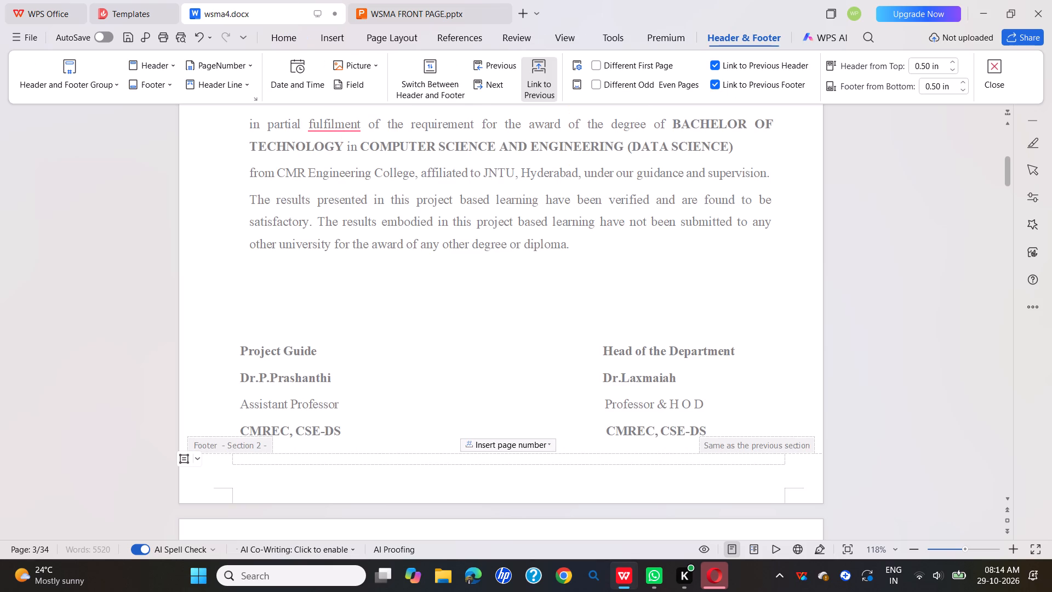
scroll(468, 441, "up", 12)
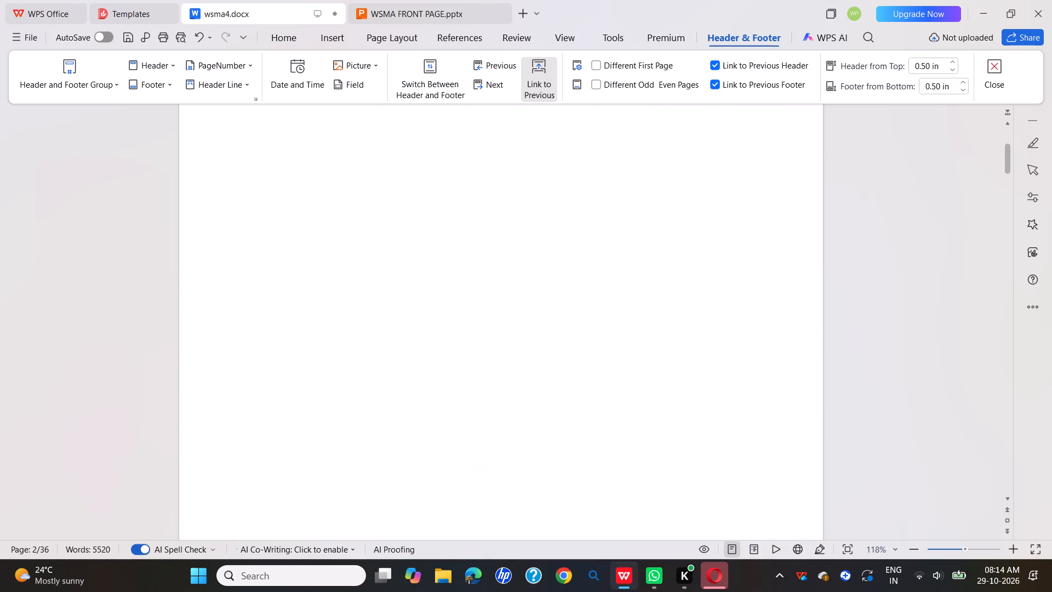
scroll(468, 441, "up", 14)
scroll(468, 441, "up", 9)
scroll(468, 441, "down", 8)
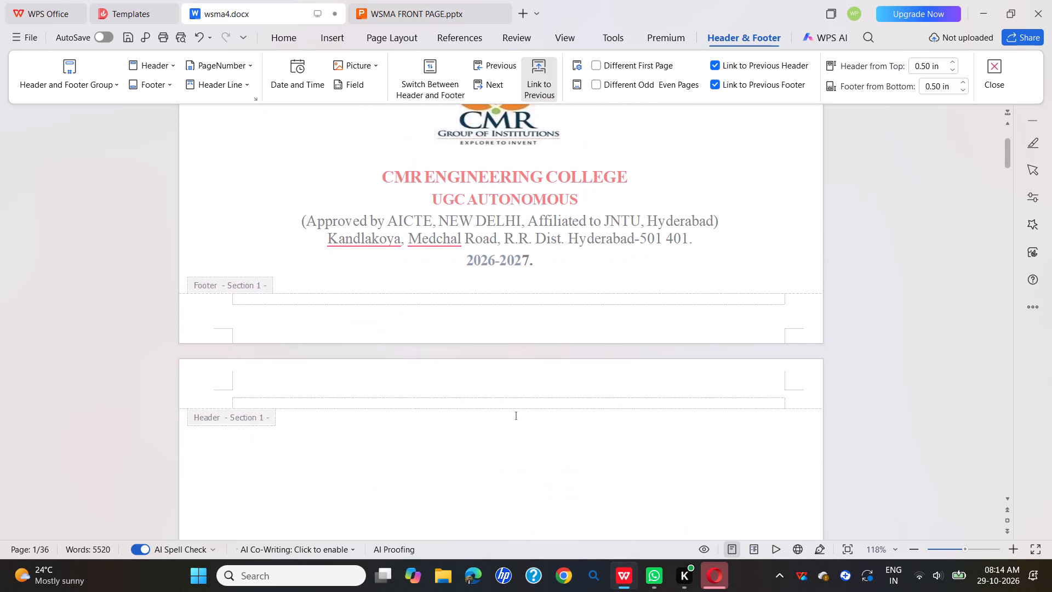
scroll(468, 441, "down", 1)
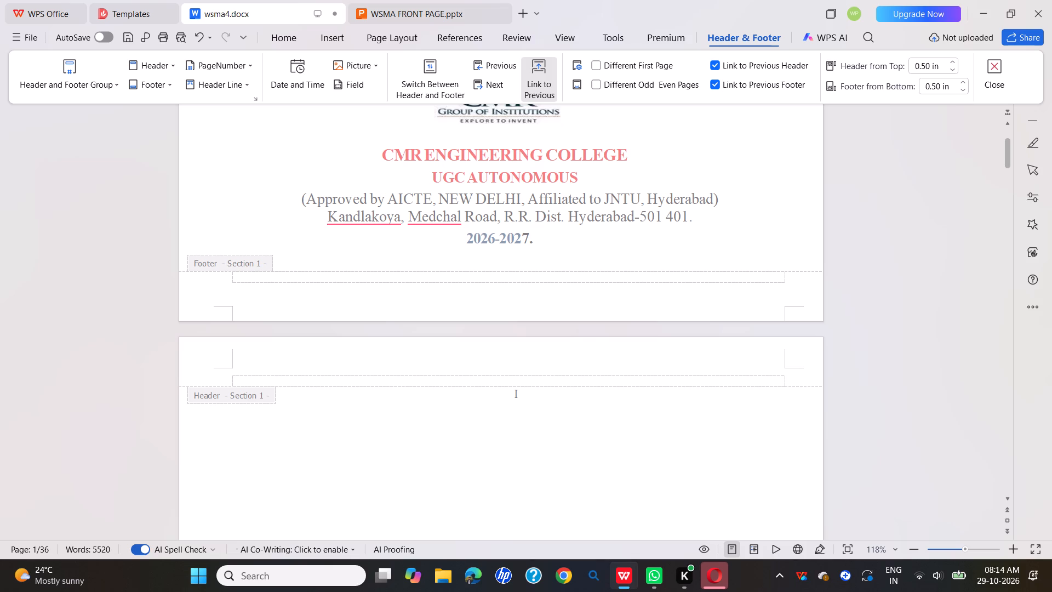
left_click(492, 281)
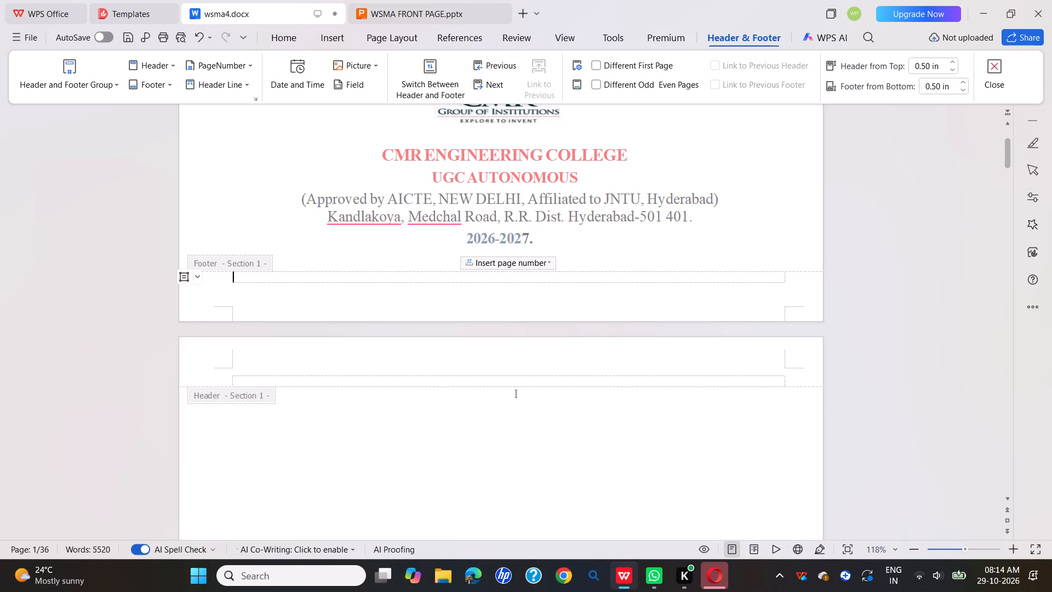
key("space")
key("space")
key("space")
key("space")
key("space")
key("space")
key("space")
key("space")
key("space")
key("space")
key("space")
key("space")
key("space")
key("space")
key("space")
key("space")
key("space")
key("space")
key("space")
key("space")
Insert centred footer page numbers in the I, II, III format, applied from the current page onward.
left_click(524, 261)
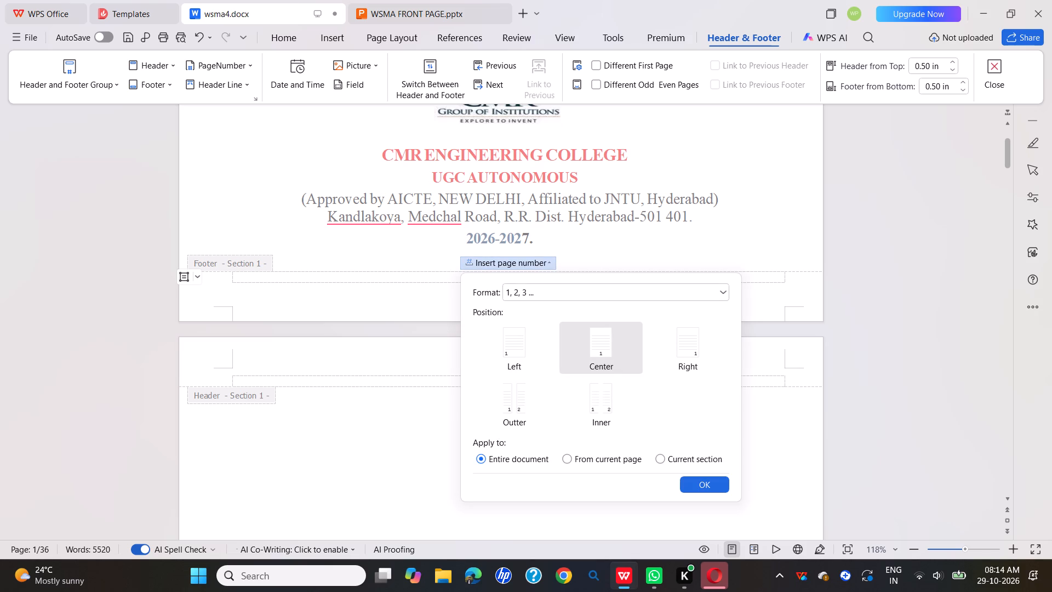
left_click(606, 348)
left_click(727, 296)
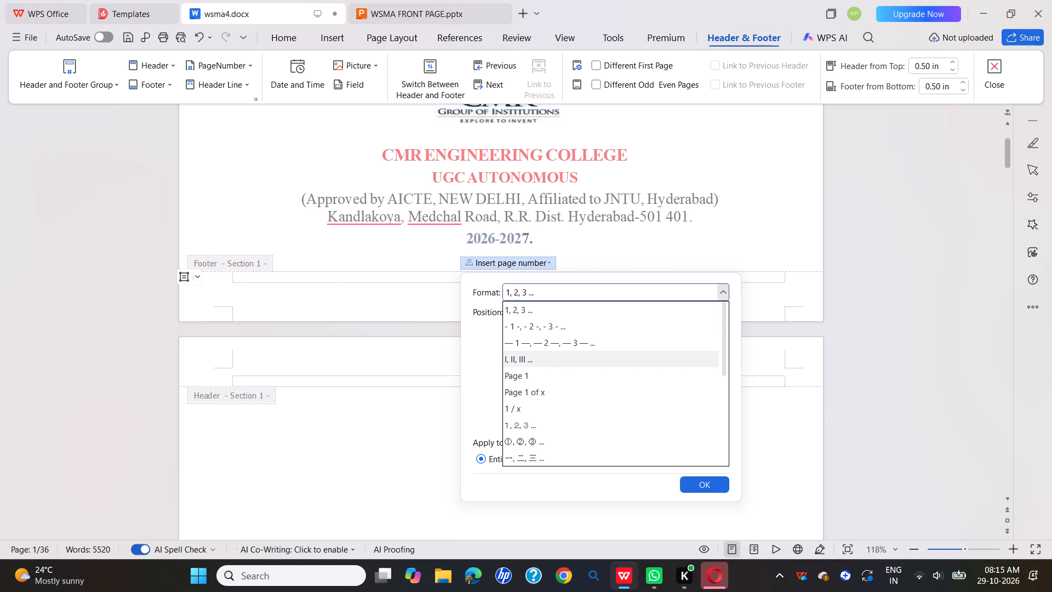
left_click(601, 362)
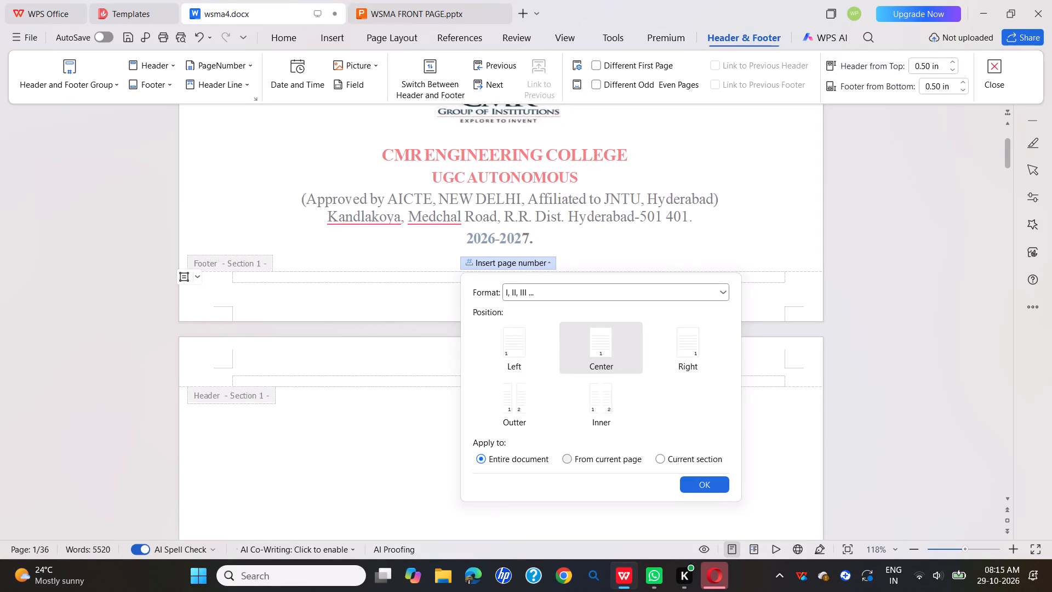
left_click(567, 456)
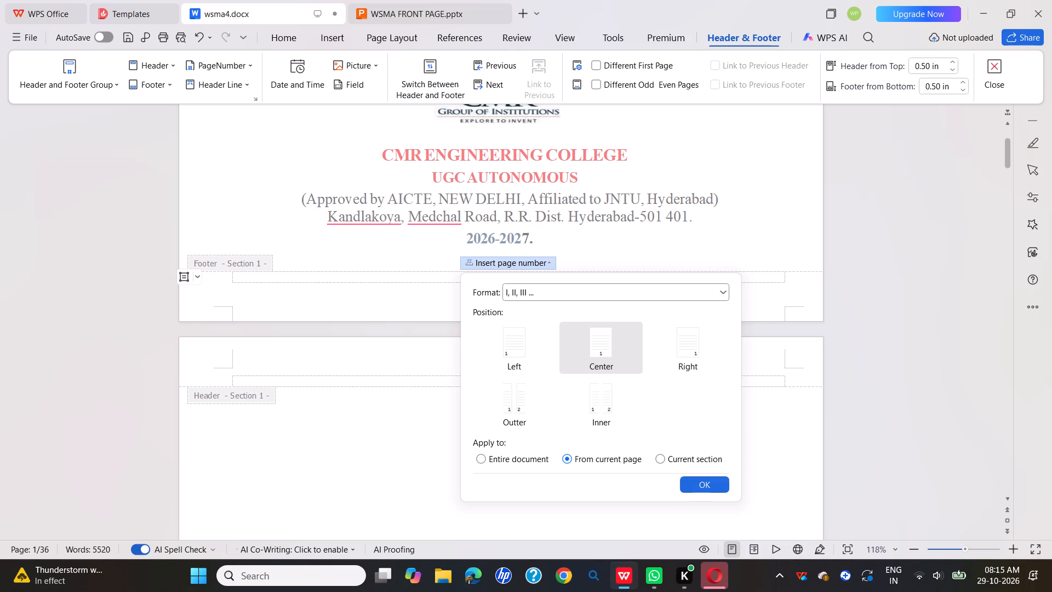
left_click(665, 463)
left_click(567, 463)
left_click(703, 481)
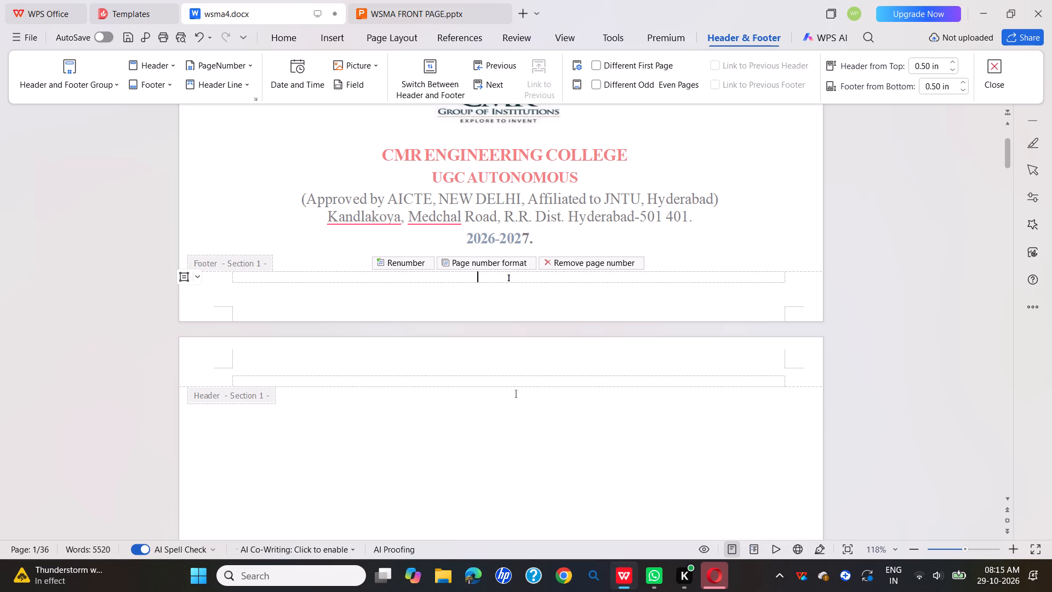
Examine the inserted footer page numbers from the cover page through the certificate page.
left_click(904, 211)
scroll(815, 237, "up", 2)
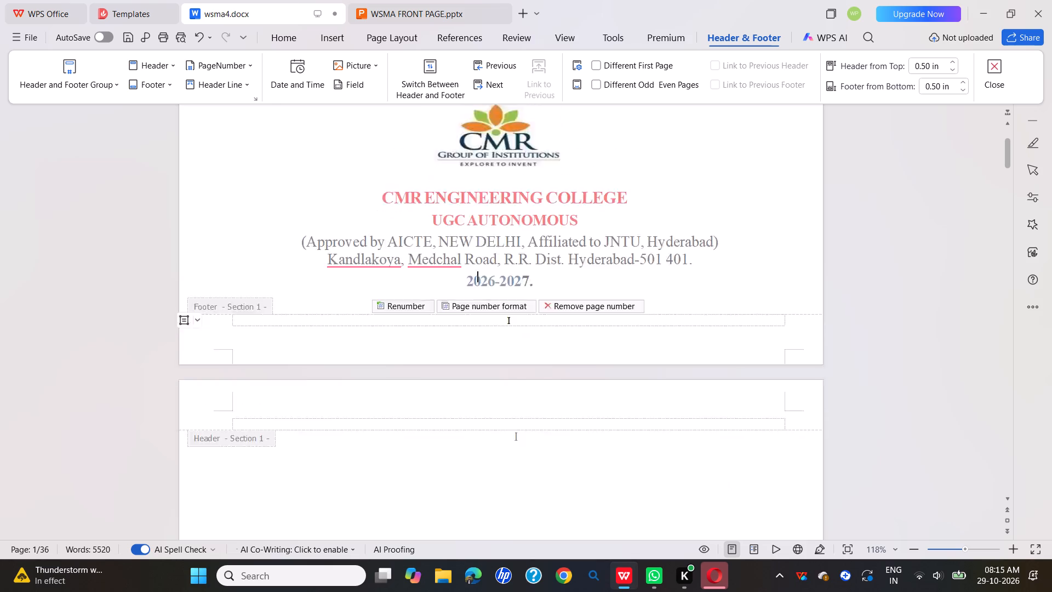
scroll(815, 237, "up", 19)
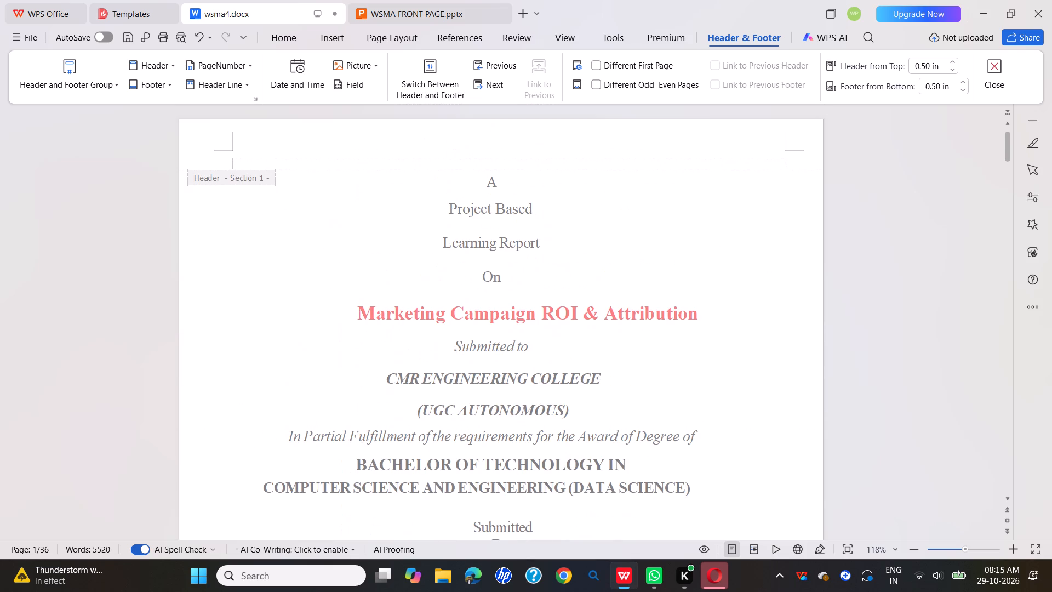
left_click(894, 212)
scroll(921, 247, "down", 15)
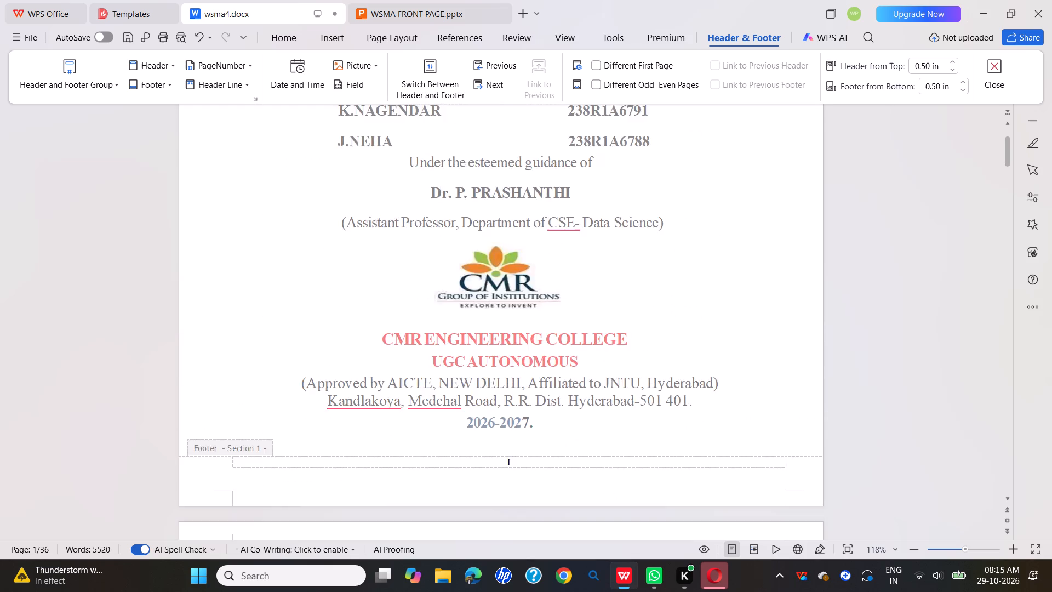
scroll(921, 248, "down", 19)
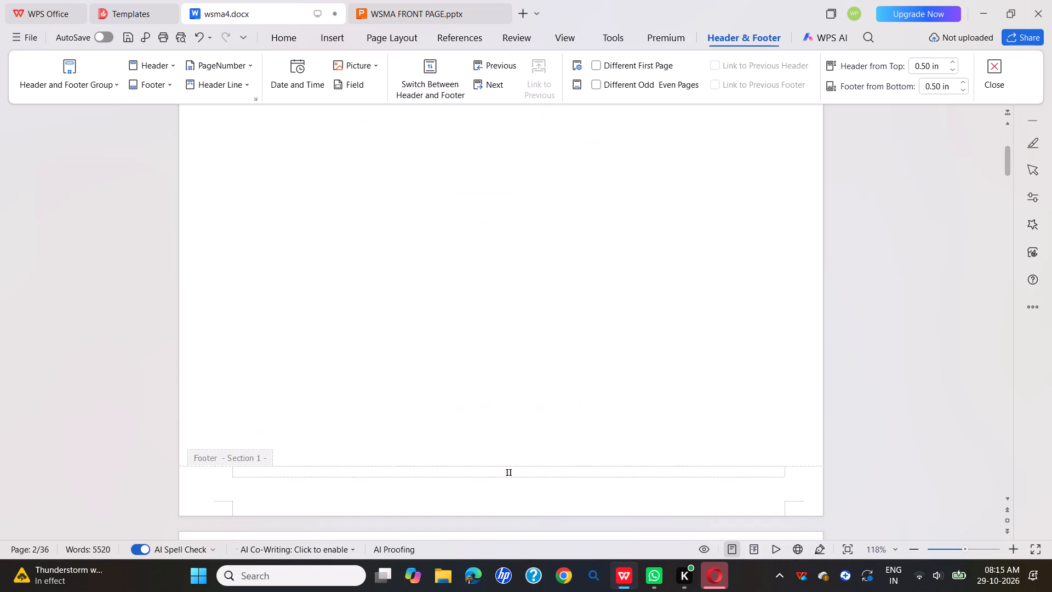
scroll(921, 248, "down", 20)
scroll(921, 248, "down", 7)
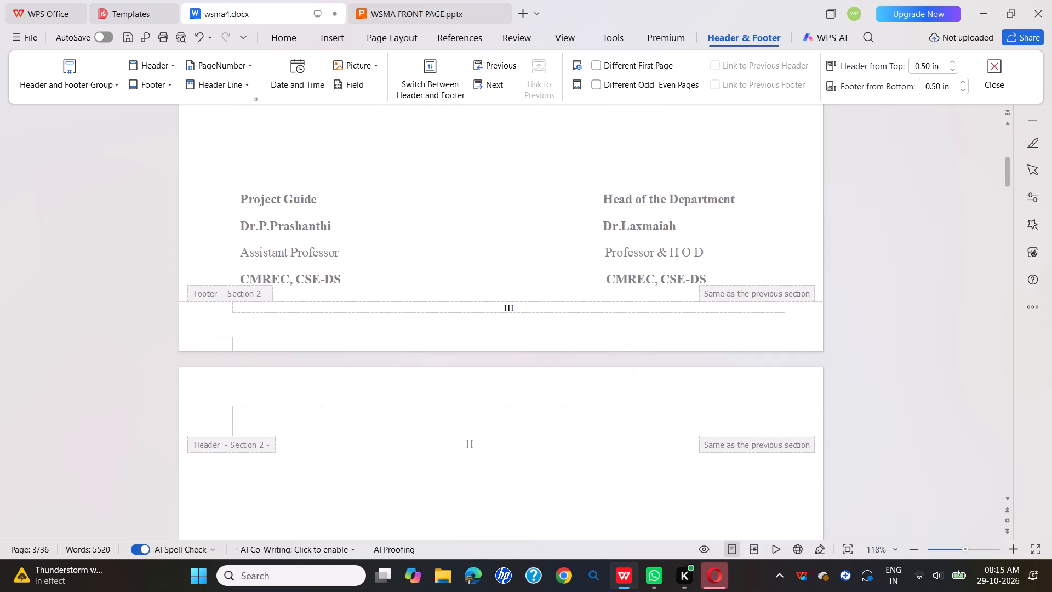
scroll(923, 247, "up", 20)
scroll(923, 247, "up", 16)
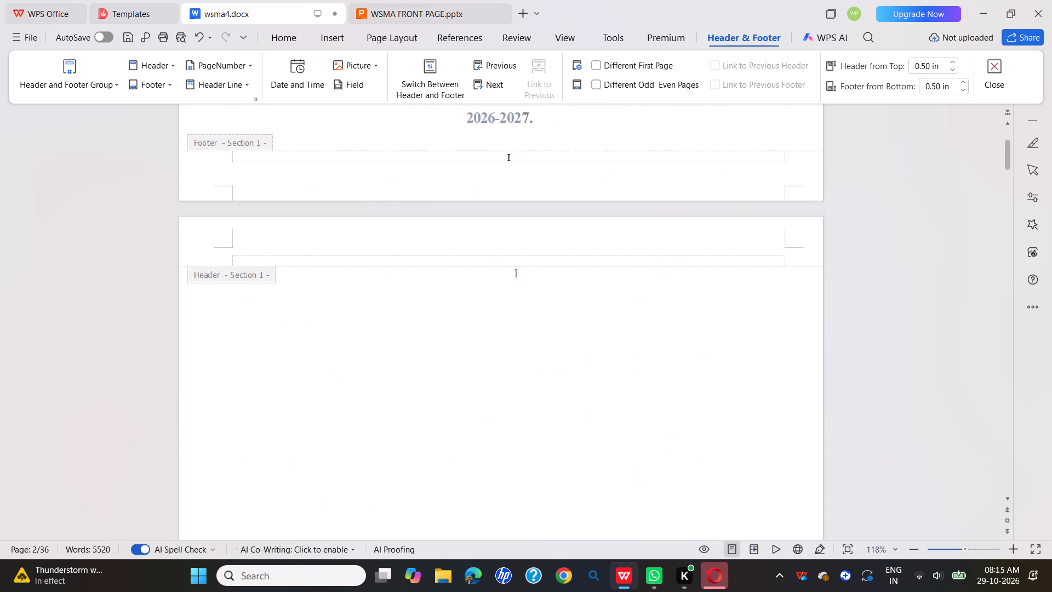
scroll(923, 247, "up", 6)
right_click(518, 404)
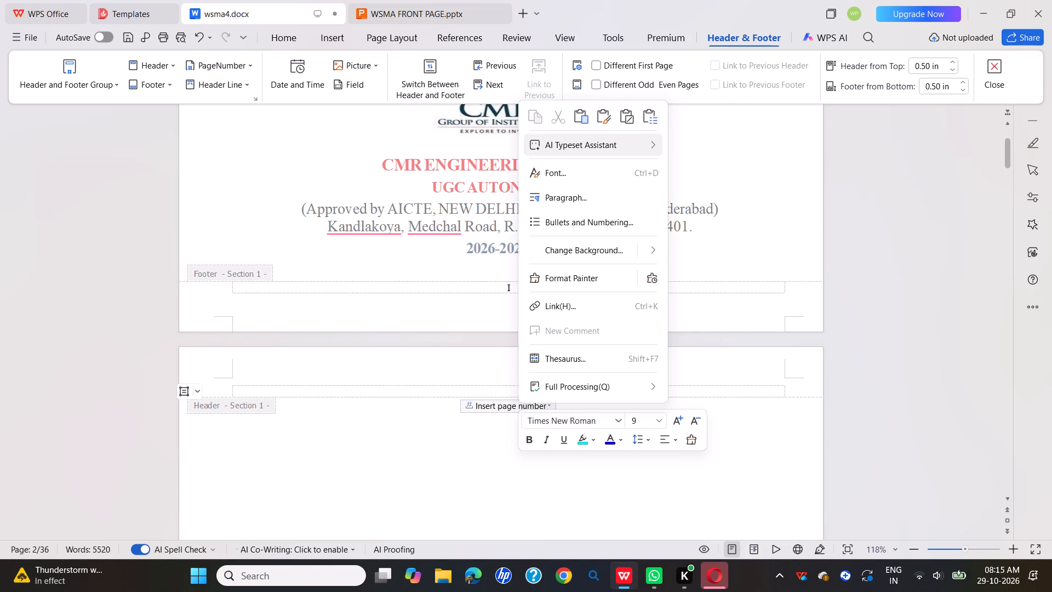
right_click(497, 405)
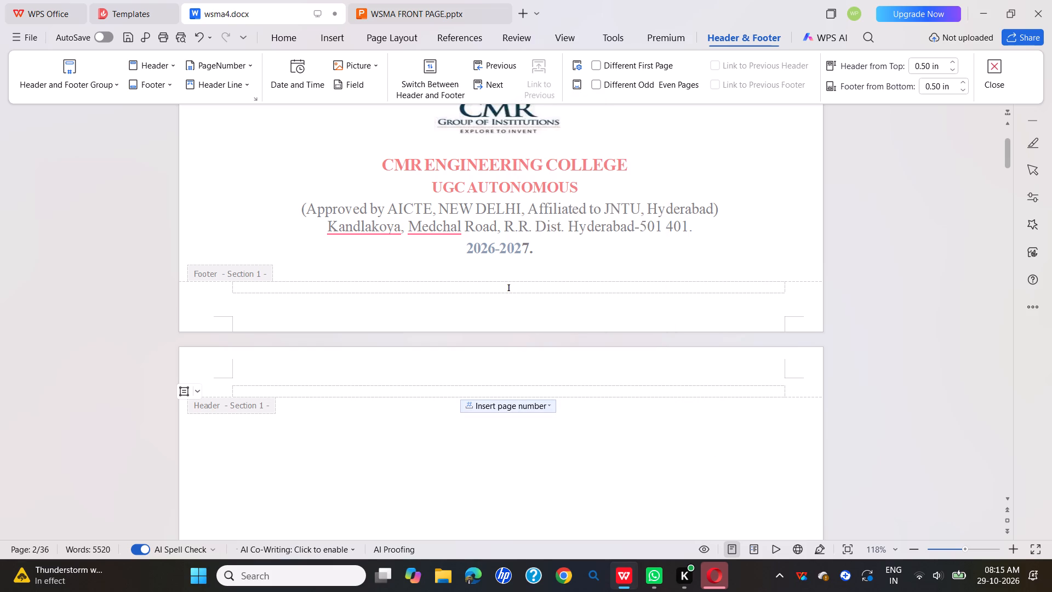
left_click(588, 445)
Save the document.
scroll(870, 264, "up", 18)
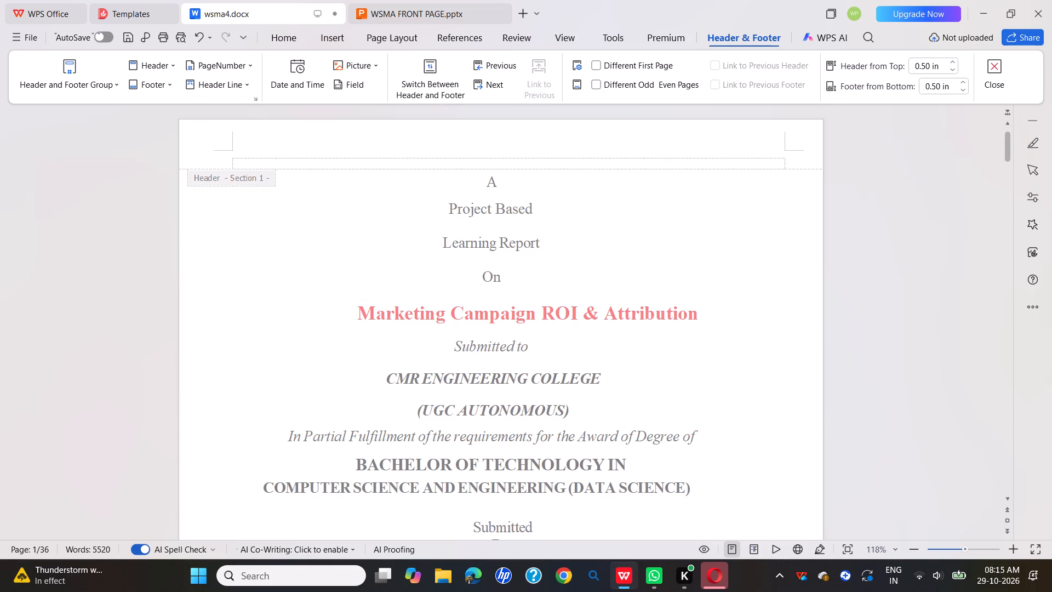
key("ctrl+s")
Leave header and footer editing from the second page and return to the document body.
scroll(649, 222, "down", 7)
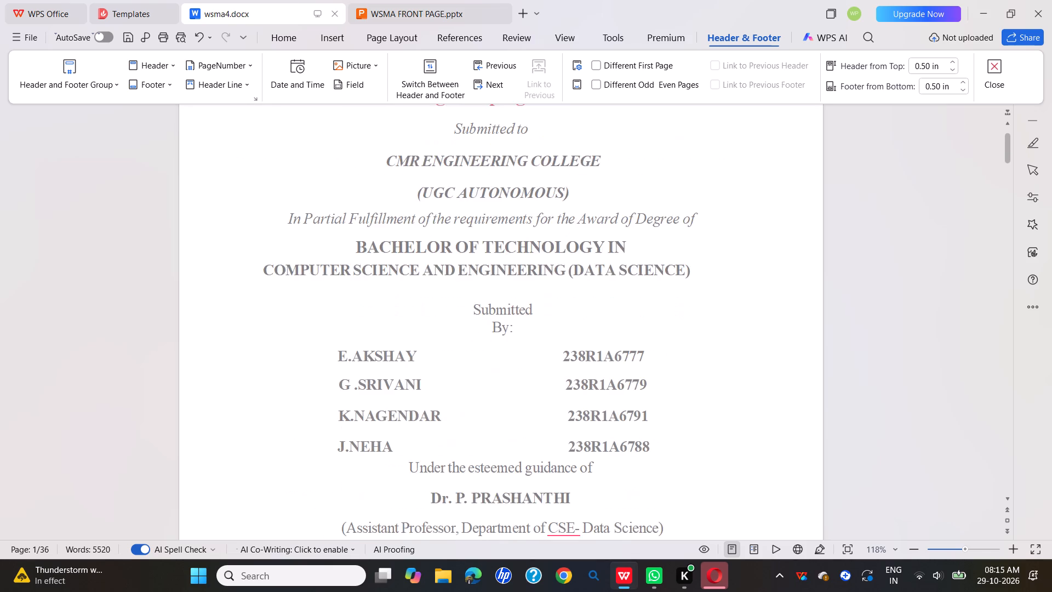
scroll(649, 224, "down", 8)
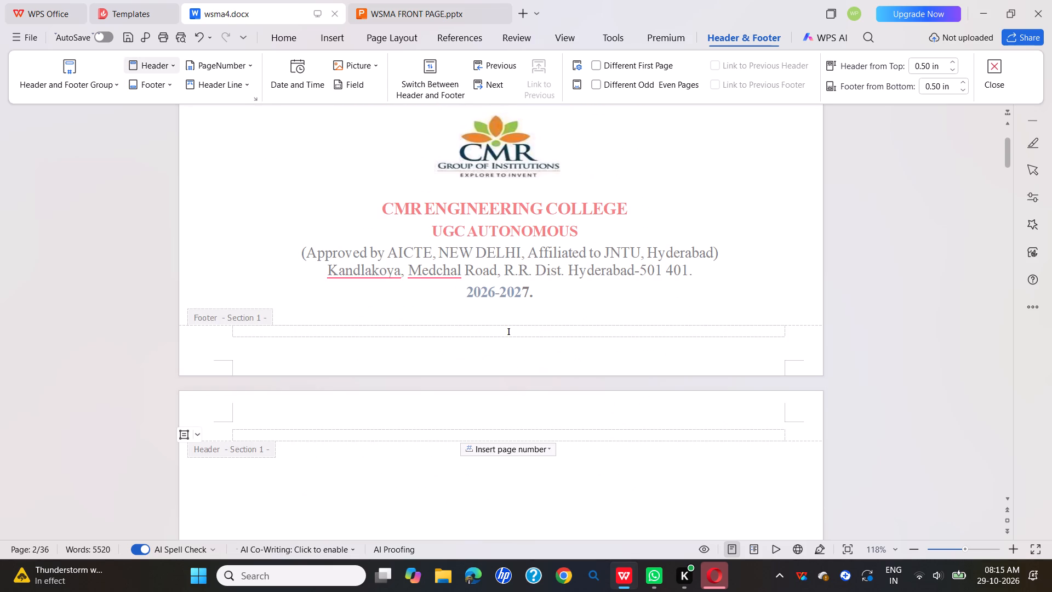
left_click(153, 65)
left_click(458, 152)
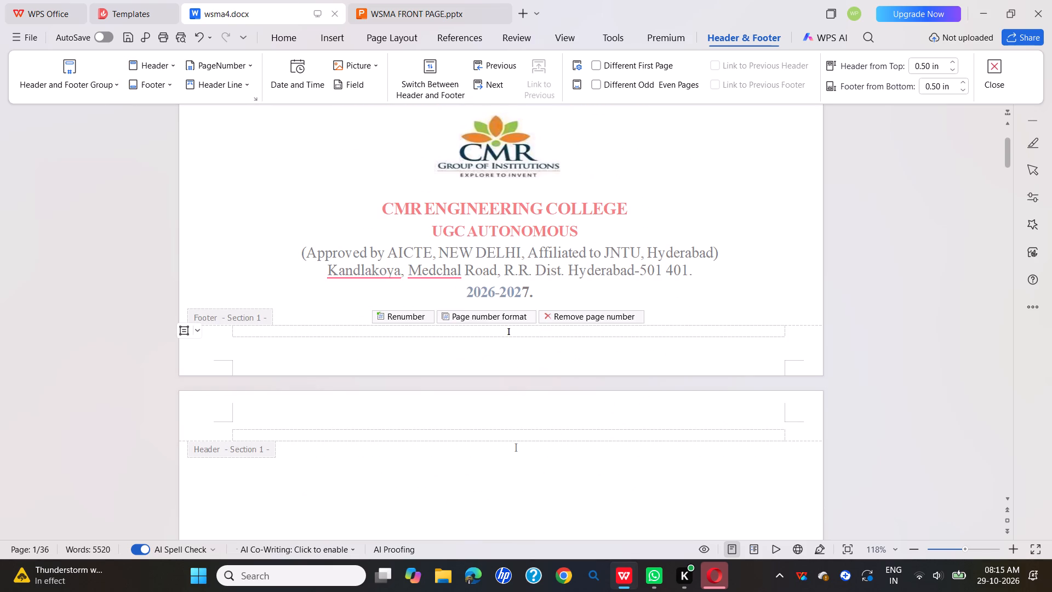
left_click(516, 448)
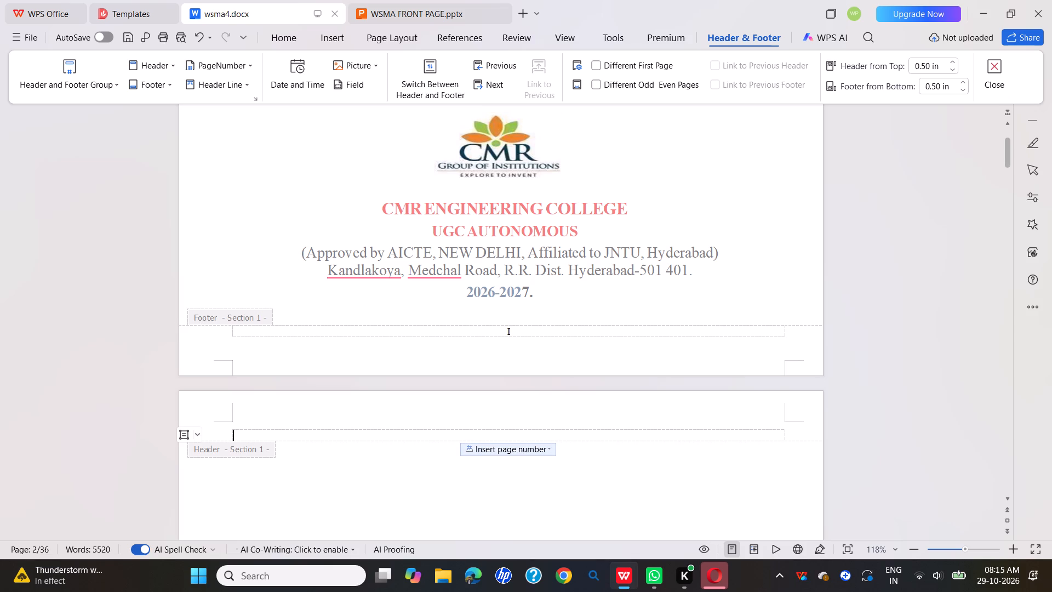
left_click(523, 457)
left_click(498, 460)
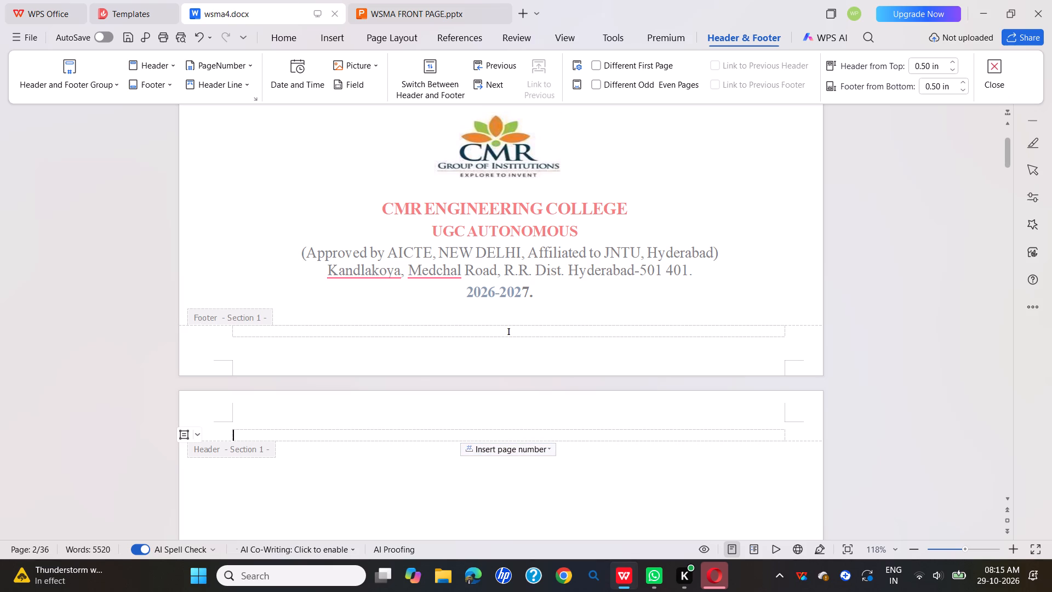
left_click(509, 440)
double_click(507, 466)
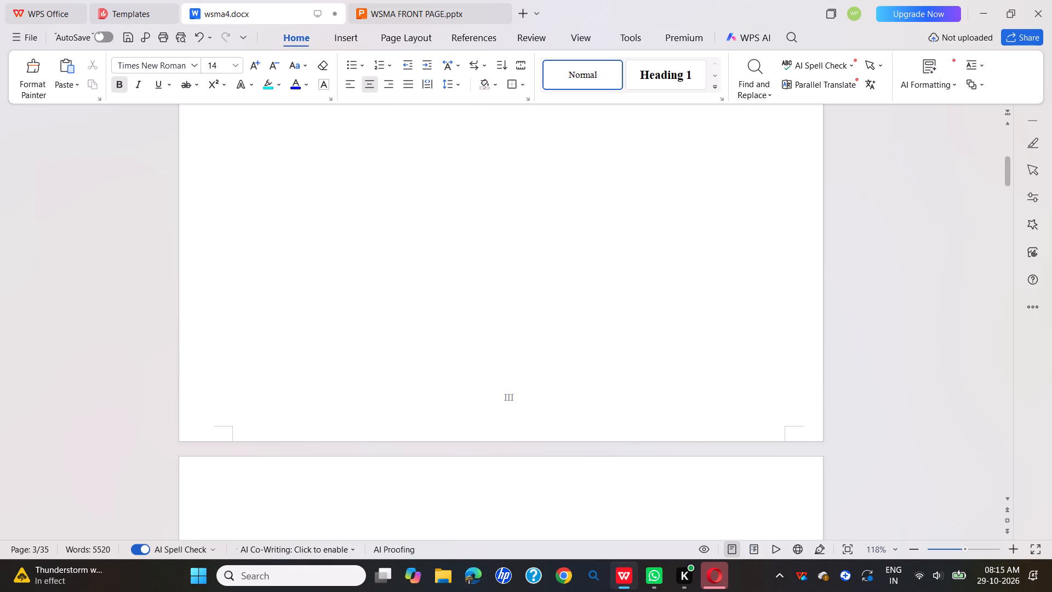
Check the page numbering at the bottom of the cover page in the normal document view.
scroll(523, 454, "up", 20)
scroll(523, 454, "up", 20)
scroll(523, 454, "up", 6)
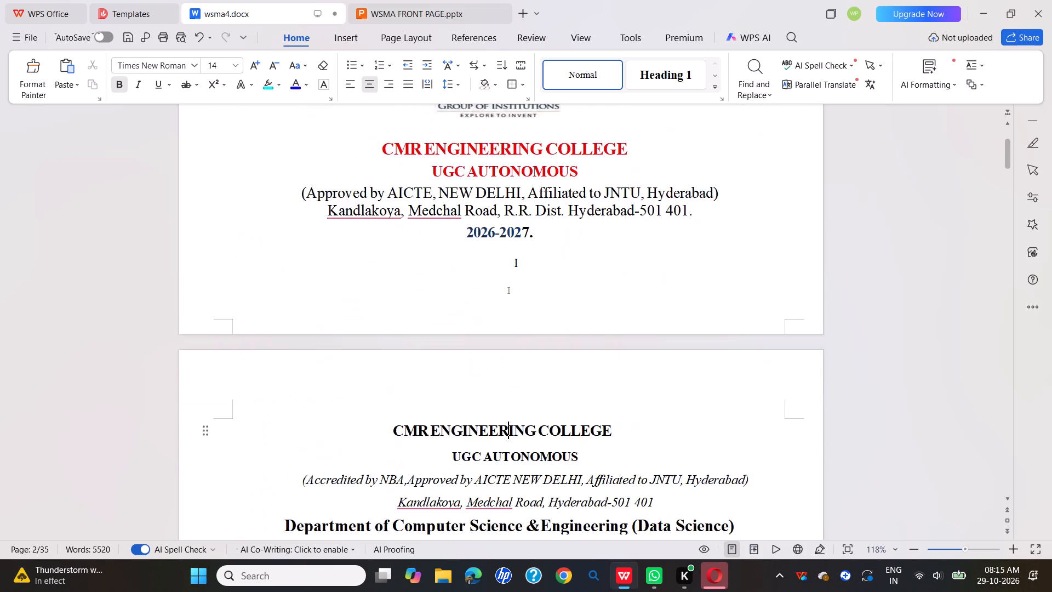
scroll(643, 375, "up", 6)
scroll(644, 374, "up", 20)
scroll(644, 374, "up", 1)
scroll(644, 374, "down", 16)
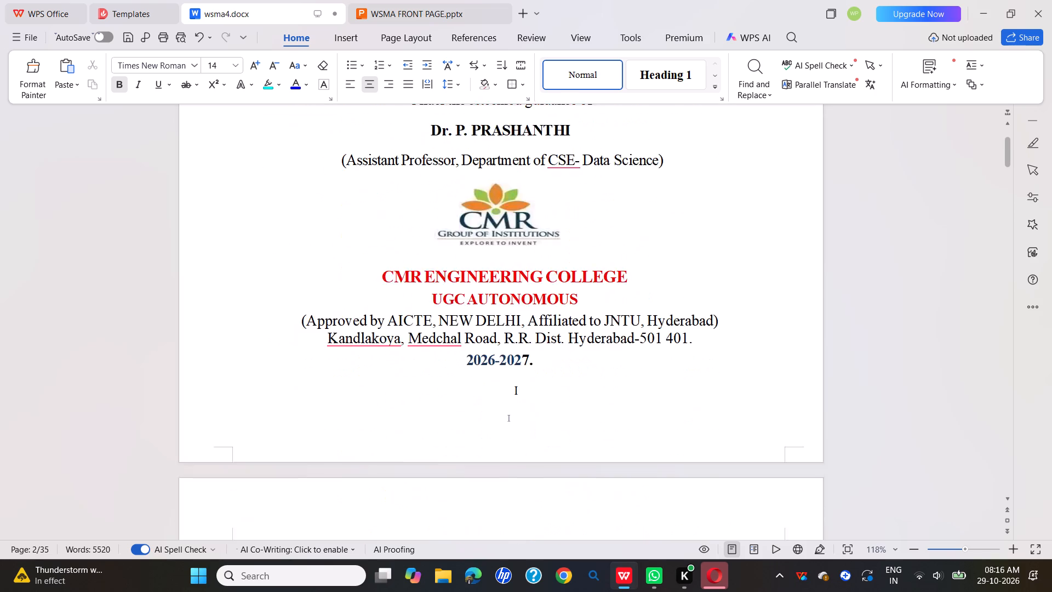
Delete the typed page number I and its line below 2026-2027 on the cover page.
scroll(644, 374, "down", 2)
left_click(529, 217)
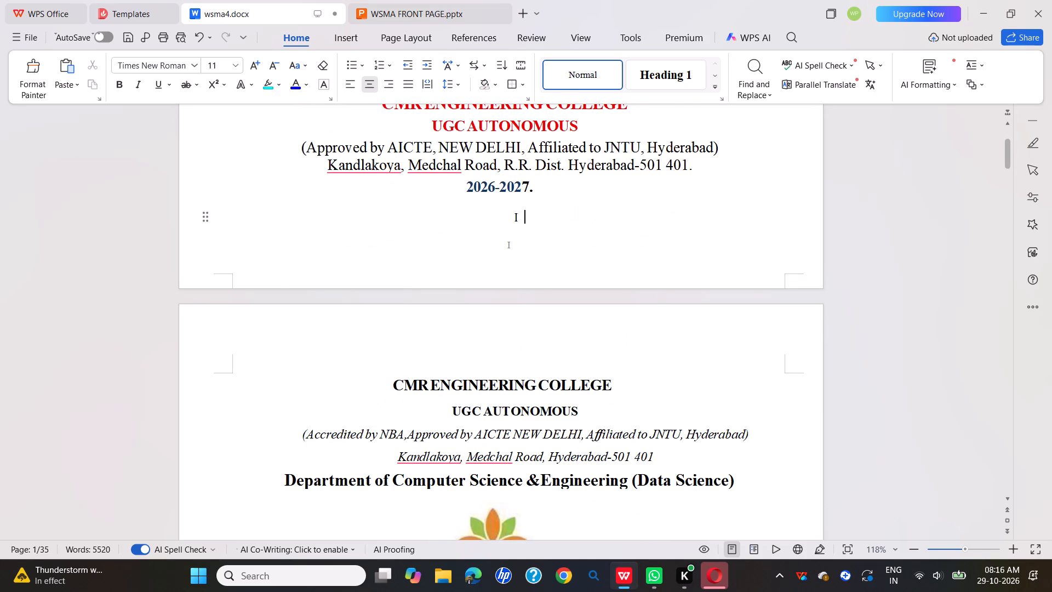
key("BackSpace")
key("BackSpace")
key("BackSpace")
key("BackSpace")
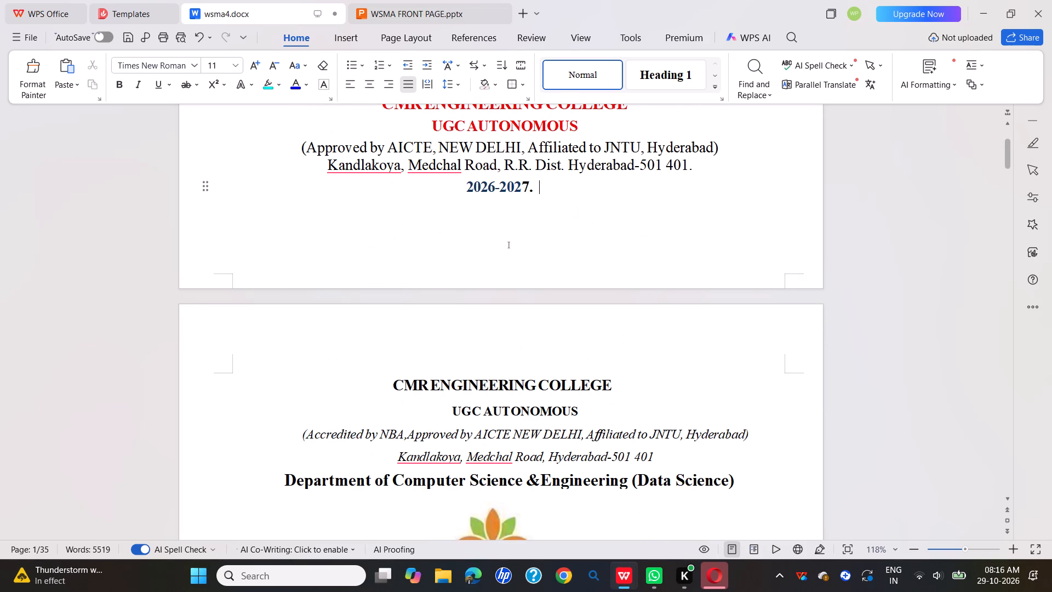
Delete the typed page number II and the empty lines that form the blank page before the Declaration.
scroll(542, 234, "down", 14)
scroll(542, 235, "down", 7)
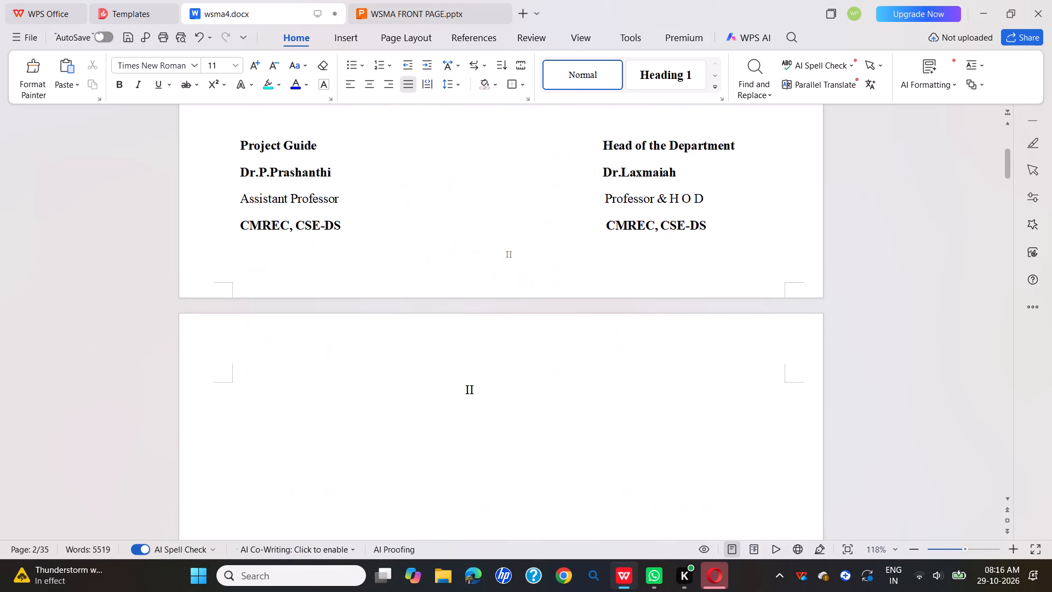
left_click(489, 383)
key("BackSpace")
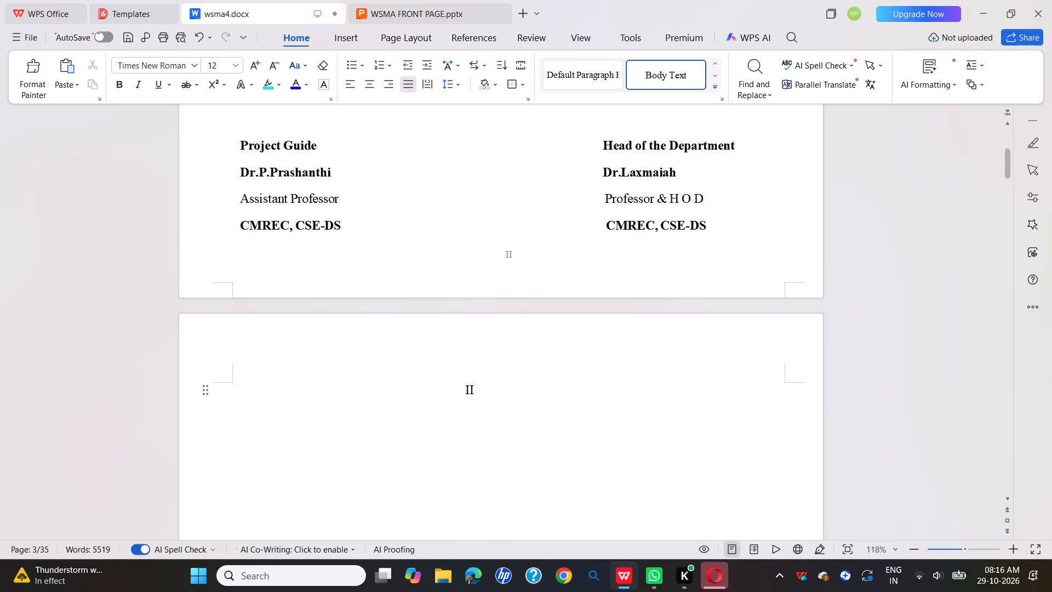
key("BackSpace")
key("BackSpace")
key("BackSpace")
key("BackSpace")
key("BackSpace")
key("BackSpace")
key("BackSpace")
key("BackSpace")
key("BackSpace")
key("BackSpace")
key("BackSpace")
key("BackSpace")
key("BackSpace")
key("BackSpace")
key("BackSpace")
key("BackSpace")
key("BackSpace")
key("BackSpace")
key("BackSpace")
key("BackSpace")
key("BackSpace")
key("BackSpace")
key("BackSpace")
key("BackSpace")
key("BackSpace")
key("BackSpace")
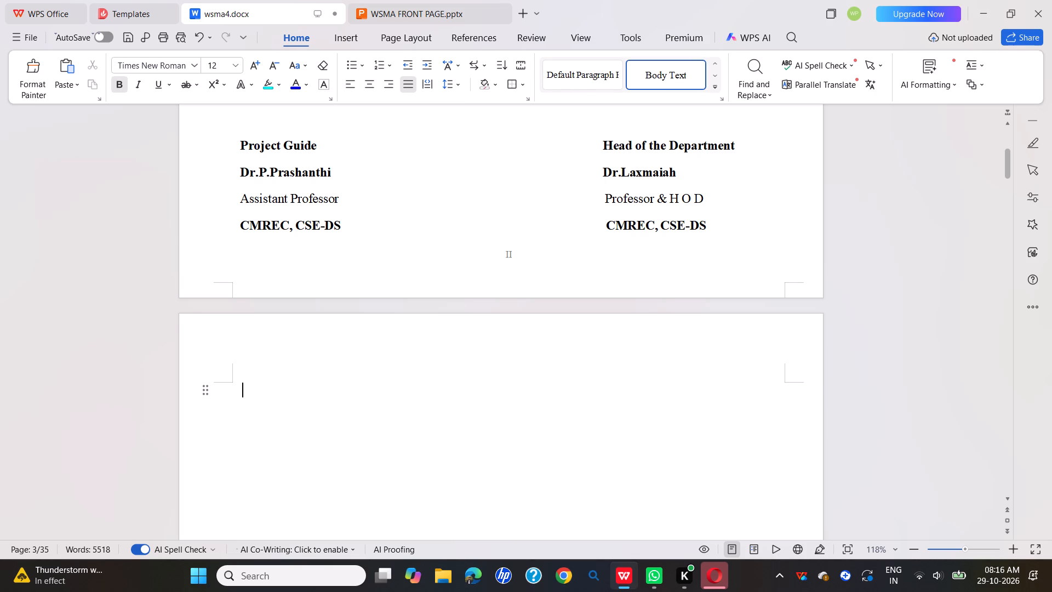
key("BackSpace")
key("BackSpace")
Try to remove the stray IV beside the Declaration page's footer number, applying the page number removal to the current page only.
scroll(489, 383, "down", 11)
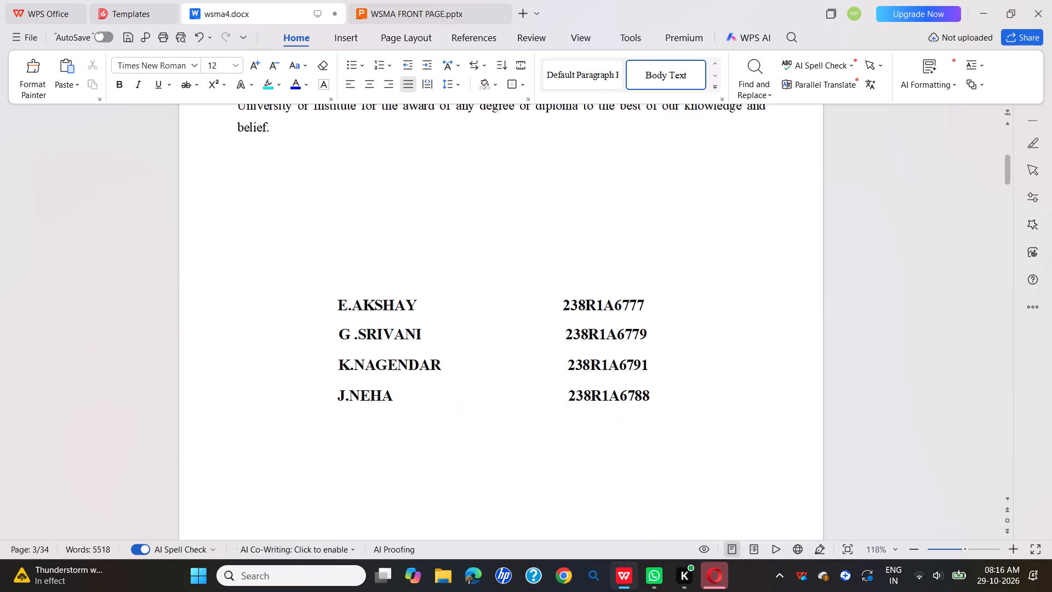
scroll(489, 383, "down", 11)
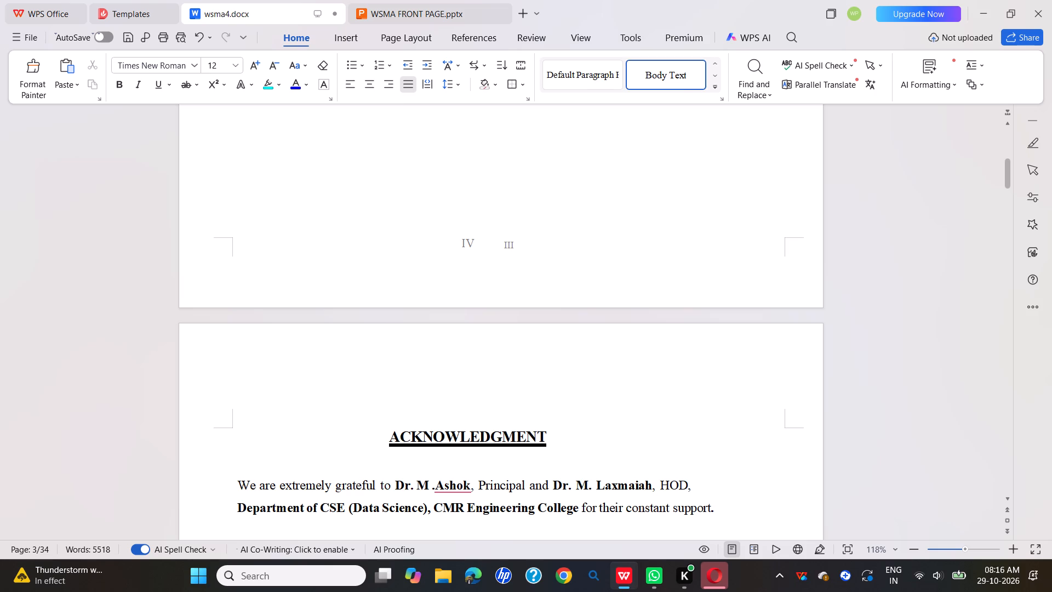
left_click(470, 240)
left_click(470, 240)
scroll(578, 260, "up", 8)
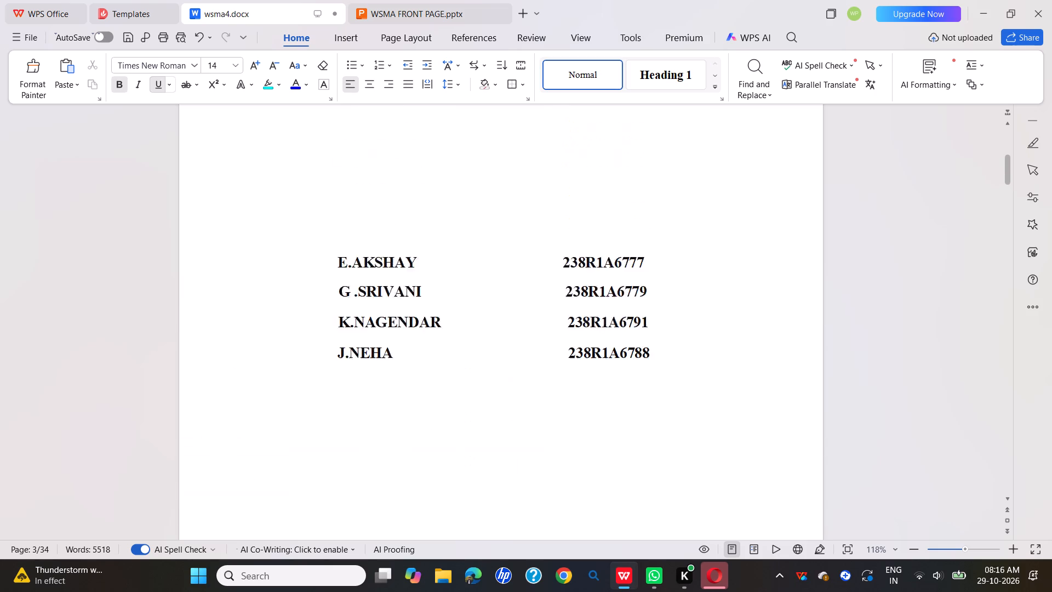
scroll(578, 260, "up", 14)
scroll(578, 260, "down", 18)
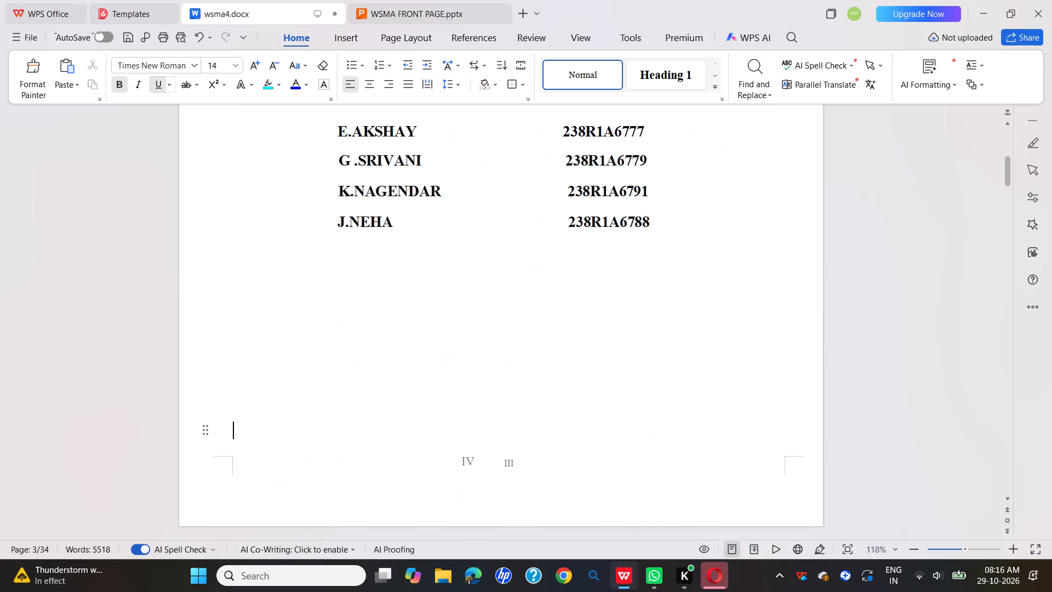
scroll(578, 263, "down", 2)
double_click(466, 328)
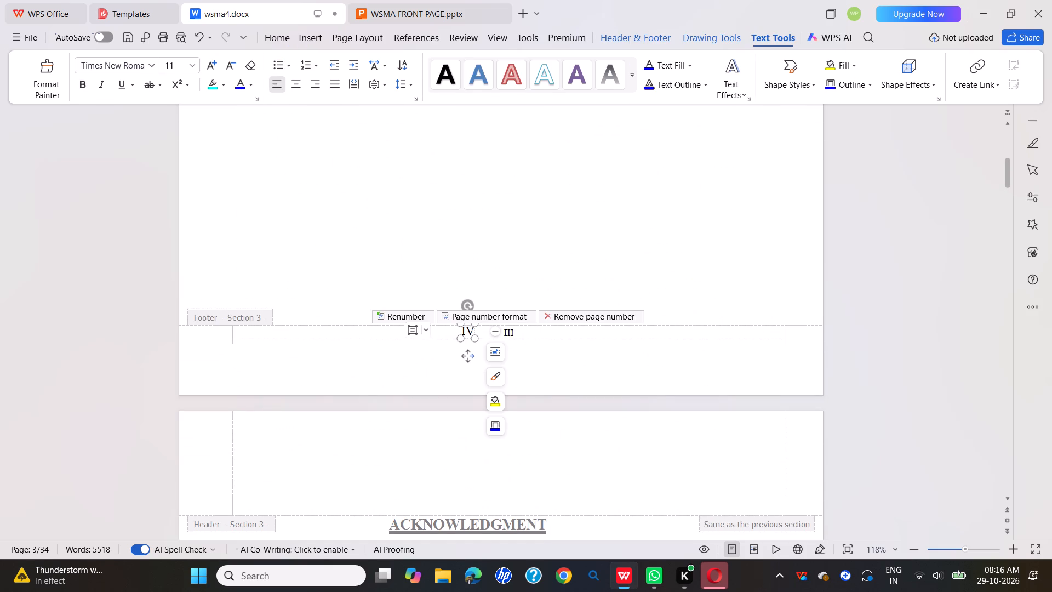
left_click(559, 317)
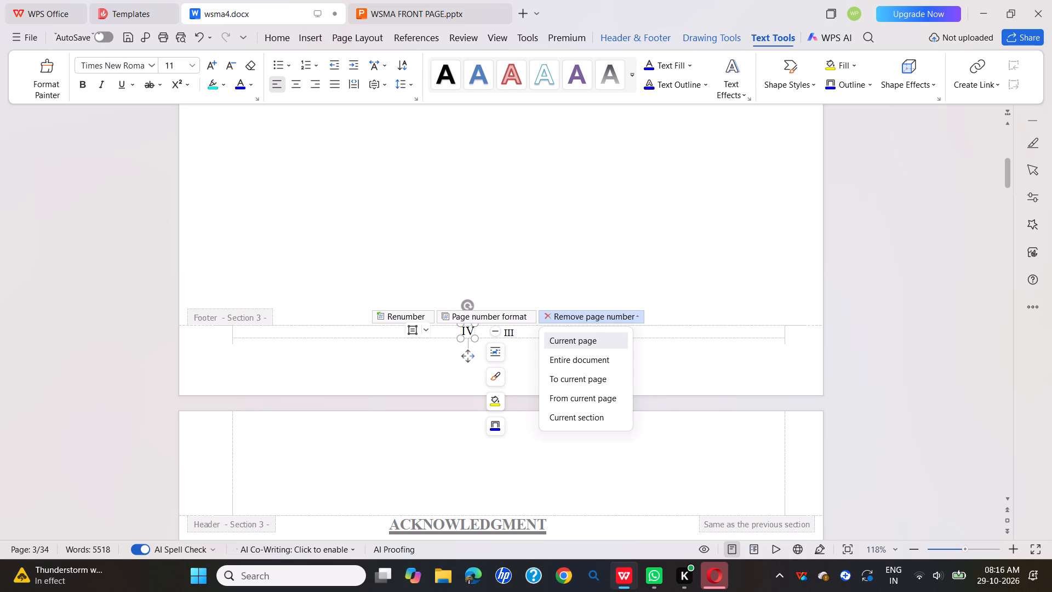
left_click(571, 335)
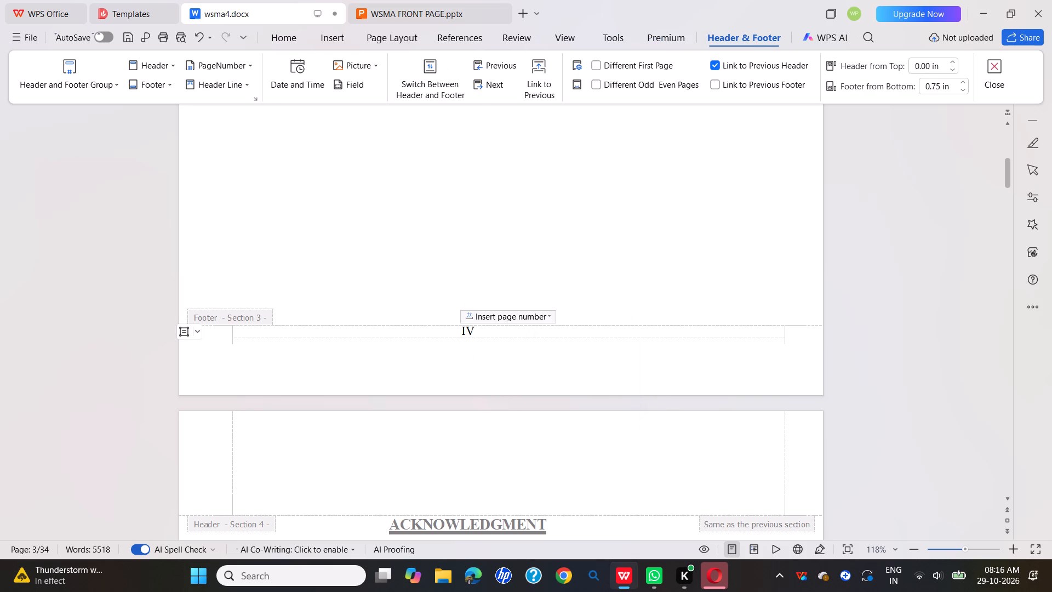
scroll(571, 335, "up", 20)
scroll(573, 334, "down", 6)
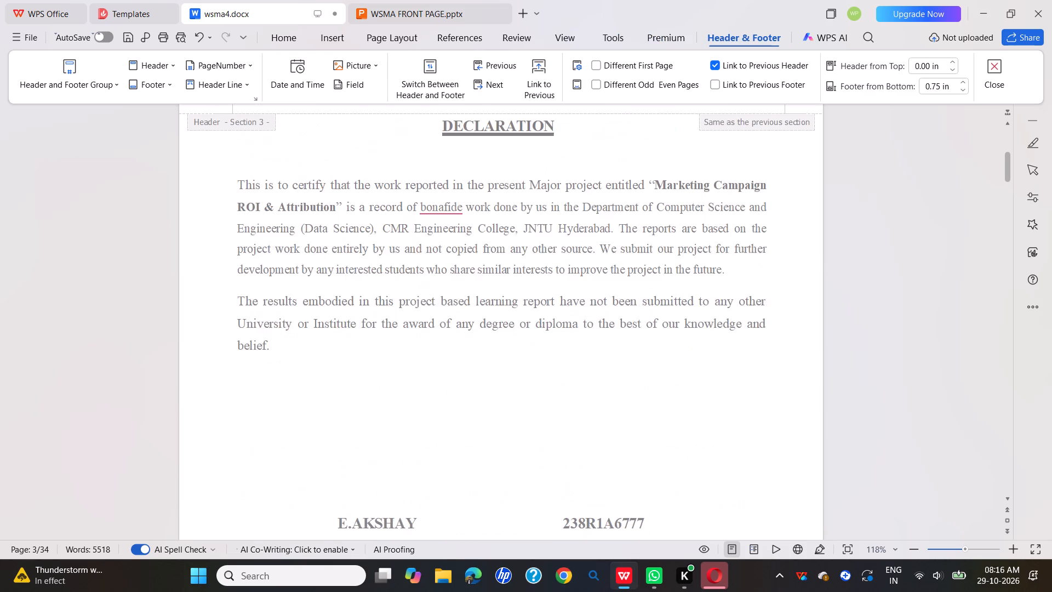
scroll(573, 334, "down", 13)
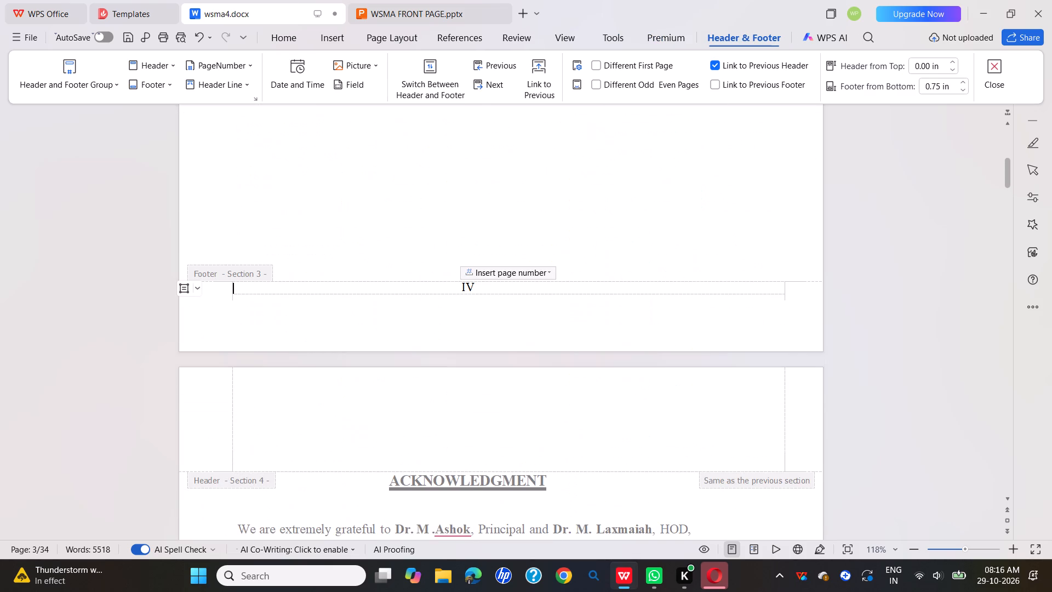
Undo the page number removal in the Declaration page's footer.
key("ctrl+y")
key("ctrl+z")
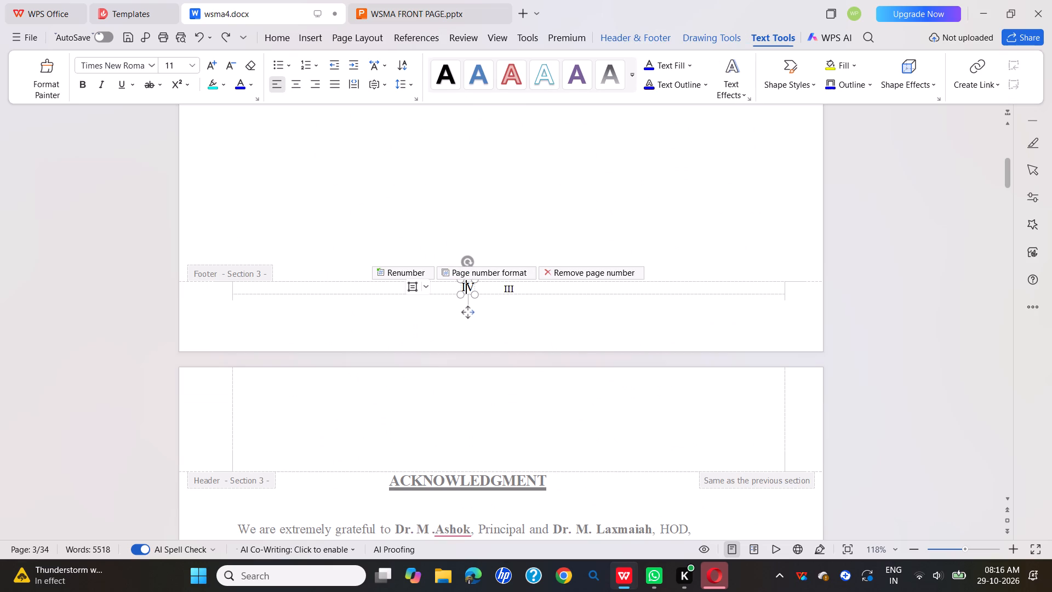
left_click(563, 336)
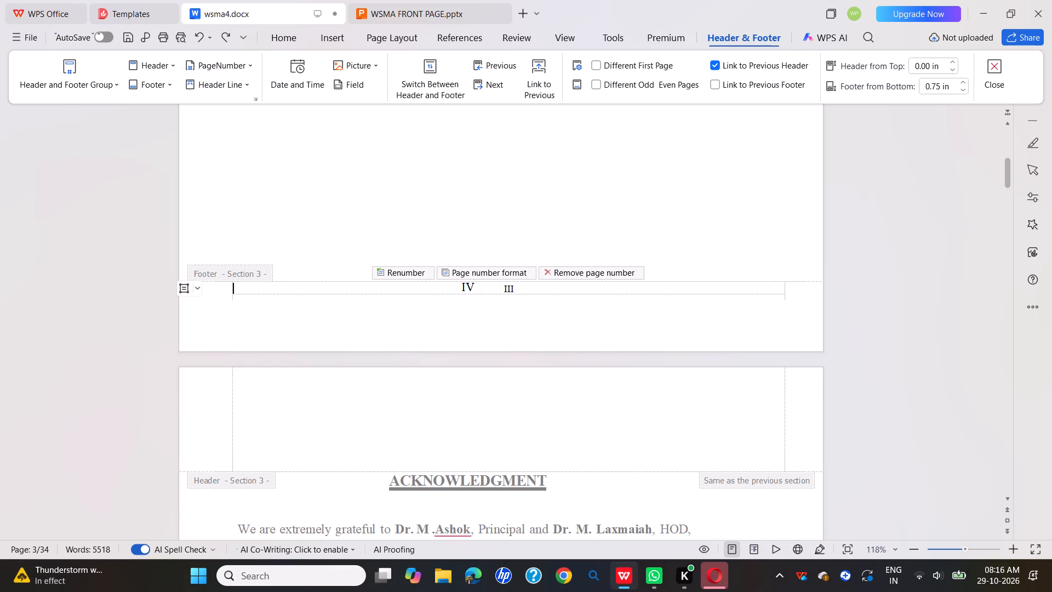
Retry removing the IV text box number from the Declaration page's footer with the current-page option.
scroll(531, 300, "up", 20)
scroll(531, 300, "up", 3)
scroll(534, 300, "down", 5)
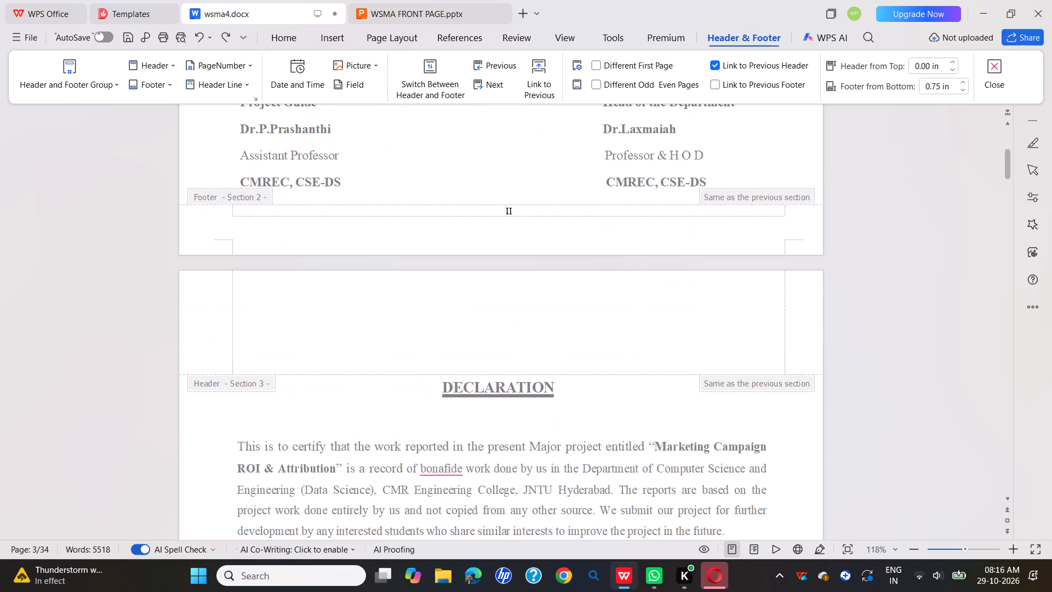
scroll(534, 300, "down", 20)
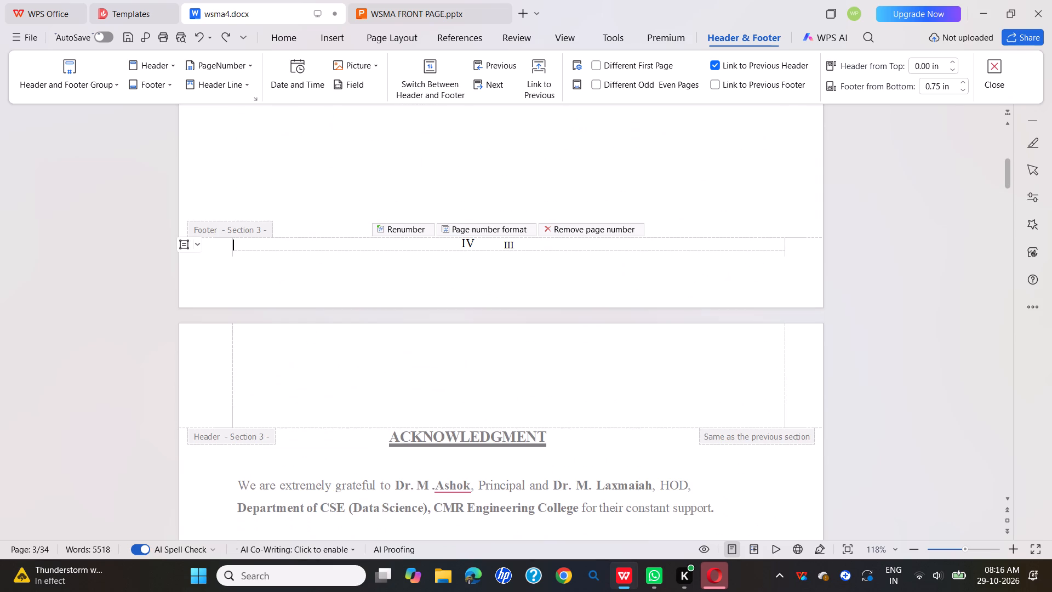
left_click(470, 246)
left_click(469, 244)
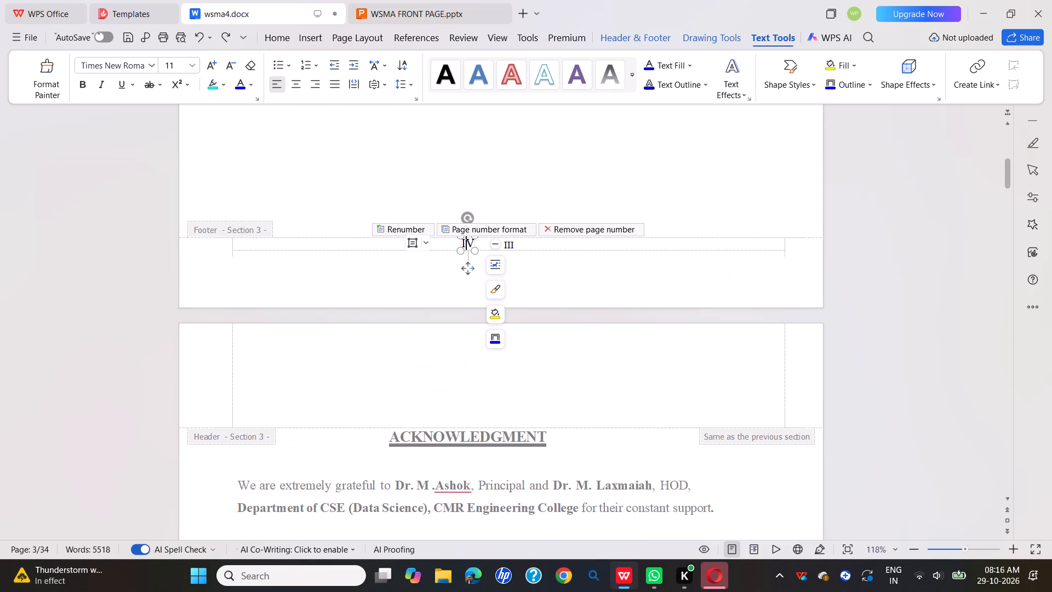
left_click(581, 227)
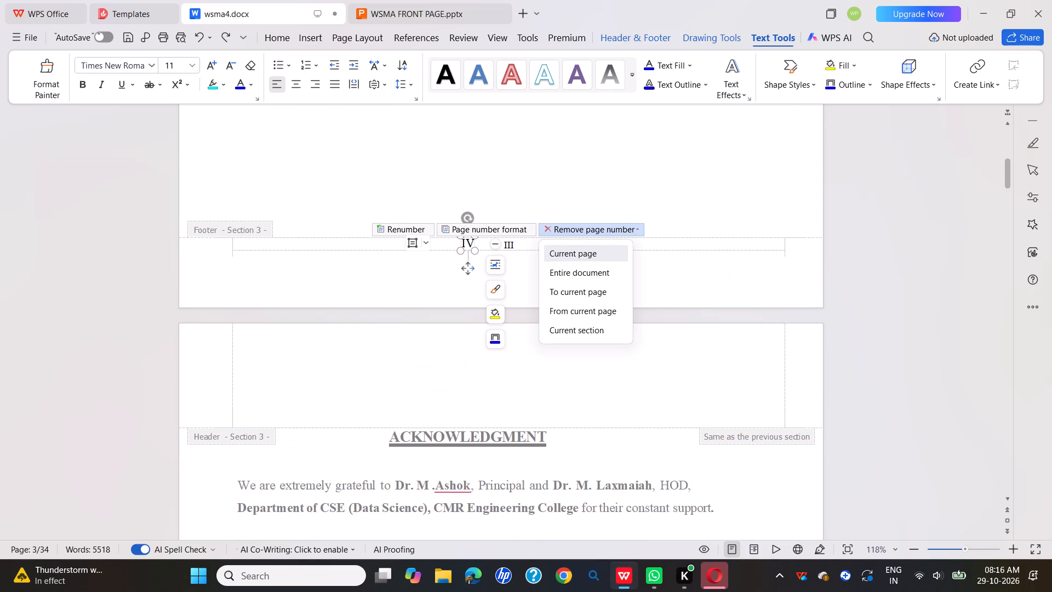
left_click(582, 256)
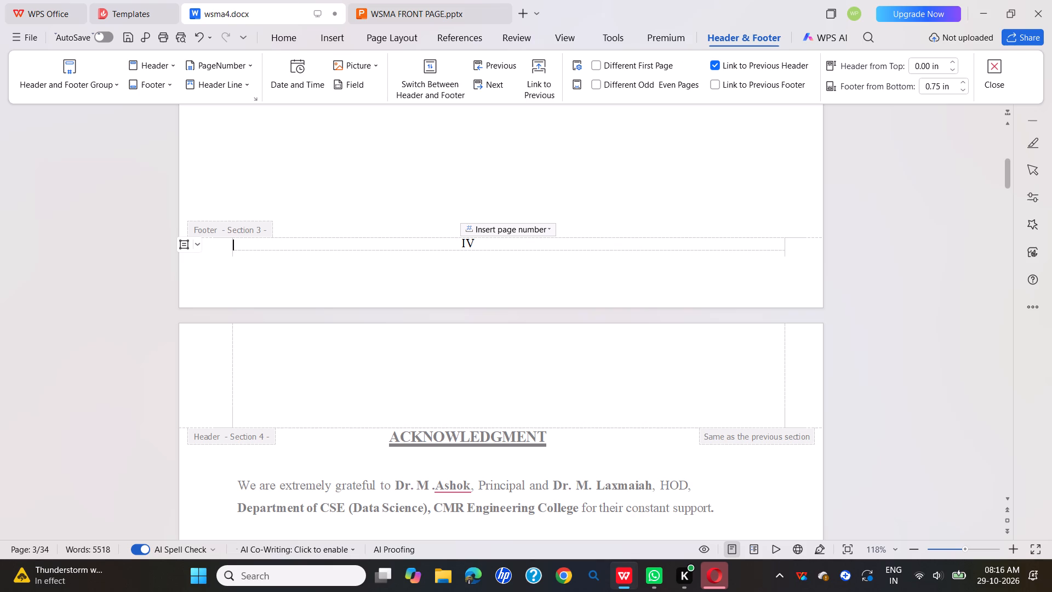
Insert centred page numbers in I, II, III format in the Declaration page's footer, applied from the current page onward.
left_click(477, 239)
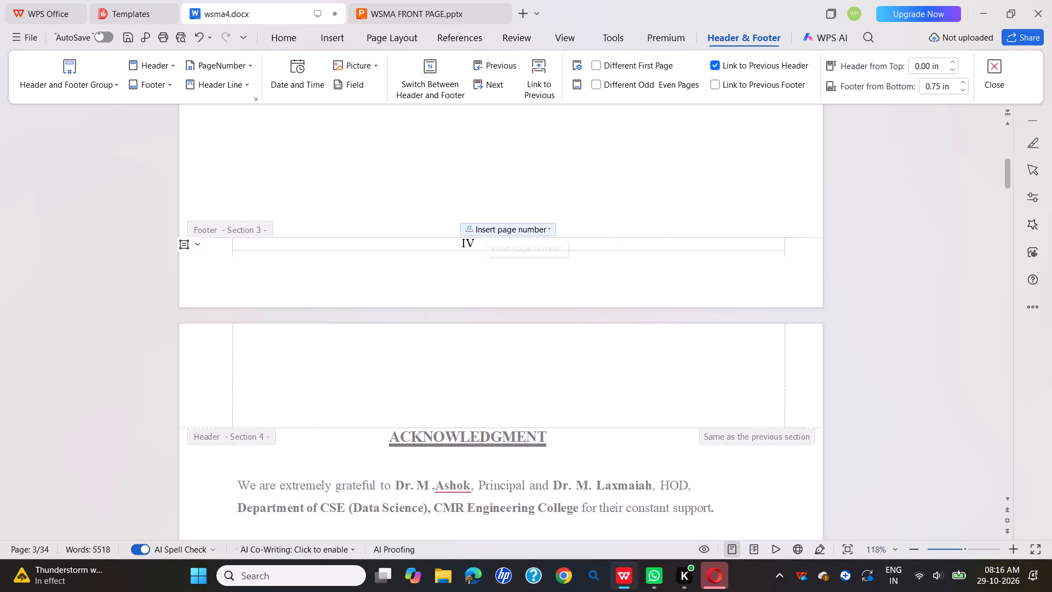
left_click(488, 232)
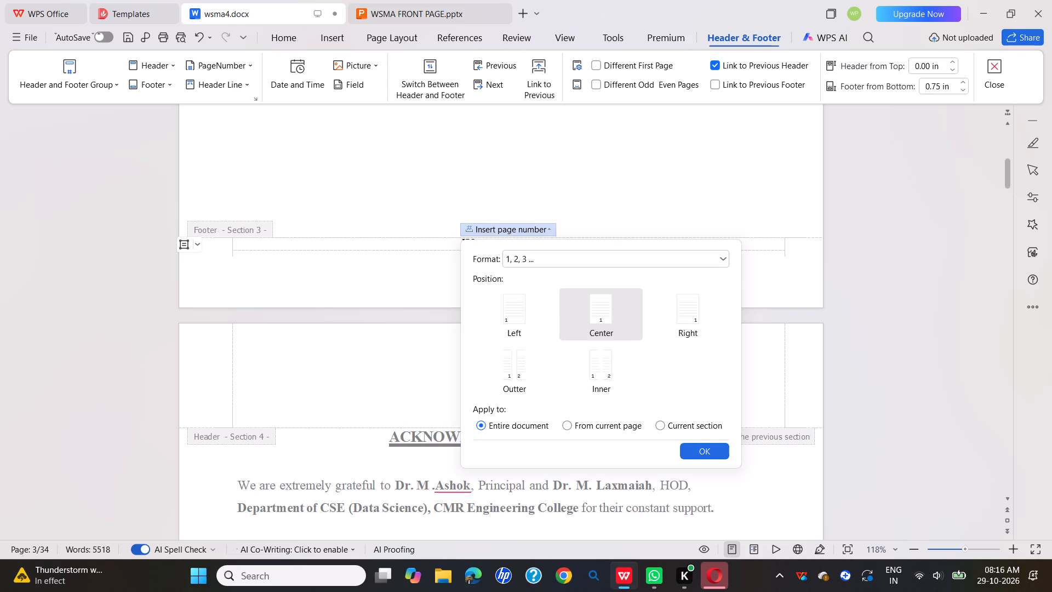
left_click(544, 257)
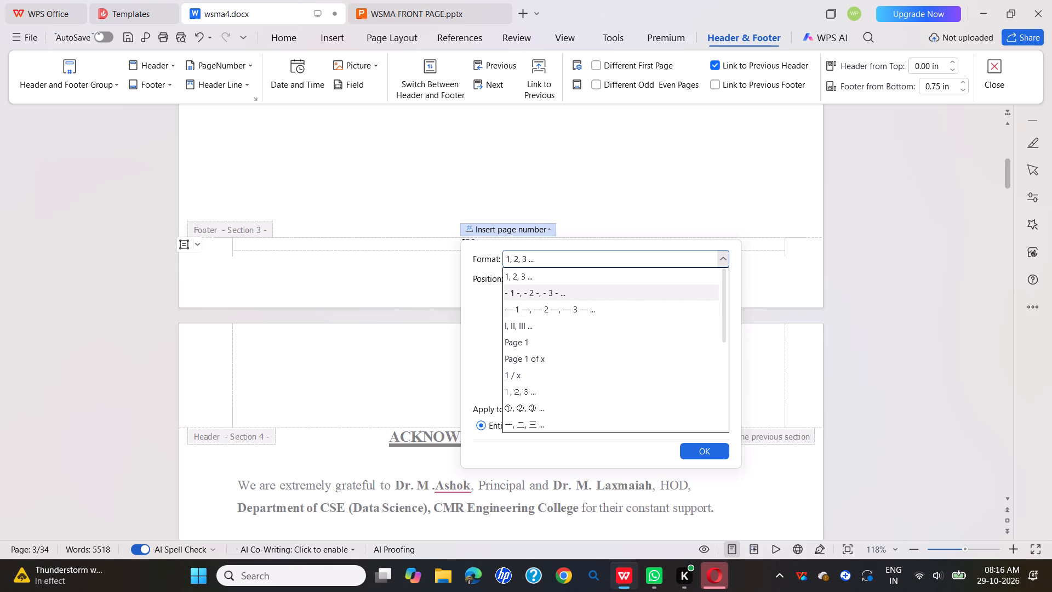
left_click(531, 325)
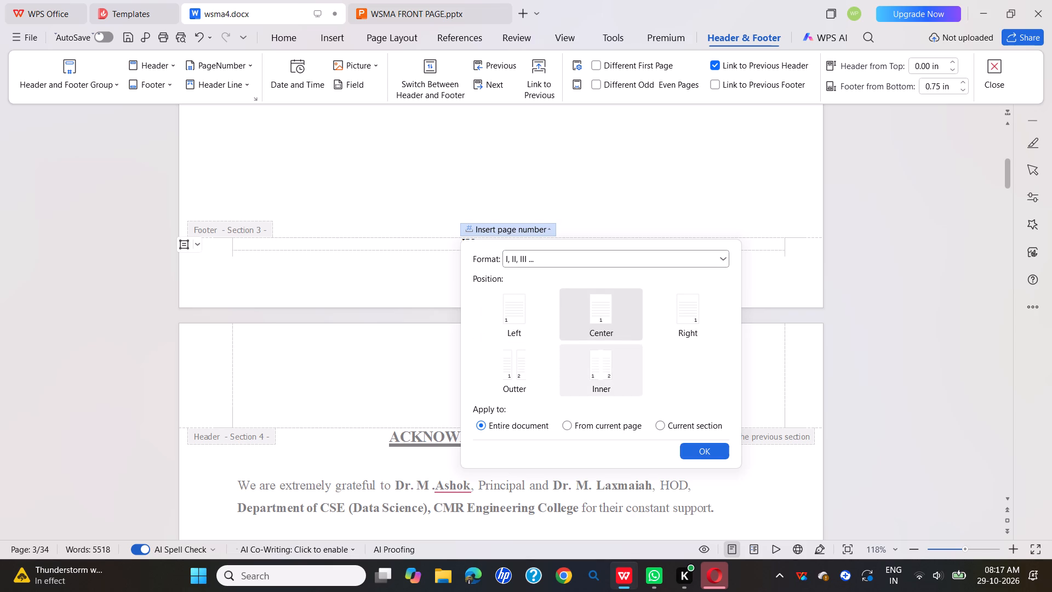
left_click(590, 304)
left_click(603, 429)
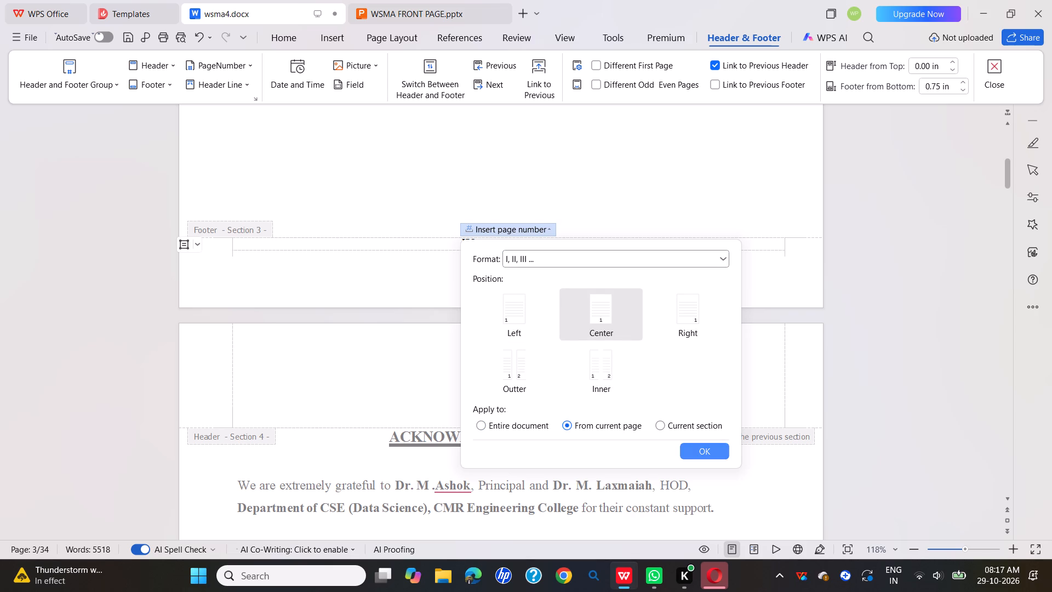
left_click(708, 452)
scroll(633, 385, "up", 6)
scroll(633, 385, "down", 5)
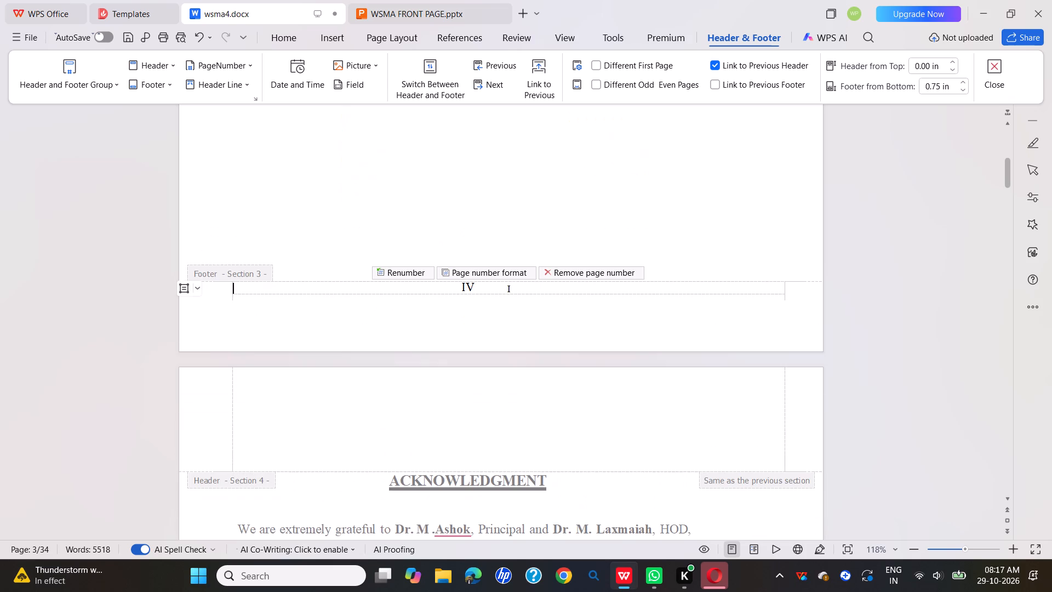
Remove the page numbers from the entire document.
left_click(523, 287)
left_click(561, 274)
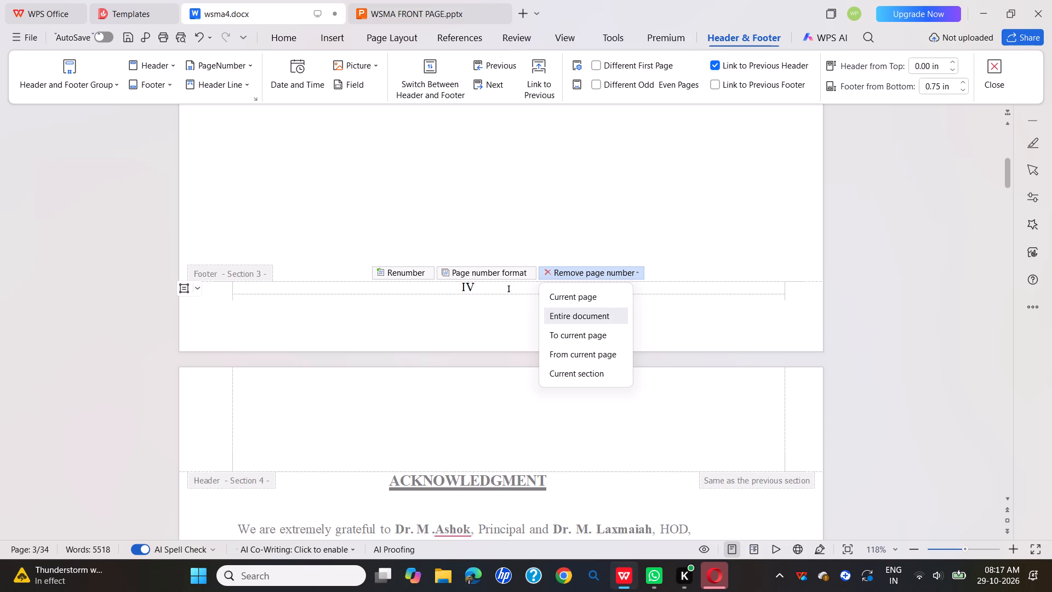
left_click(580, 315)
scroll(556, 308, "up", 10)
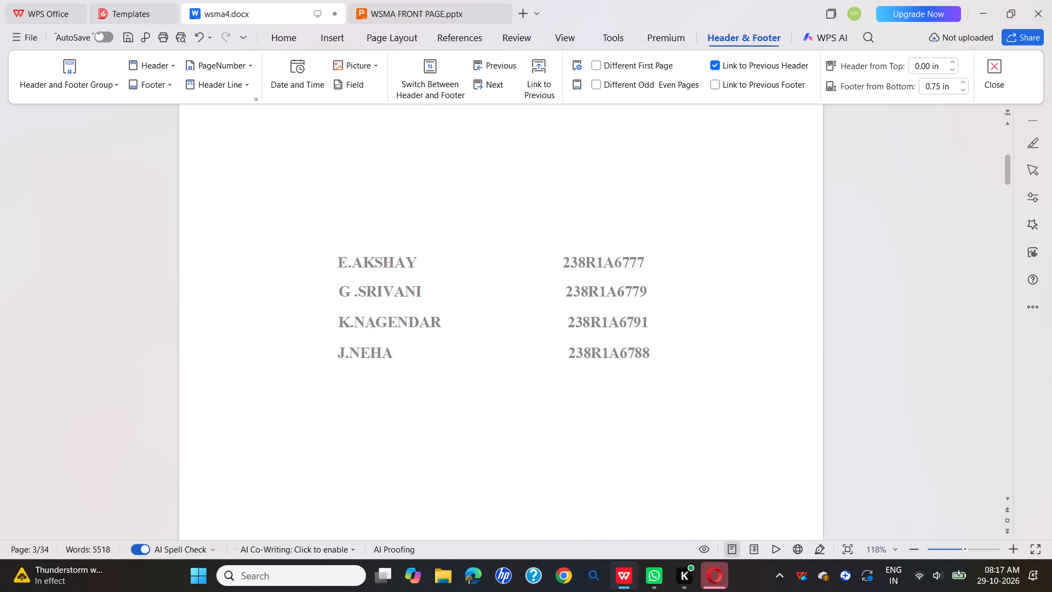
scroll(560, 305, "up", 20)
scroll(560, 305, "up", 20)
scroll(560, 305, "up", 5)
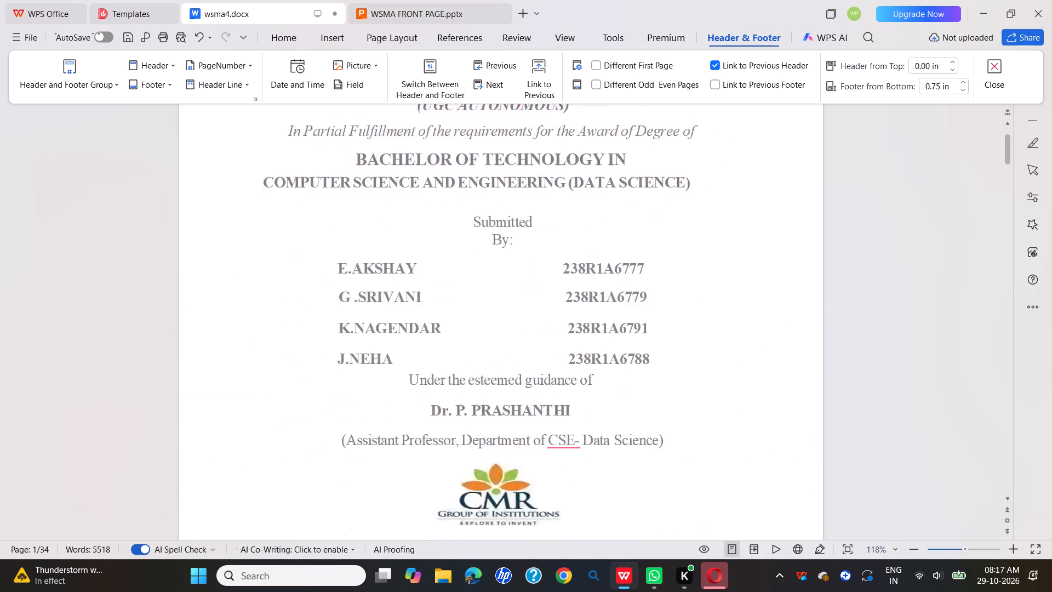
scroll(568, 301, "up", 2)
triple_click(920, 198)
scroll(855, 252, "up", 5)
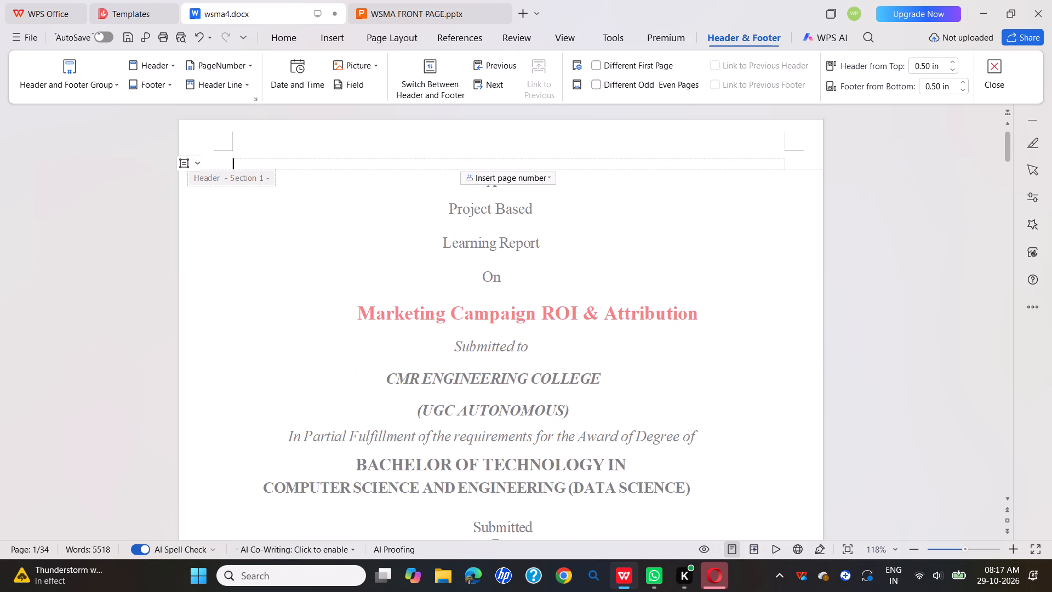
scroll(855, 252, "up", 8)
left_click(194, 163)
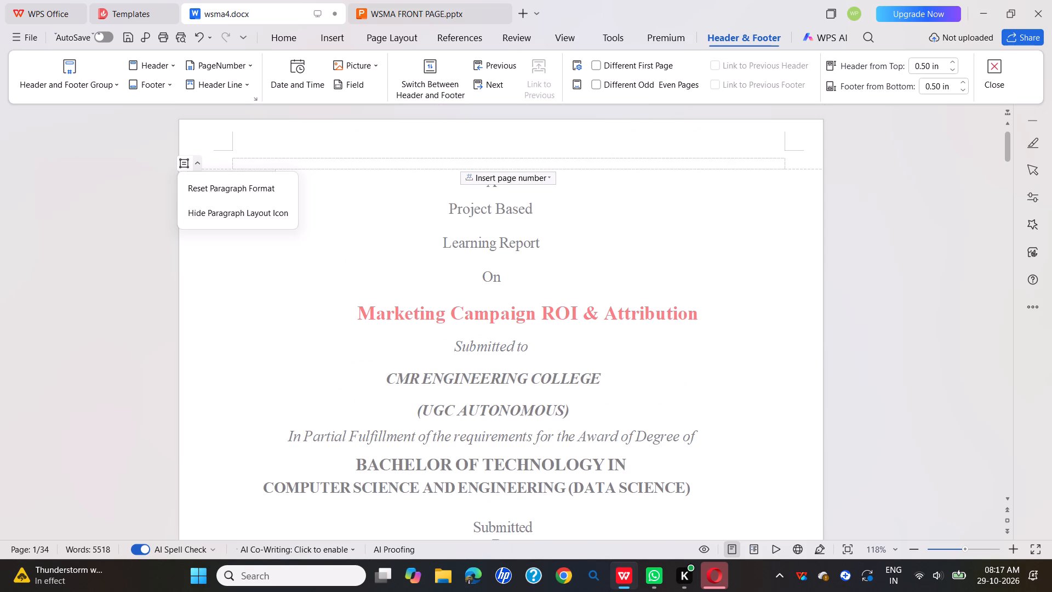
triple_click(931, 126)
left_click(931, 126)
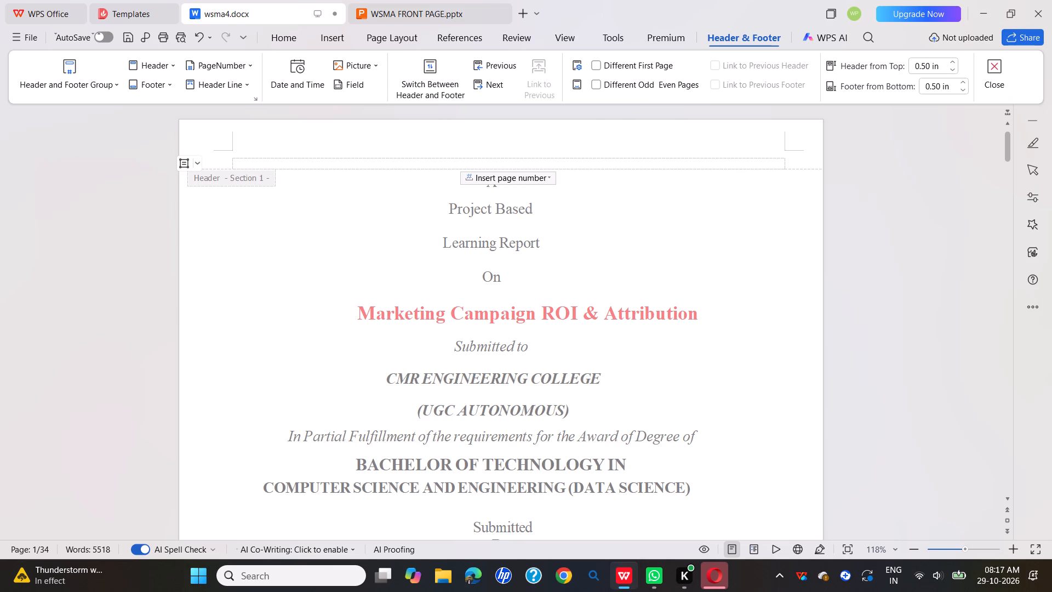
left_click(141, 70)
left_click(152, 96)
Turn on AutoSave for wsma4 by uploading the document to My Cloud.
left_click(103, 37)
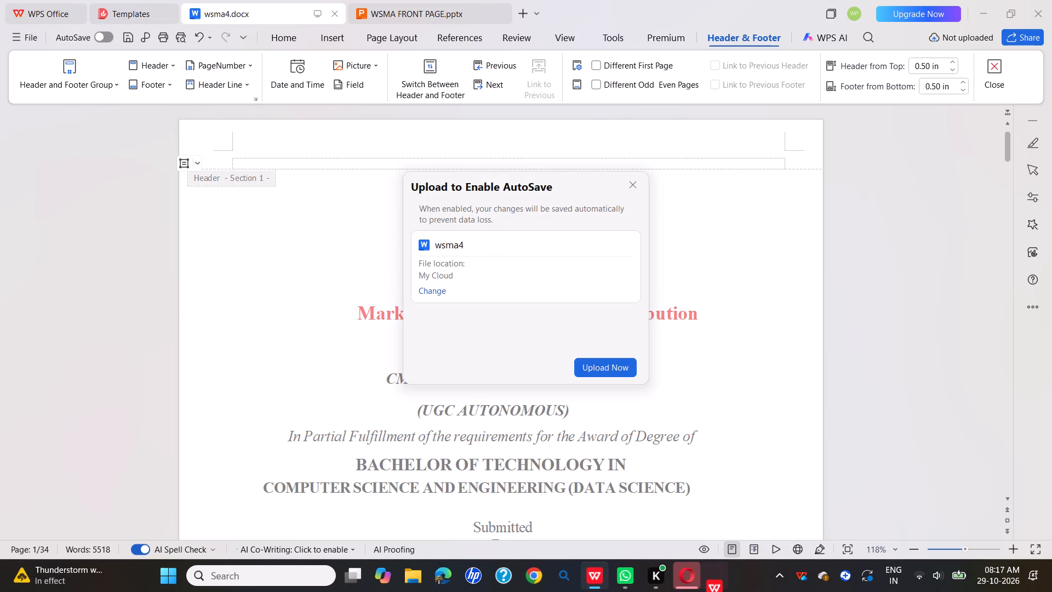
left_click(609, 368)
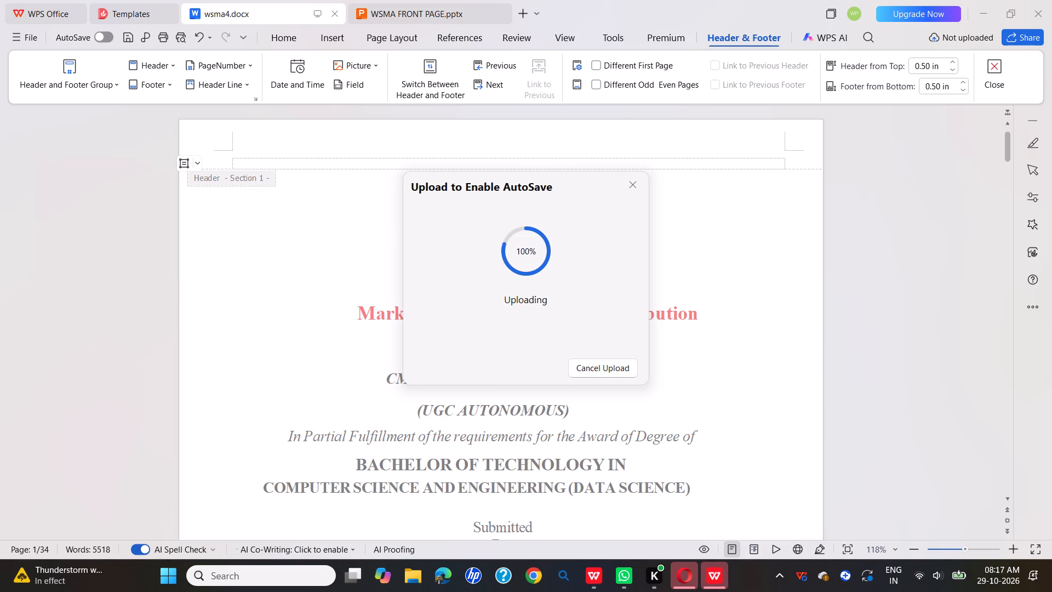
left_click(633, 182)
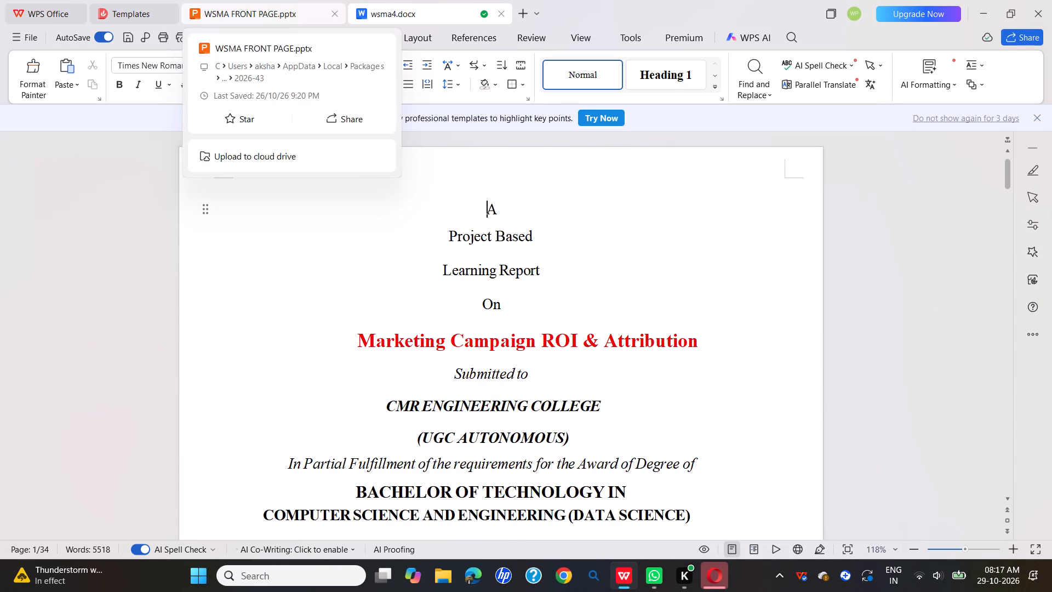
Examine the page footers from the cover page through the Chapter 1 introduction for leftover page numbers.
scroll(419, 229, "down", 16)
scroll(436, 242, "up", 6)
scroll(436, 242, "down", 8)
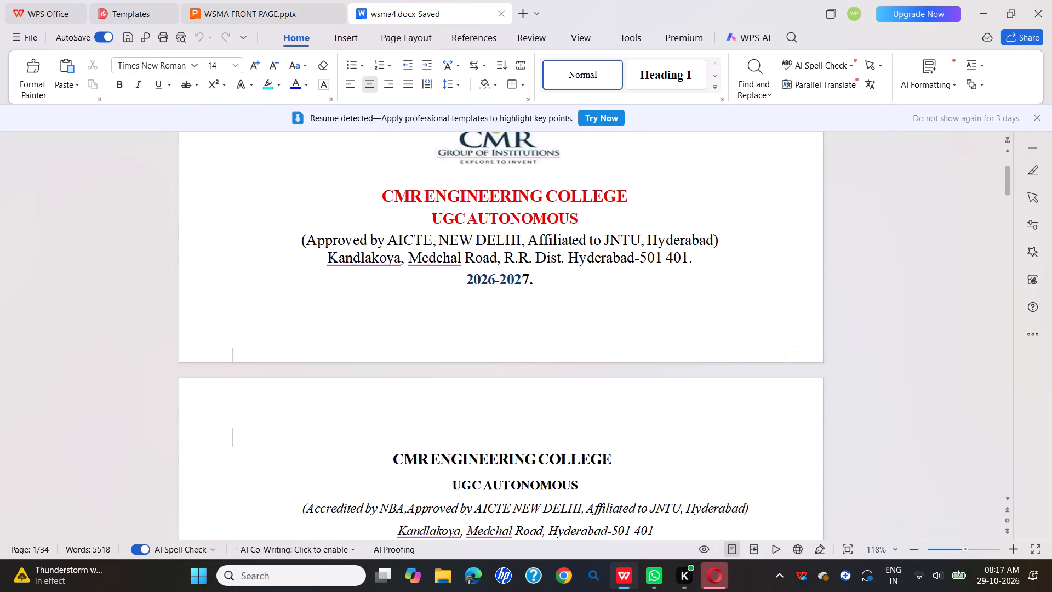
scroll(436, 242, "down", 6)
scroll(436, 242, "up", 6)
scroll(436, 242, "down", 8)
scroll(436, 242, "up", 14)
scroll(436, 242, "down", 3)
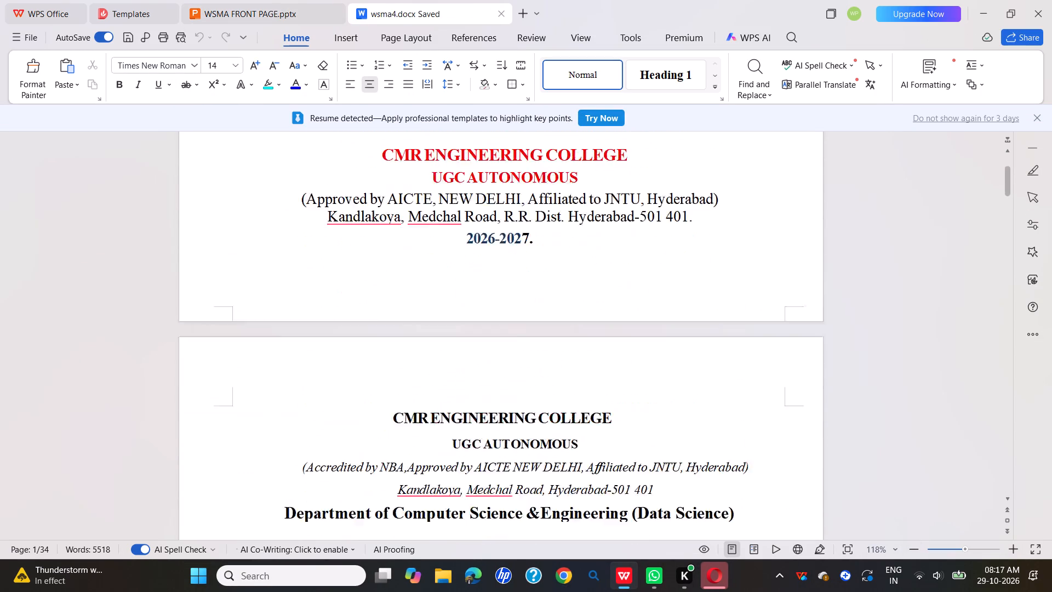
scroll(436, 242, "down", 20)
scroll(436, 242, "down", 20)
scroll(436, 242, "down", 2)
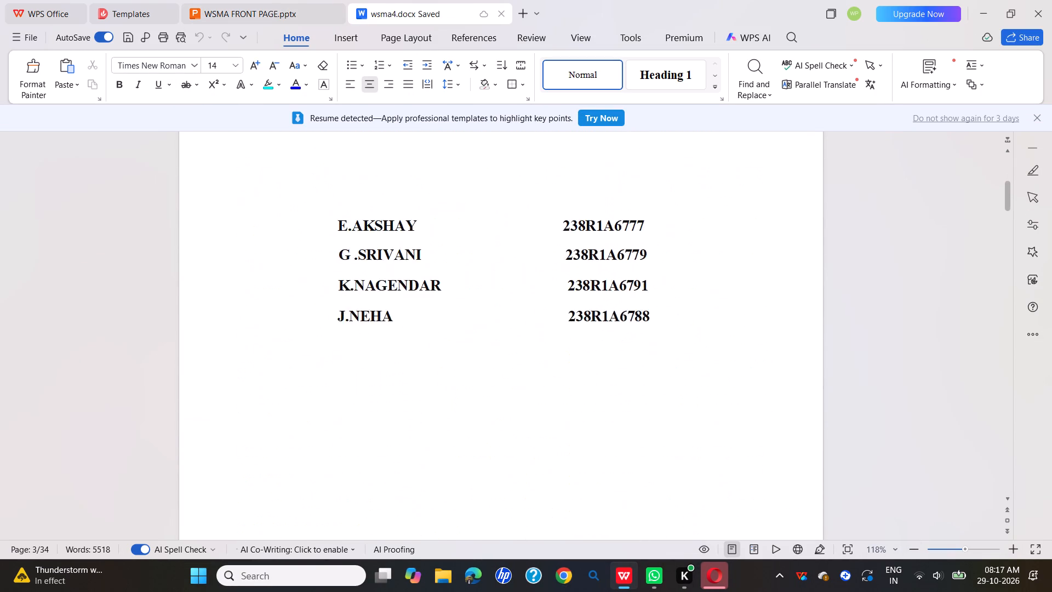
scroll(451, 233, "down", 8)
scroll(454, 231, "down", 20)
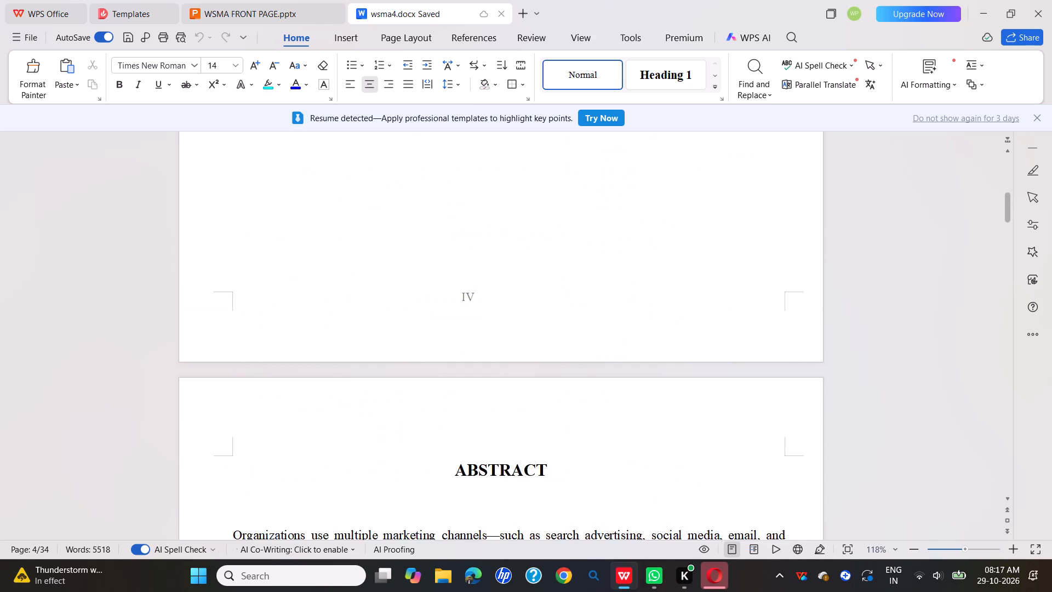
scroll(456, 230, "down", 5)
scroll(456, 230, "down", 20)
scroll(456, 230, "down", 7)
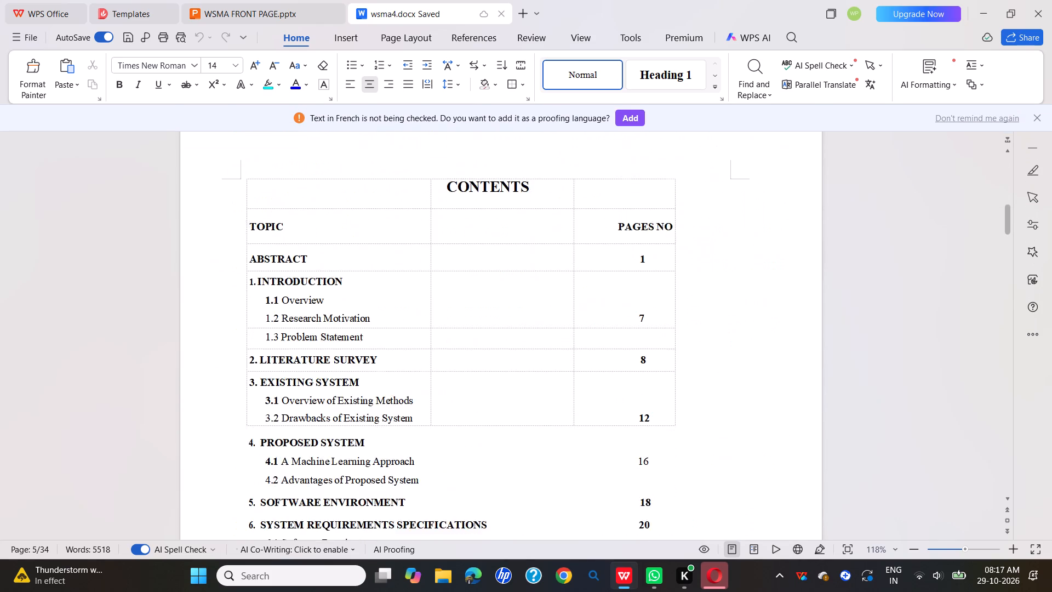
scroll(456, 230, "down", 20)
scroll(456, 230, "down", 1)
scroll(460, 231, "up", 10)
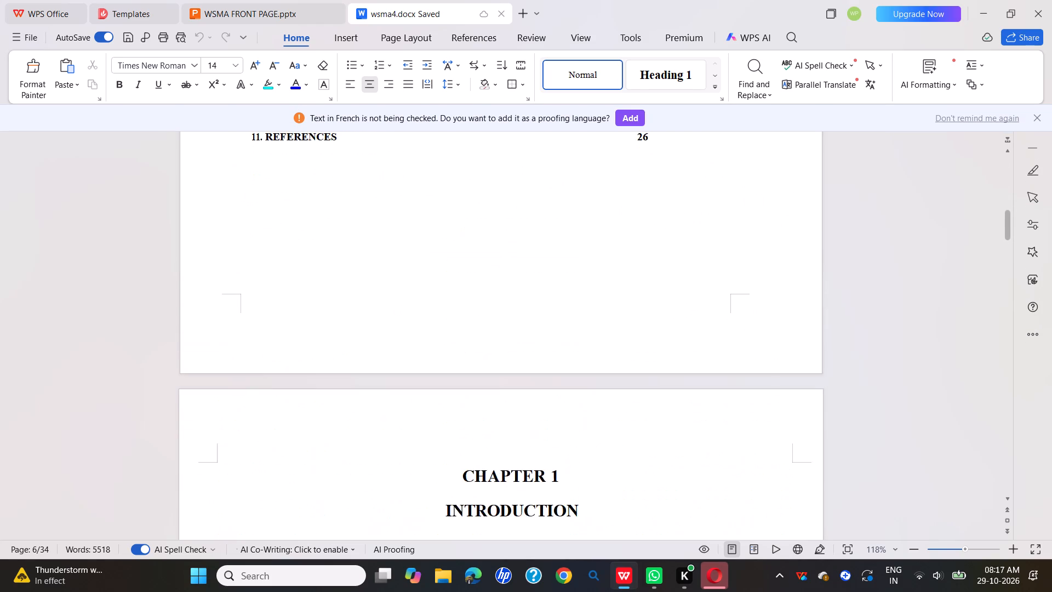
scroll(461, 231, "up", 3)
left_click(1036, 118)
scroll(750, 246, "down", 5)
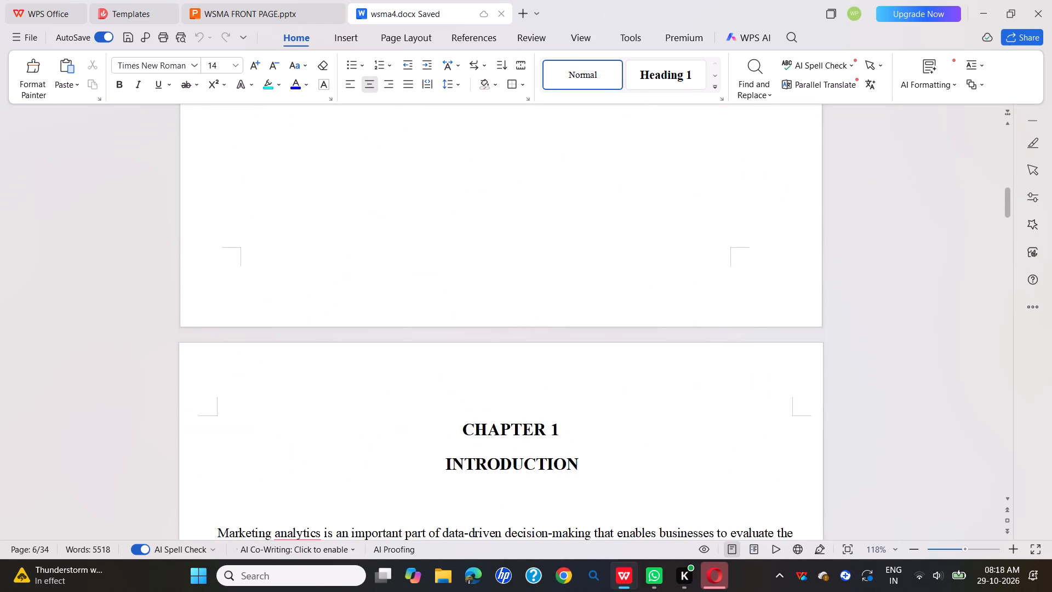
scroll(737, 249, "down", 20)
scroll(737, 249, "down", 10)
scroll(738, 249, "up", 7)
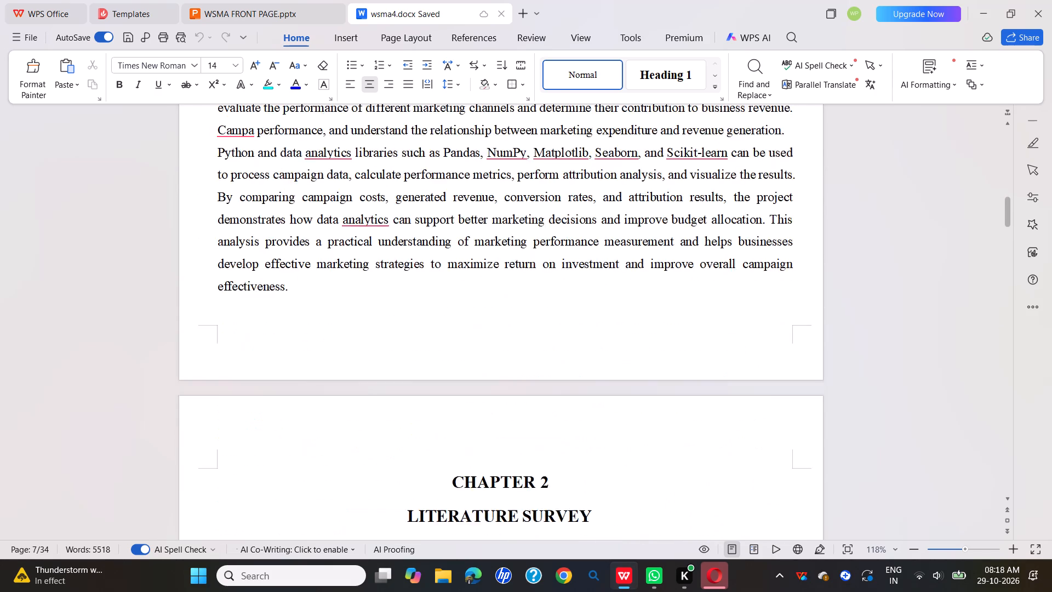
Delete the text box containing IV from the Acknowledgment page's footer.
scroll(738, 249, "up", 20)
scroll(738, 249, "up", 20)
scroll(738, 249, "up", 13)
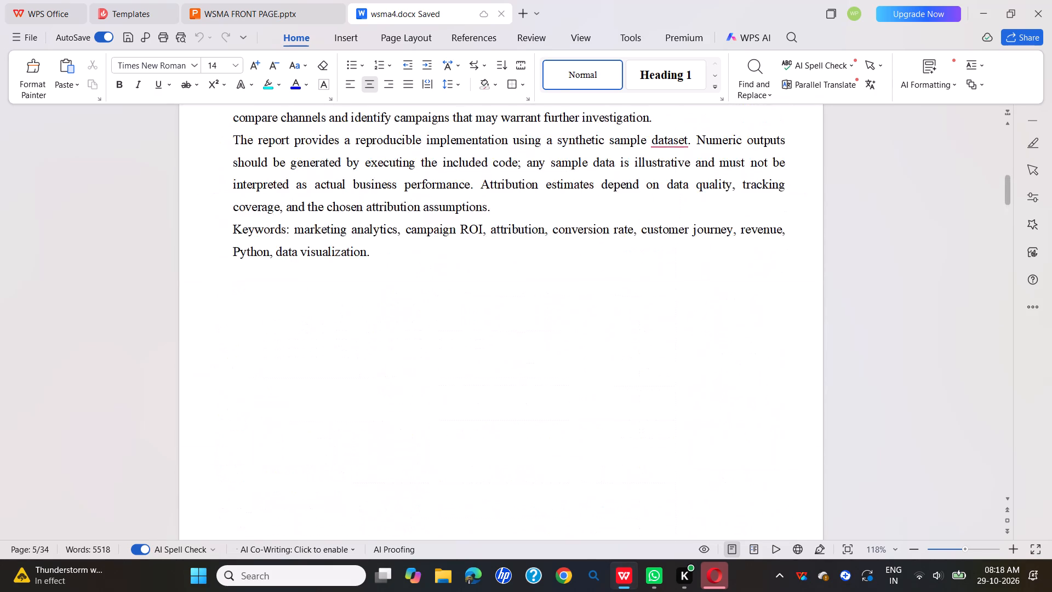
scroll(738, 249, "up", 20)
scroll(738, 249, "up", 9)
scroll(735, 240, "down", 10)
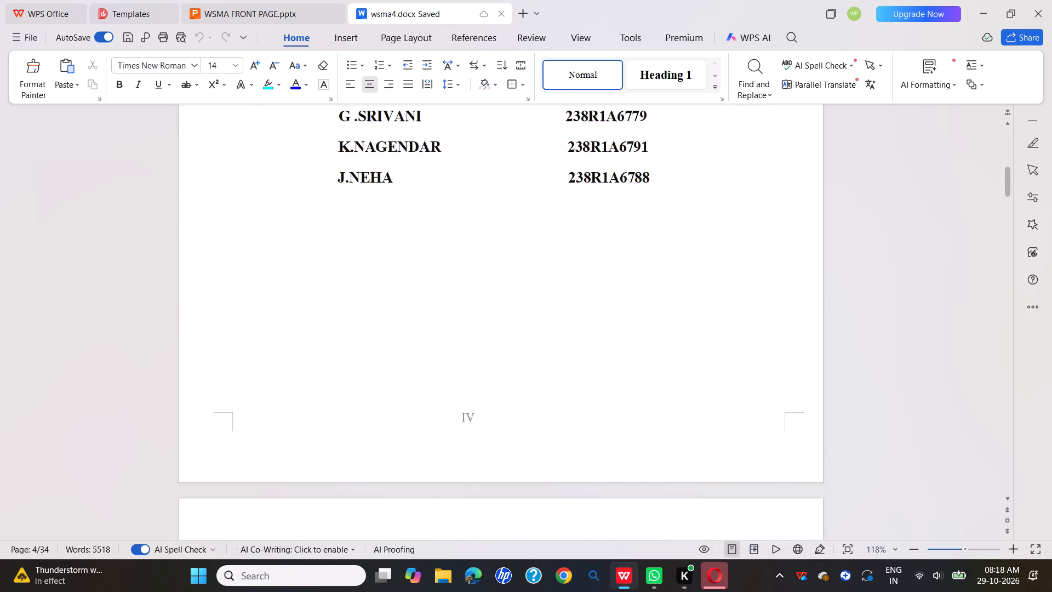
scroll(734, 240, "down", 4)
left_click(463, 285)
double_click(464, 283)
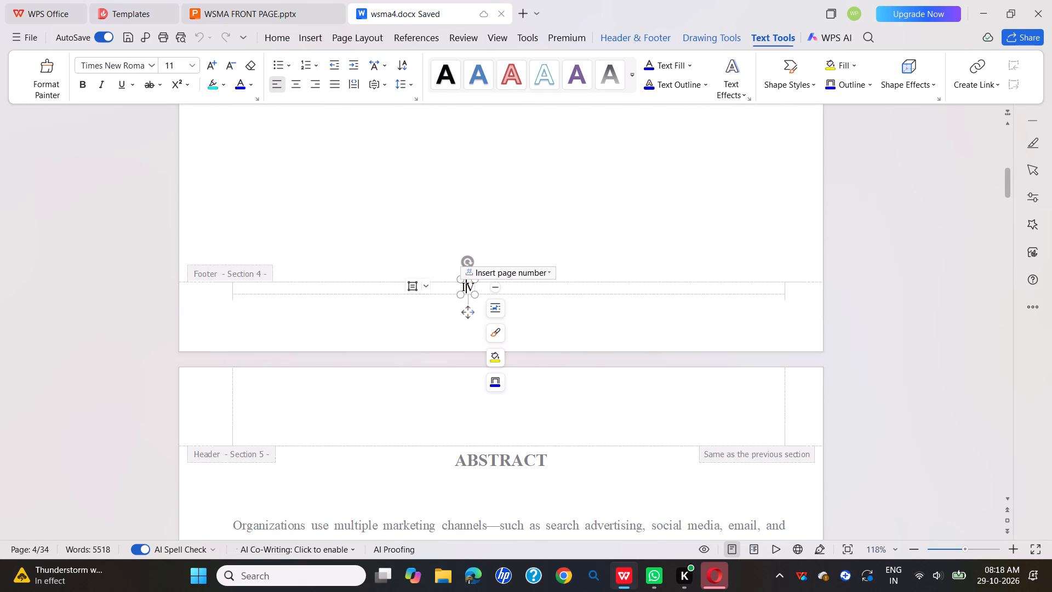
left_click(538, 273)
left_click(596, 269)
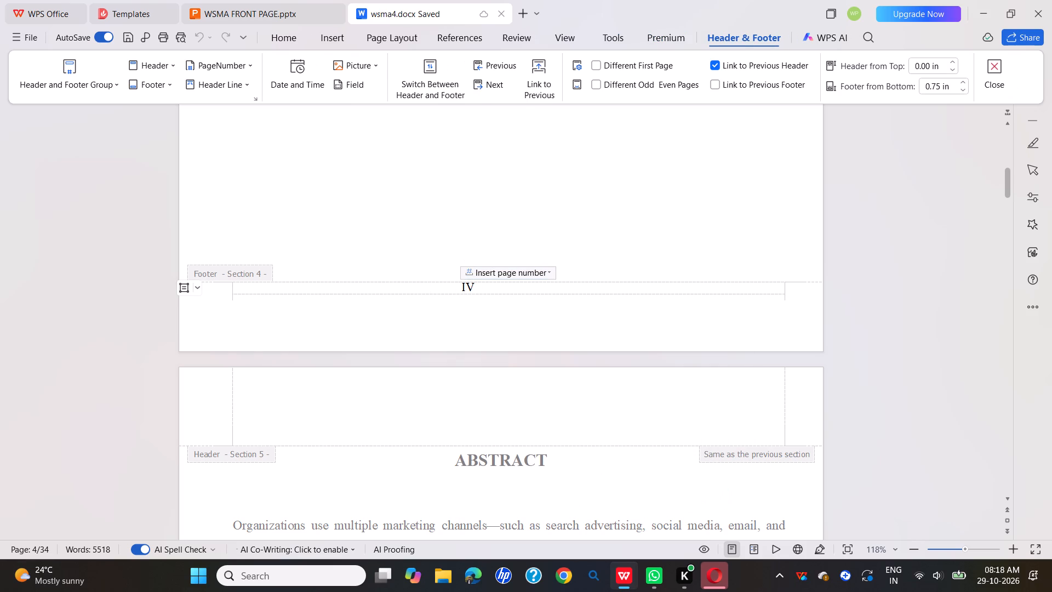
left_click(449, 290)
left_click(501, 284)
triple_click(493, 287)
left_click(474, 293)
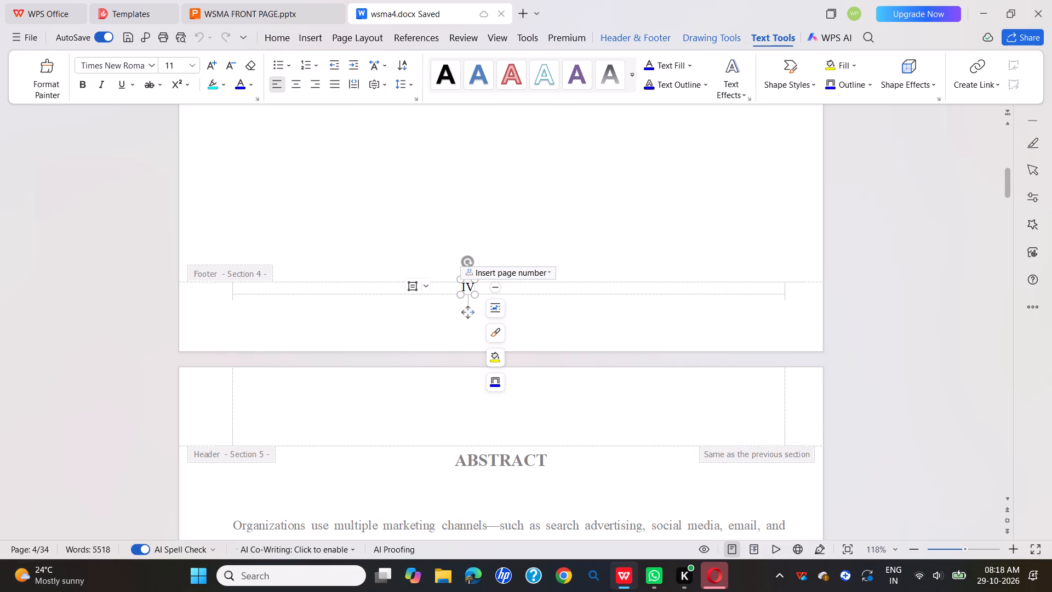
key("BackSpace")
key("BackSpace")
key("BackSpace")
left_click(634, 255)
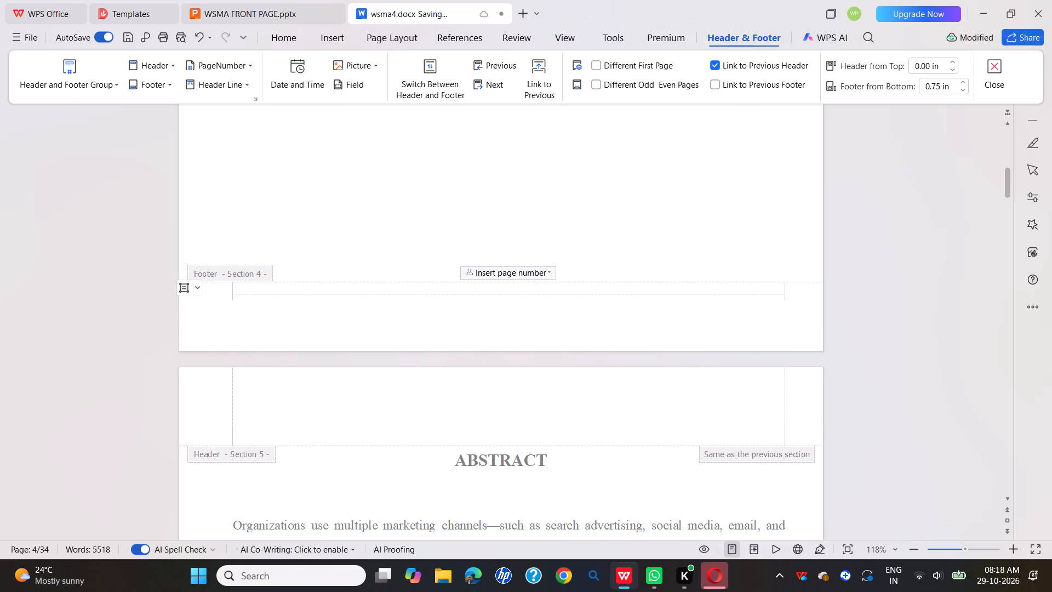
Examine the footers from the Abstract page through the final references page for leftover page numbers.
scroll(662, 283, "down", 20)
scroll(662, 283, "down", 9)
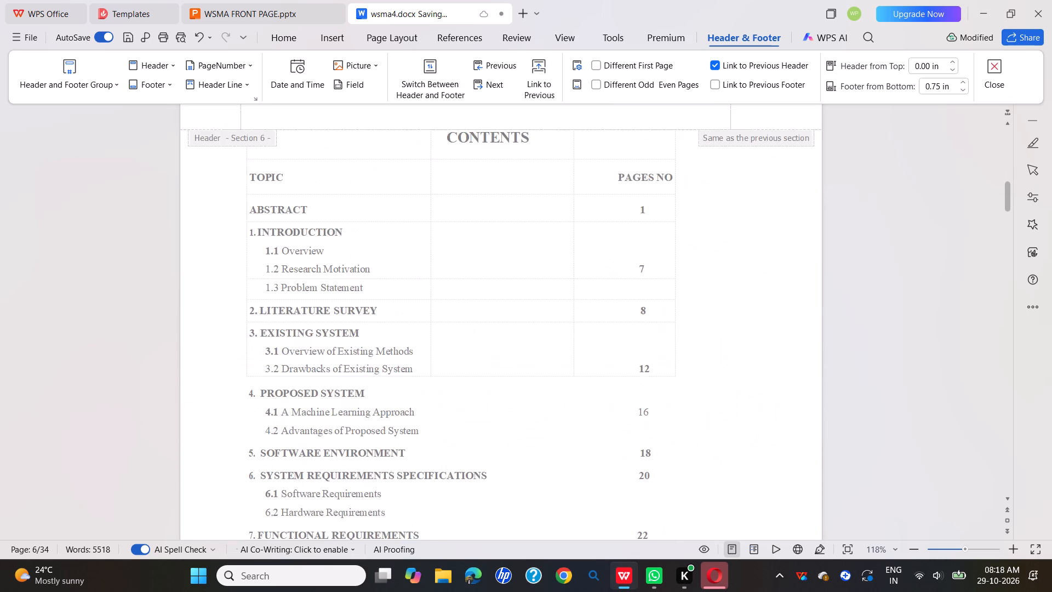
scroll(660, 287, "down", 20)
scroll(660, 287, "down", 16)
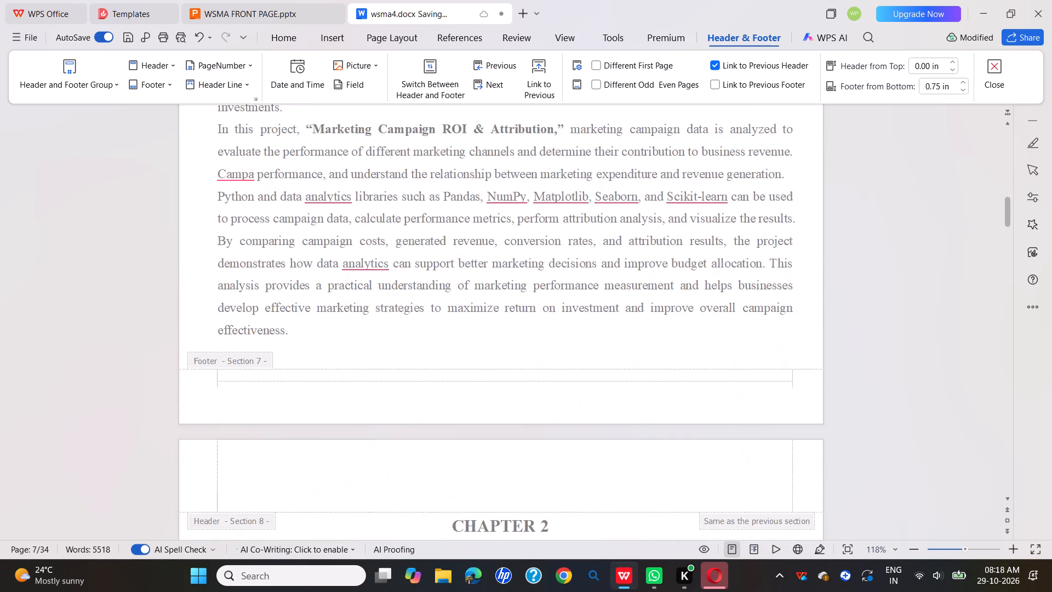
scroll(660, 285, "down", 20)
scroll(660, 285, "down", 15)
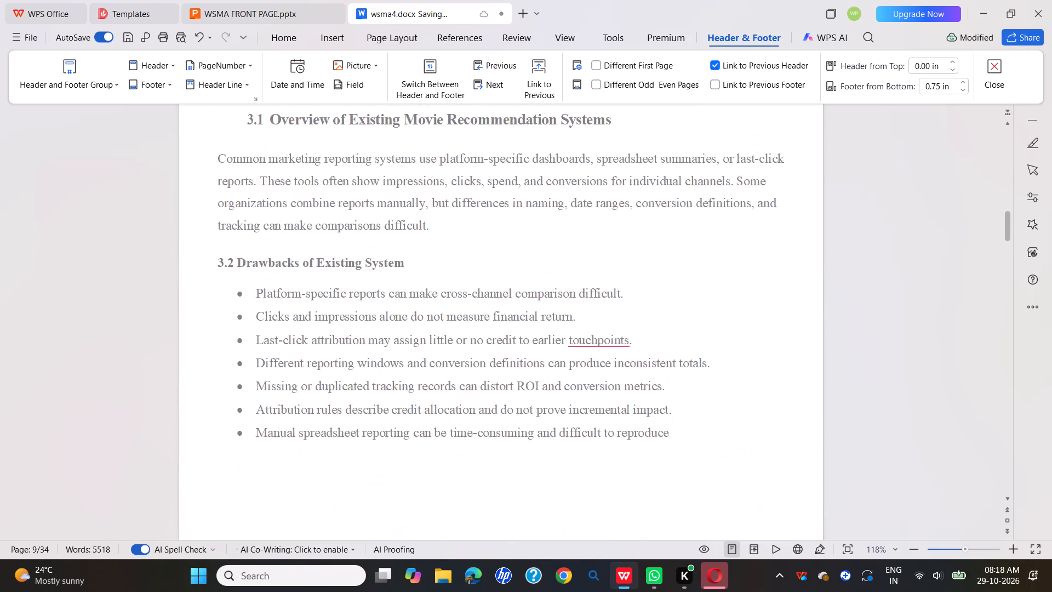
scroll(668, 281, "down", 20)
scroll(668, 281, "down", 15)
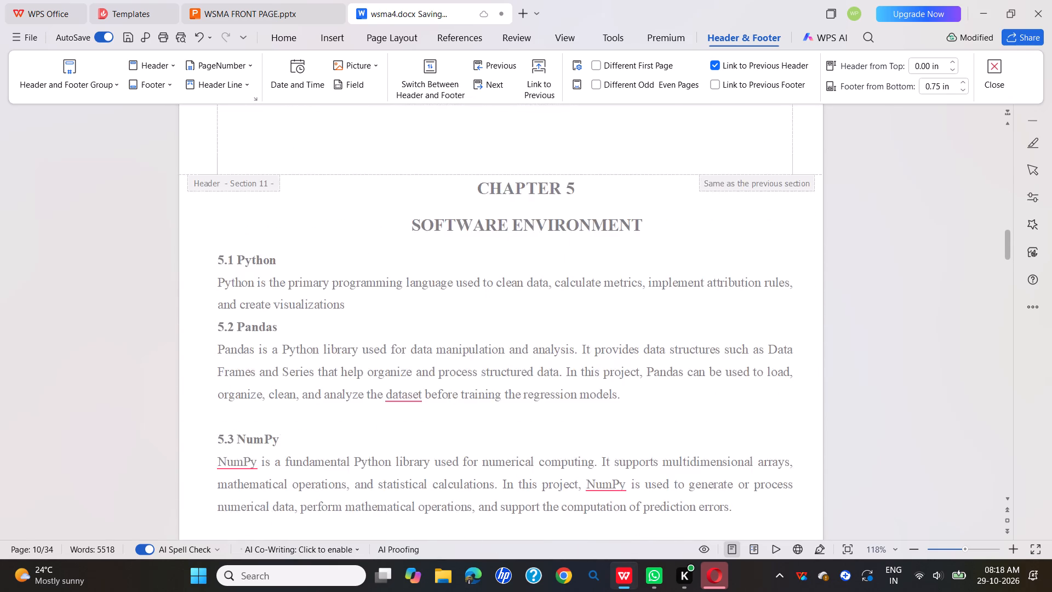
scroll(683, 282, "down", 20)
scroll(683, 282, "down", 5)
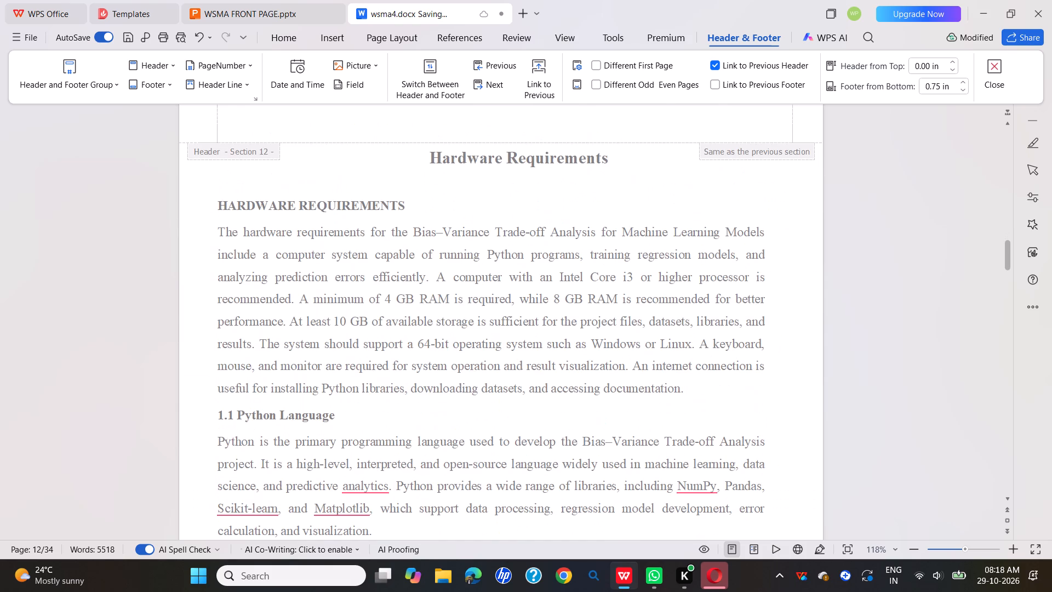
scroll(689, 277, "down", 20)
scroll(689, 277, "down", 14)
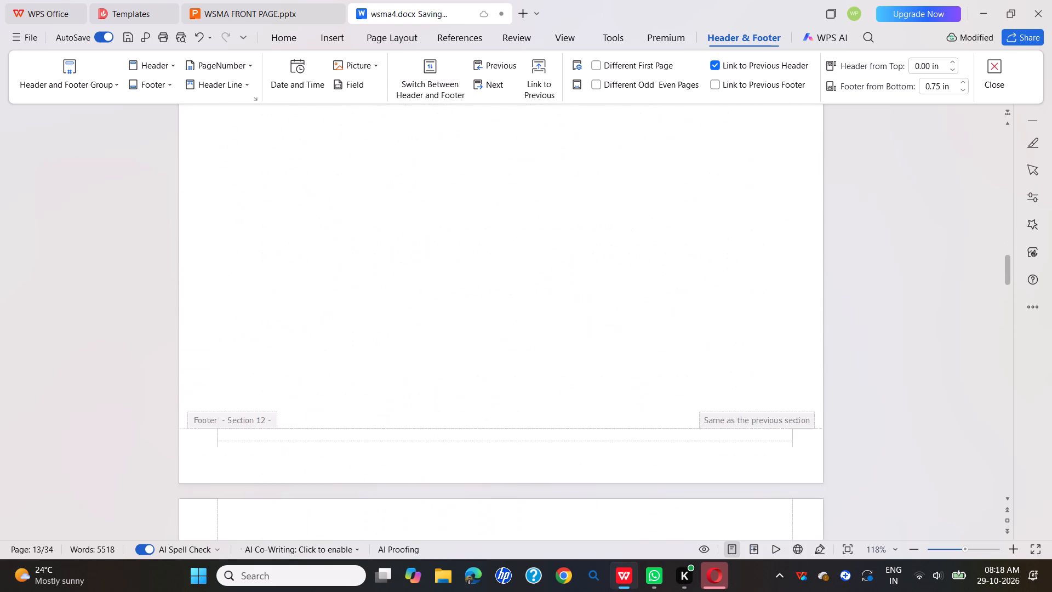
scroll(692, 277, "down", 20)
scroll(692, 277, "down", 16)
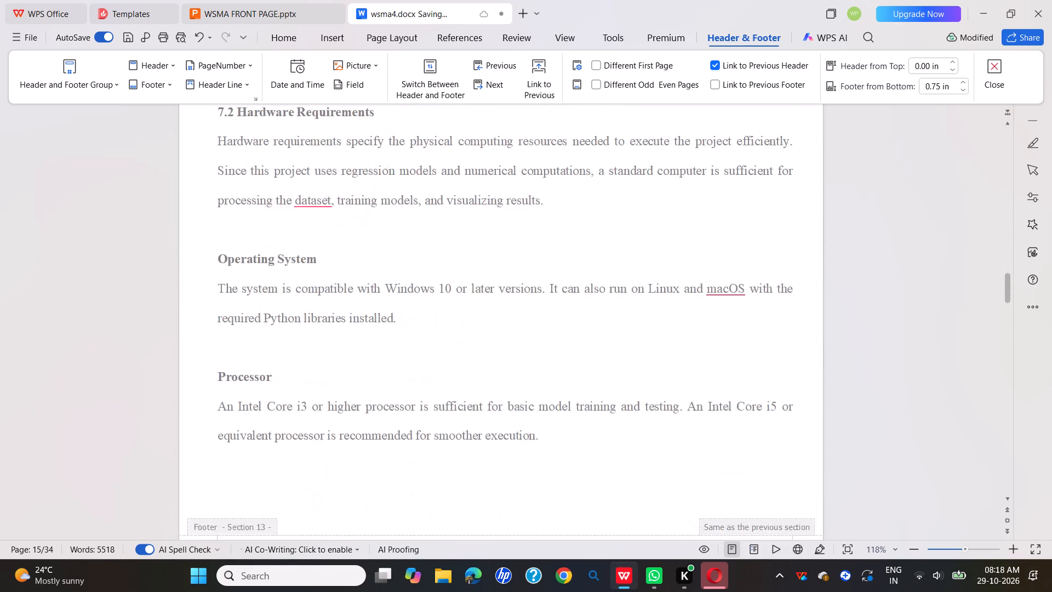
scroll(692, 277, "down", 20)
scroll(692, 277, "down", 15)
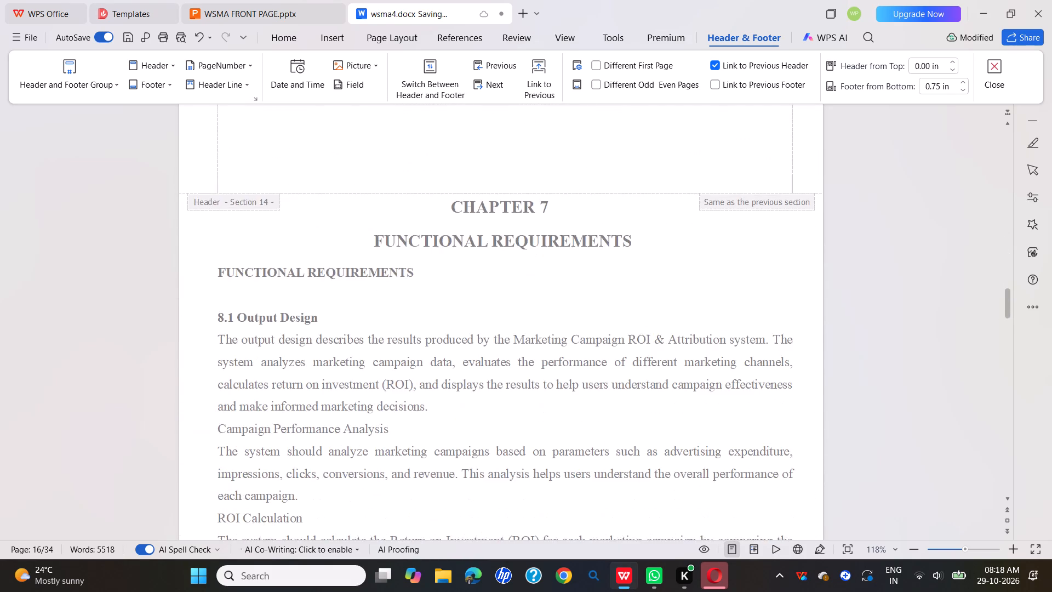
scroll(693, 276, "down", 6)
scroll(693, 276, "up", 13)
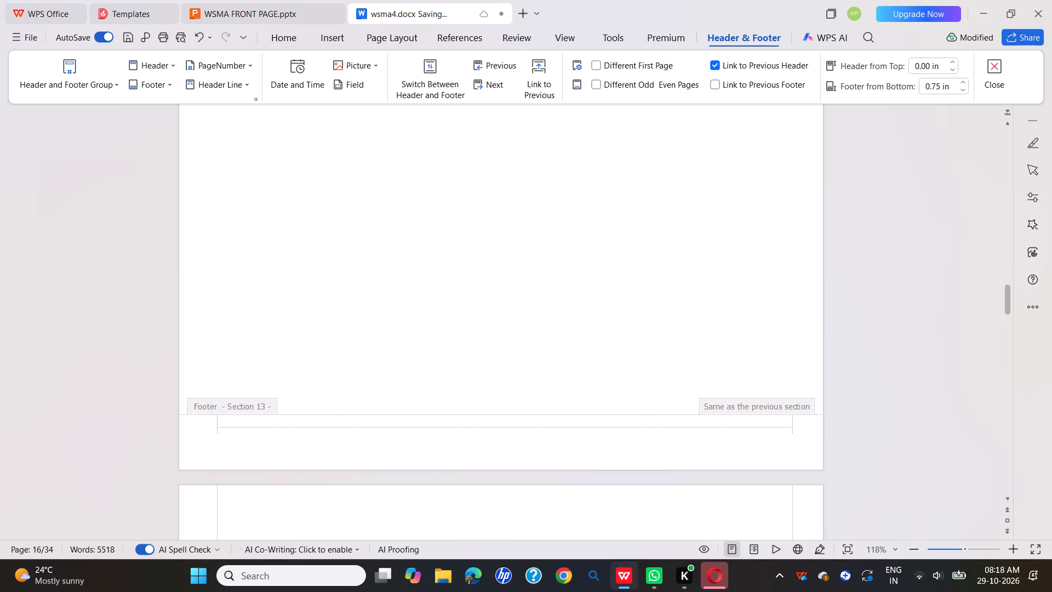
left_click_drag(1011, 299, 1009, 338)
left_click_drag(1010, 338, 1017, 438)
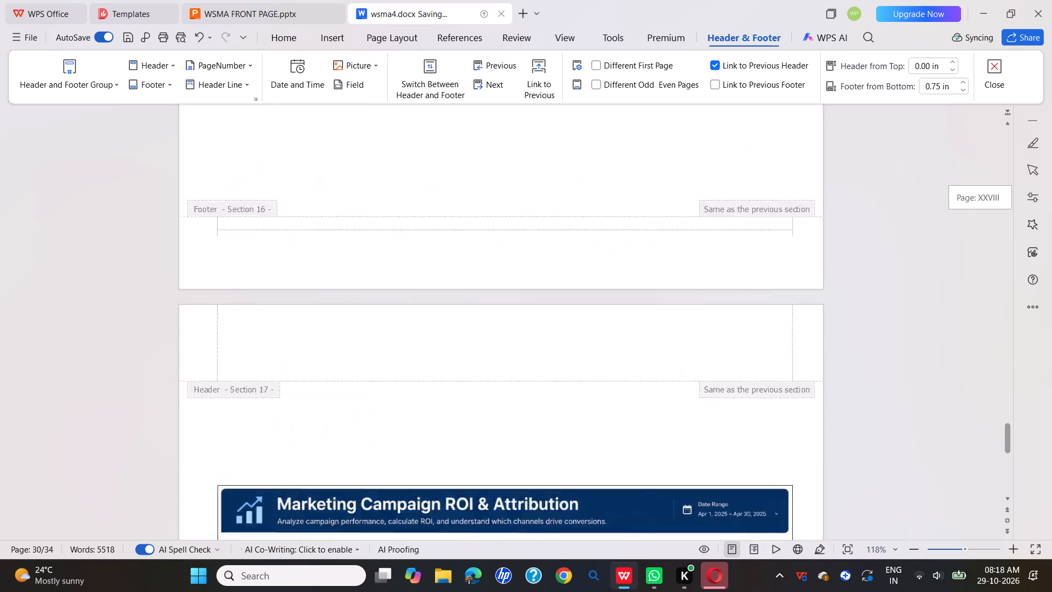
left_click_drag(1017, 438, 1020, 482)
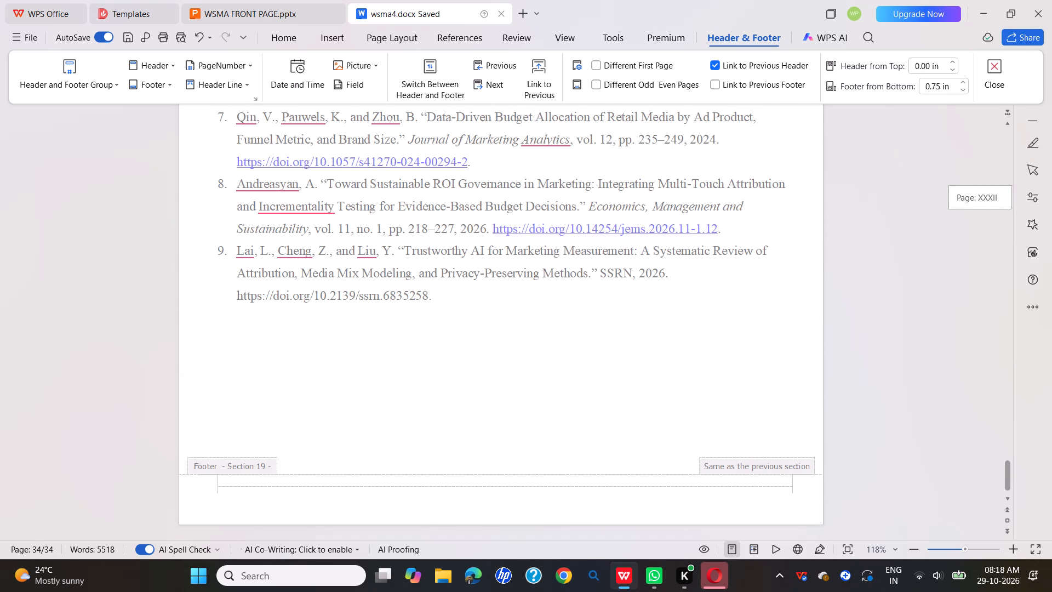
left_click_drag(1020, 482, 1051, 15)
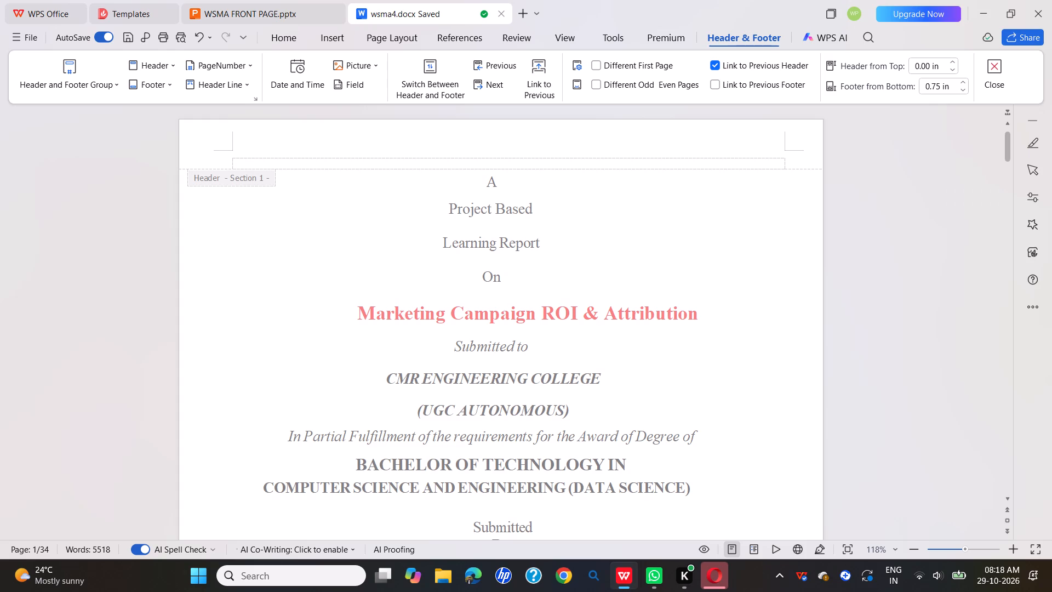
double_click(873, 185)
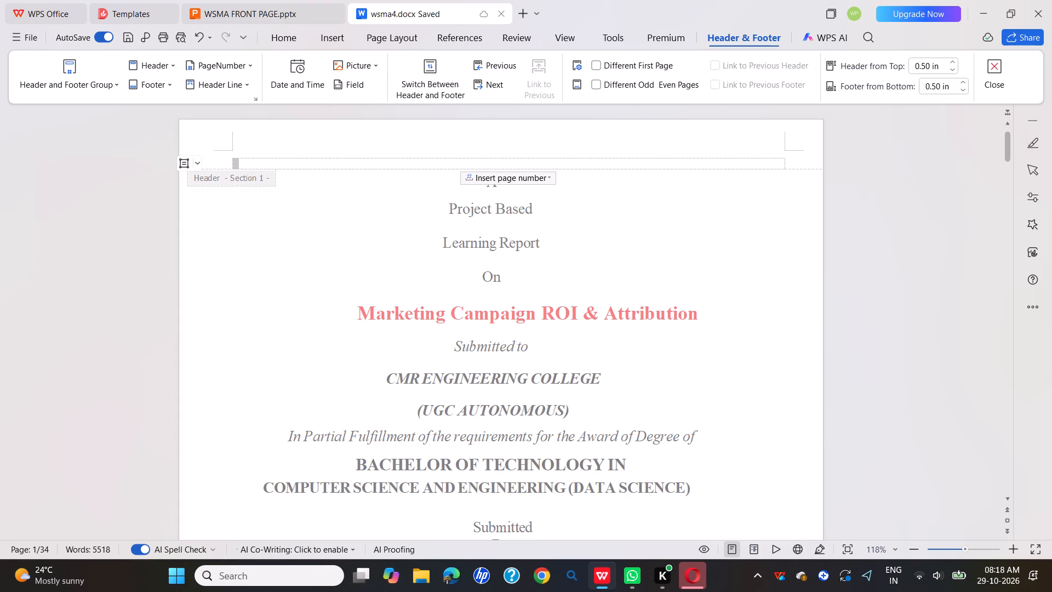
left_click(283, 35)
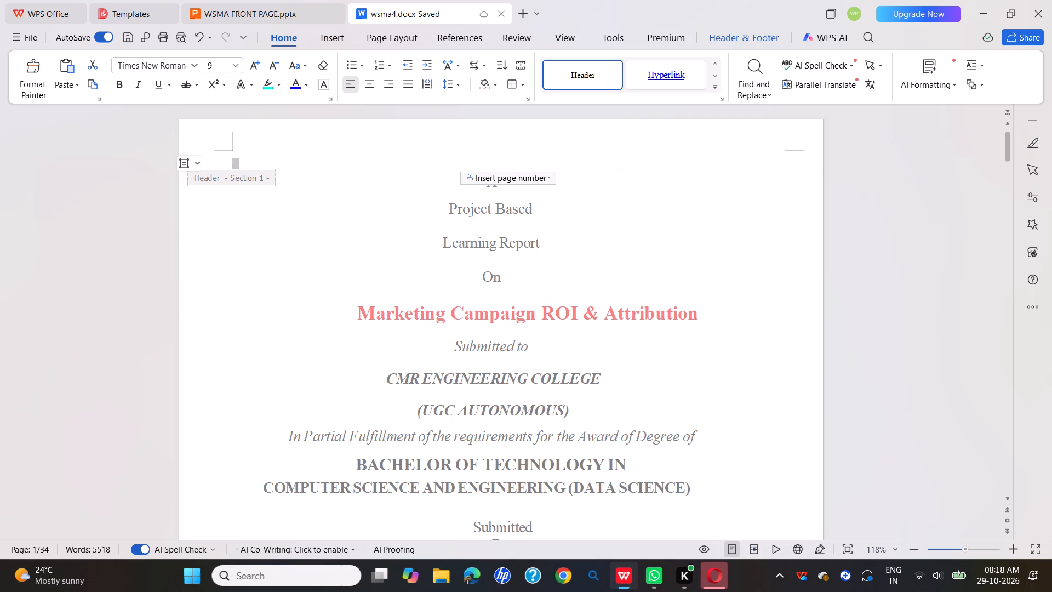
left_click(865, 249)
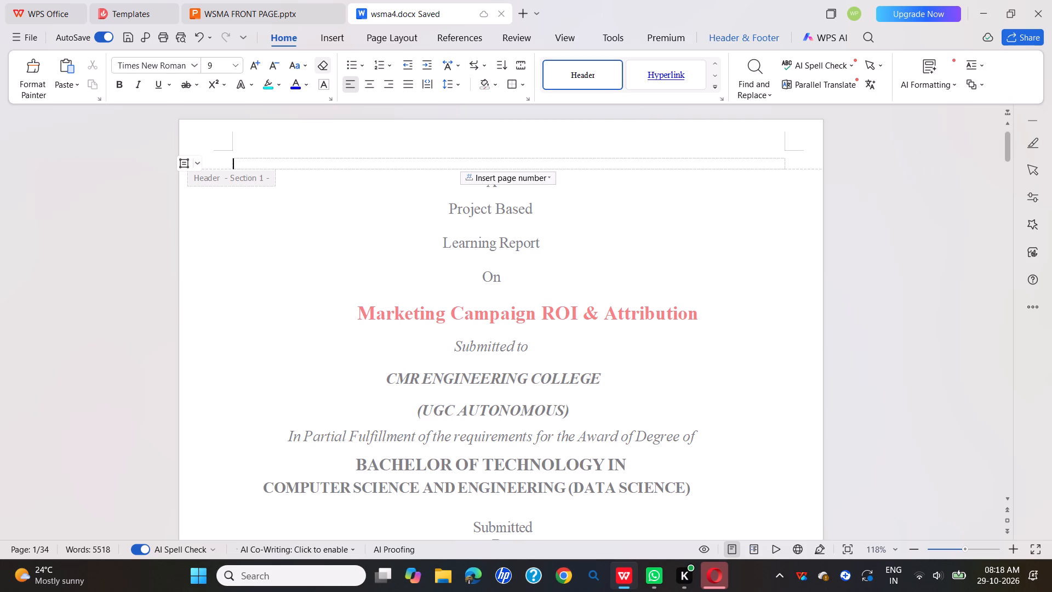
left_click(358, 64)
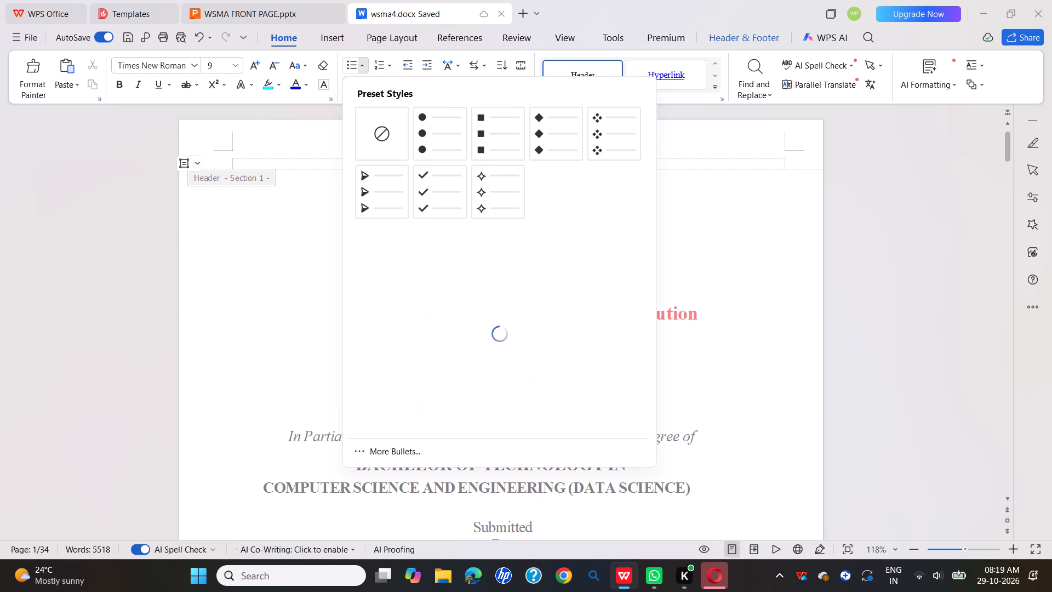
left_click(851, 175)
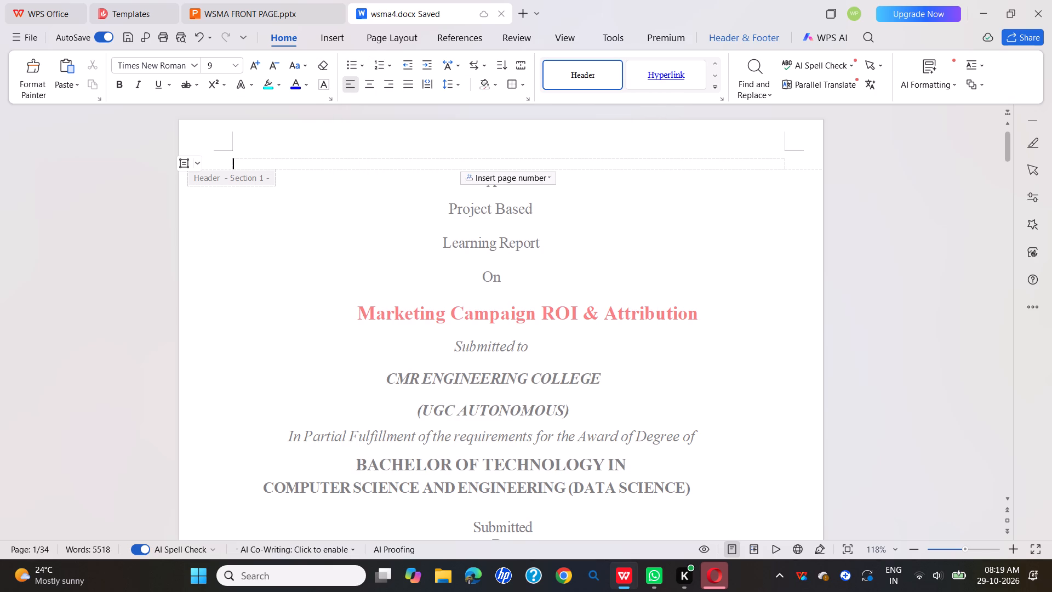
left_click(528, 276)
Insert centred page numbers in I, II, III format in the cover page footer, applied from the current page onward.
scroll(544, 267, "down", 15)
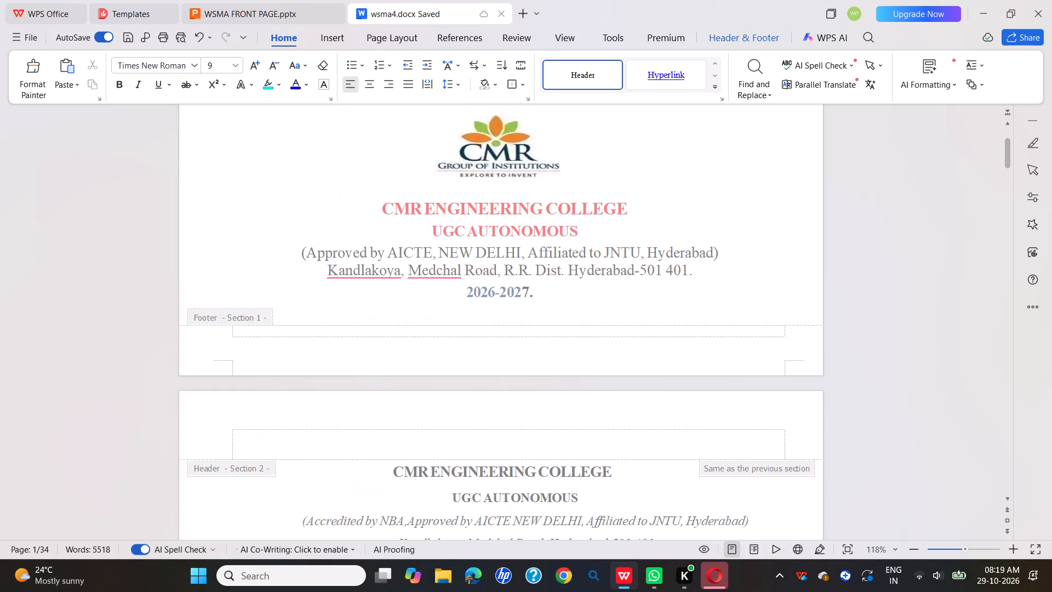
left_click(488, 332)
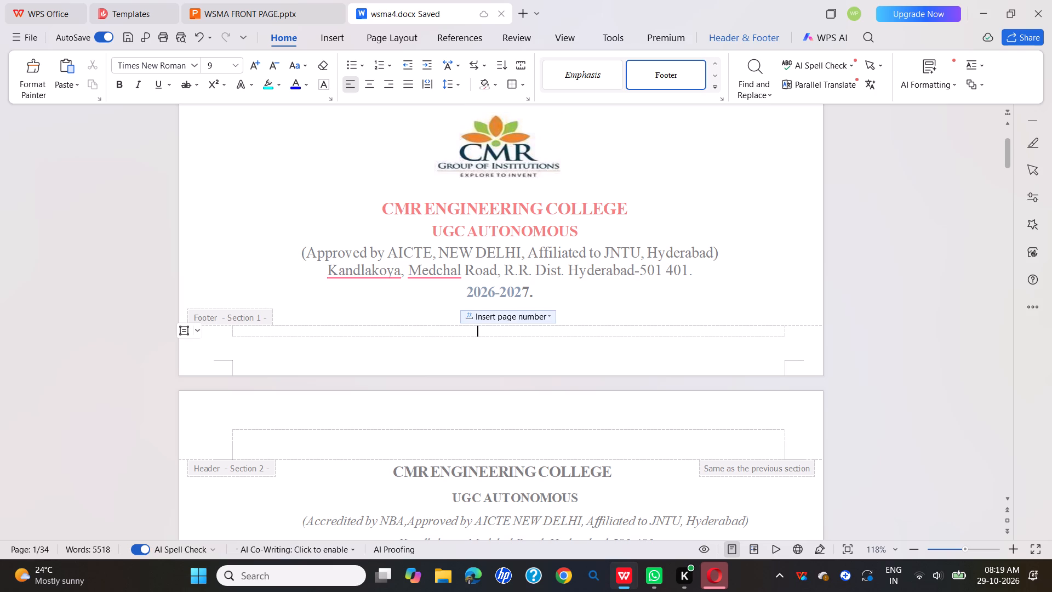
left_click(506, 316)
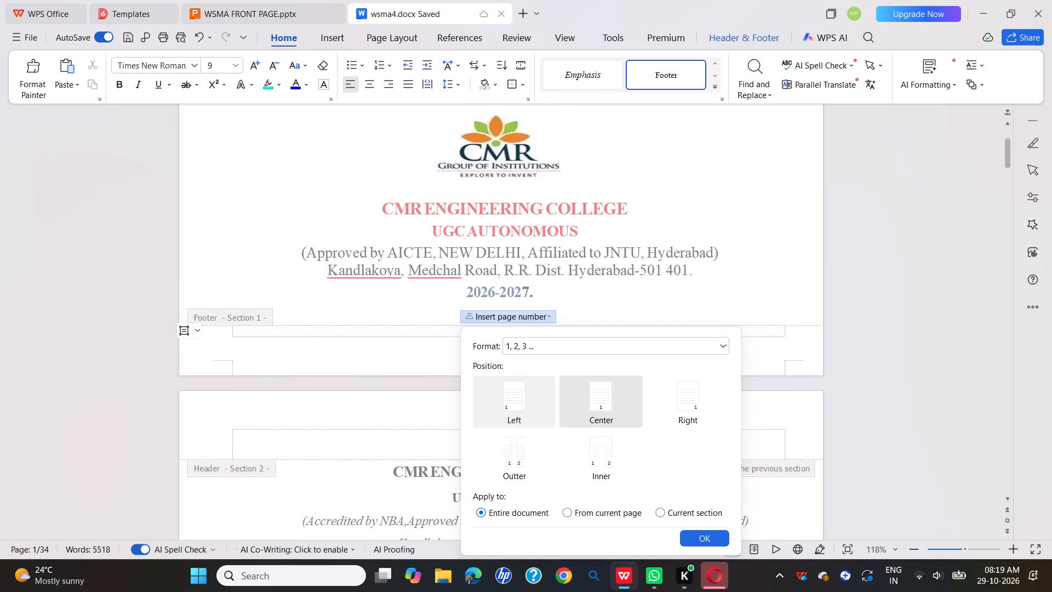
left_click(594, 344)
left_click(528, 410)
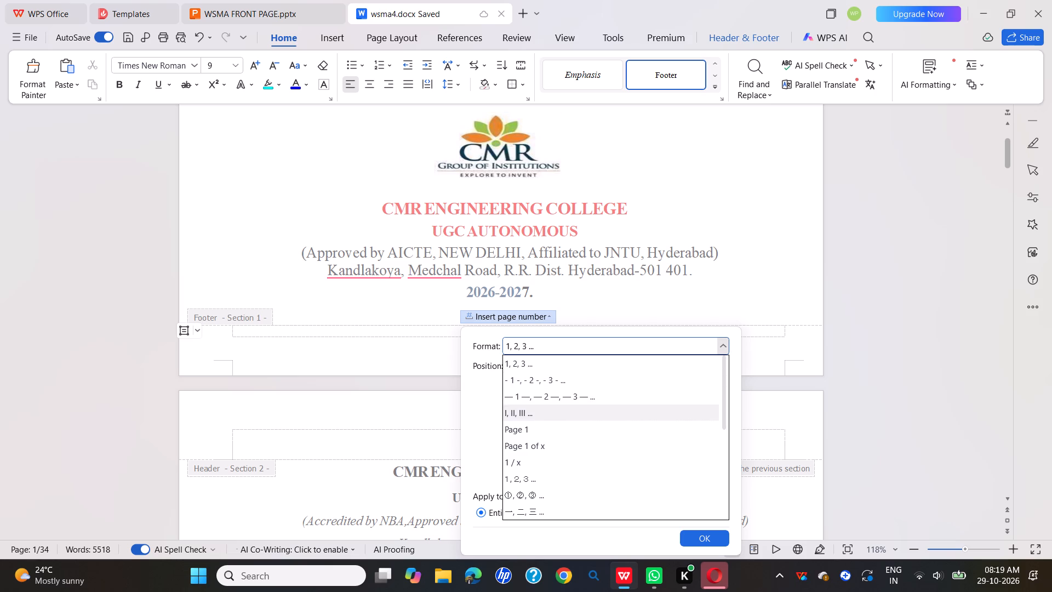
left_click(570, 514)
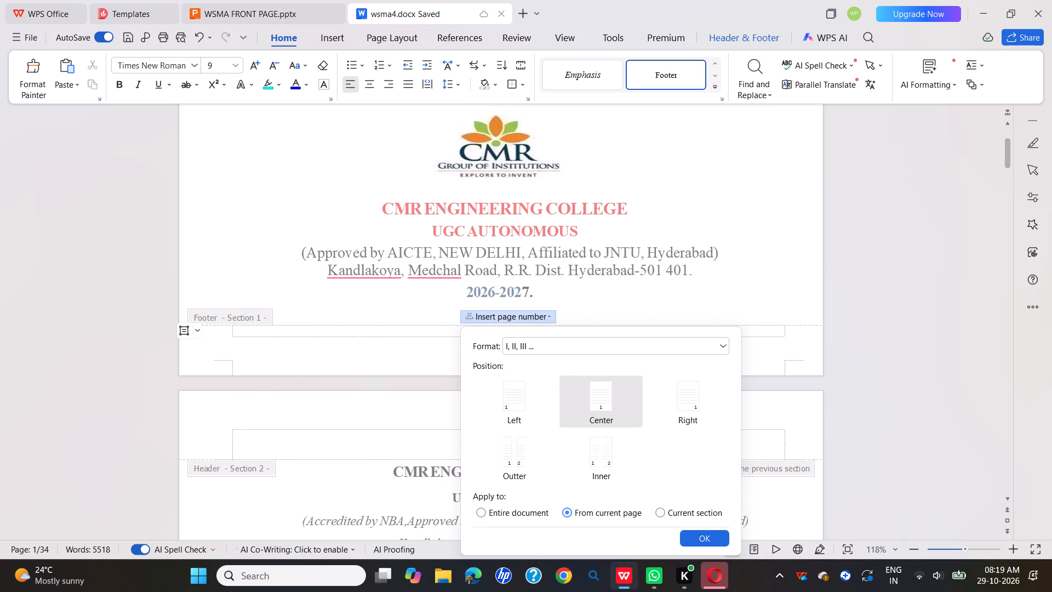
left_click(706, 533)
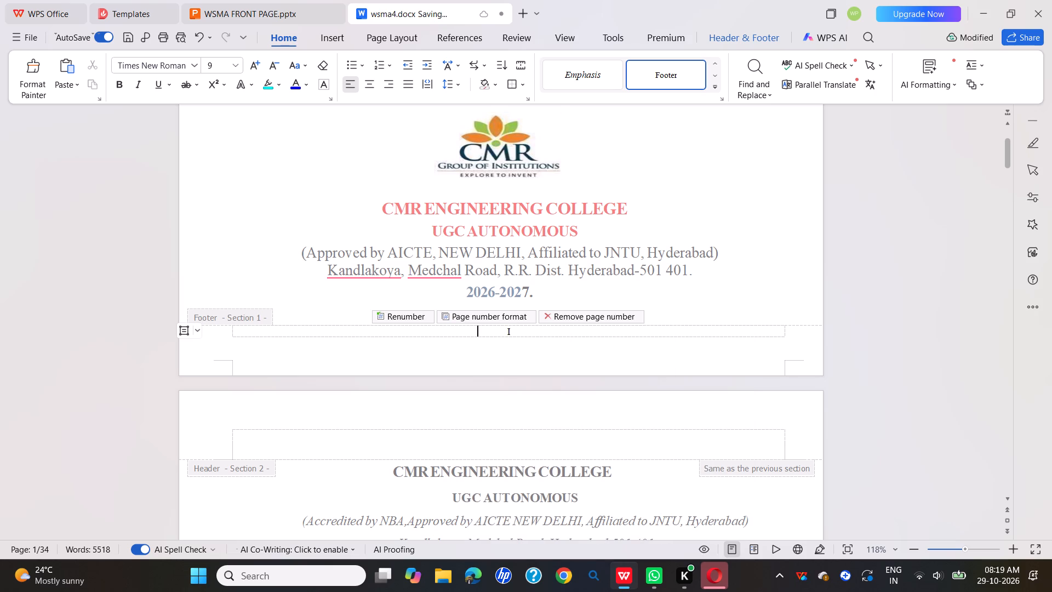
Examine the footer numbering from the cover page through the Chapter 1 introduction for correct sequence and leftover numbers.
scroll(510, 420, "down", 5)
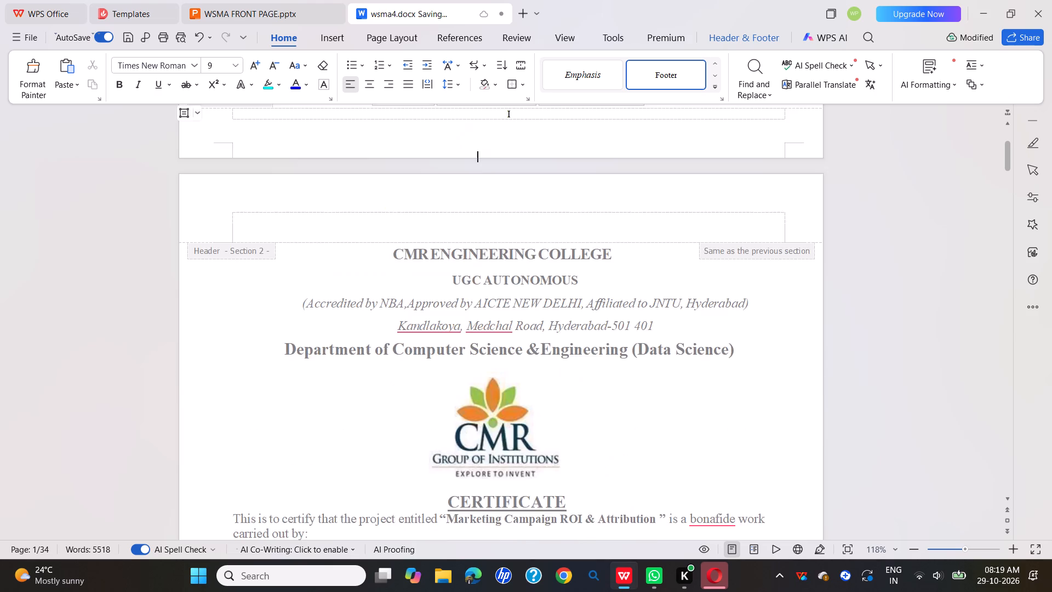
scroll(510, 420, "down", 18)
scroll(510, 420, "down", 8)
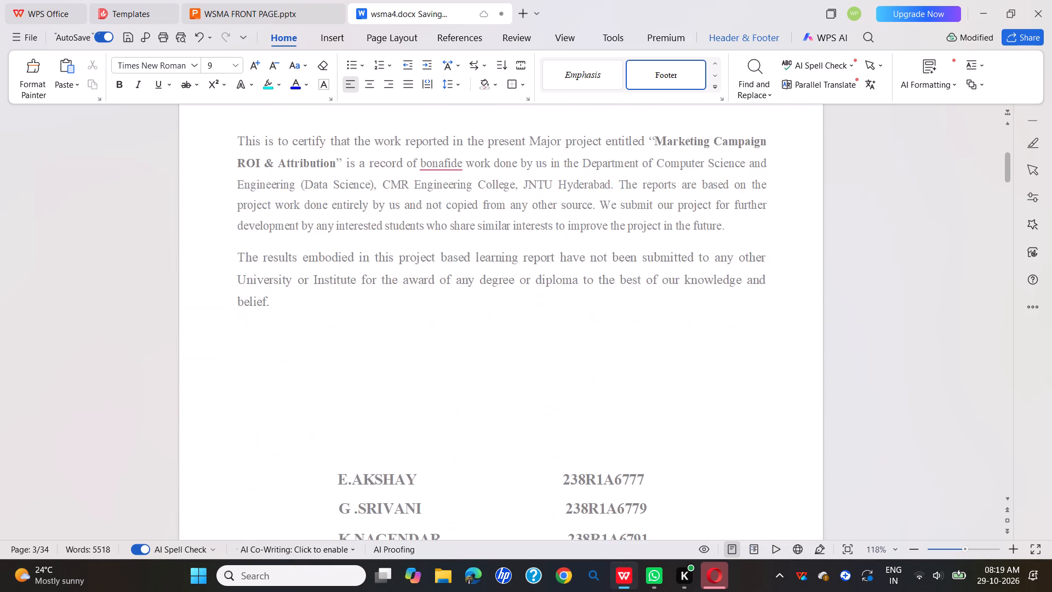
scroll(510, 420, "down", 12)
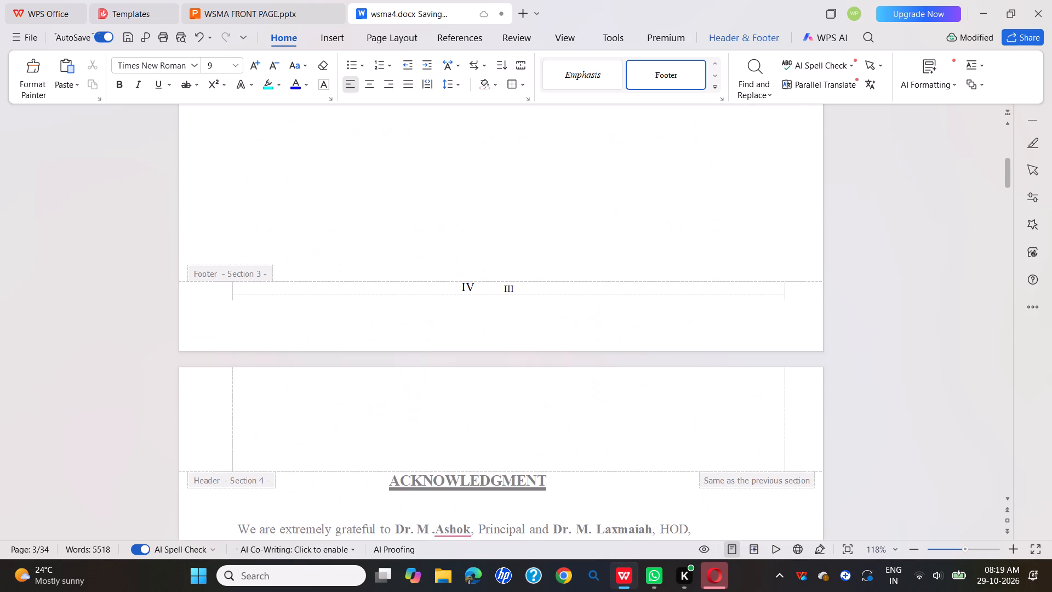
left_click(481, 285)
scroll(624, 388, "down", 6)
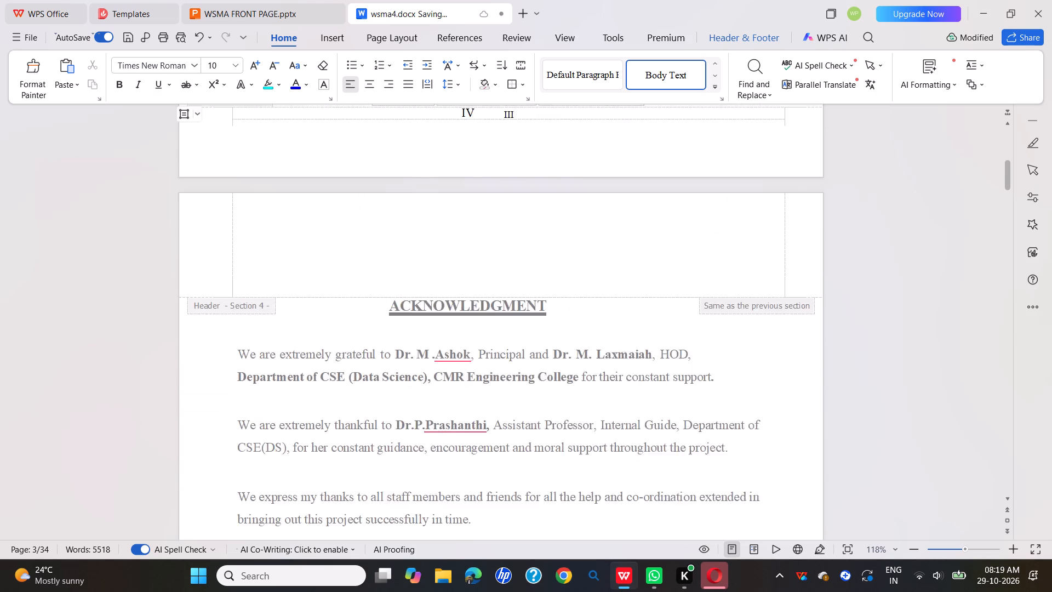
scroll(627, 394, "down", 17)
scroll(627, 394, "down", 13)
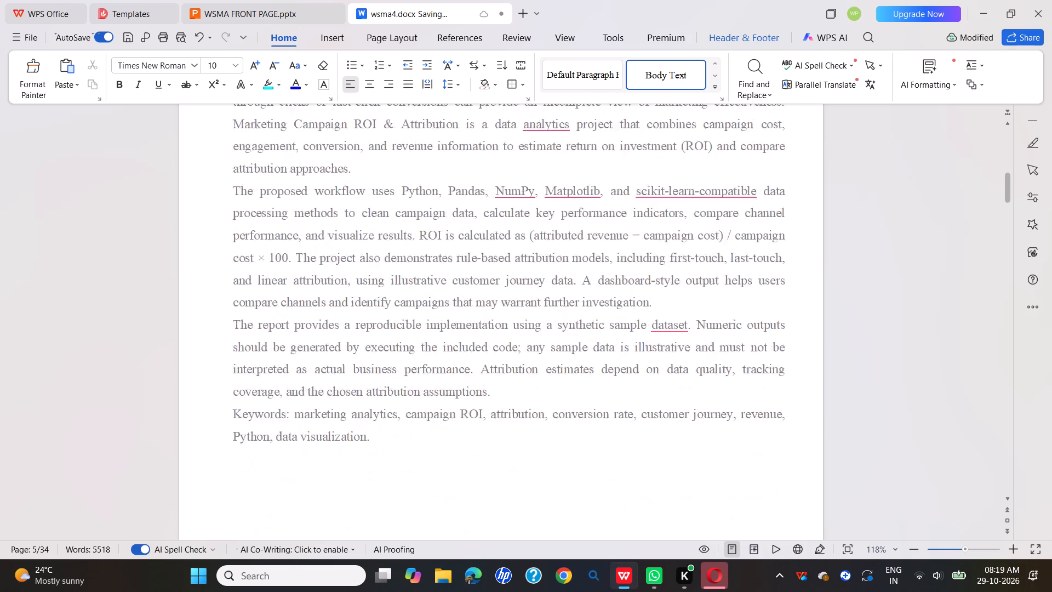
scroll(627, 394, "down", 11)
scroll(627, 394, "down", 11)
scroll(627, 394, "up", 1)
scroll(627, 394, "down", 9)
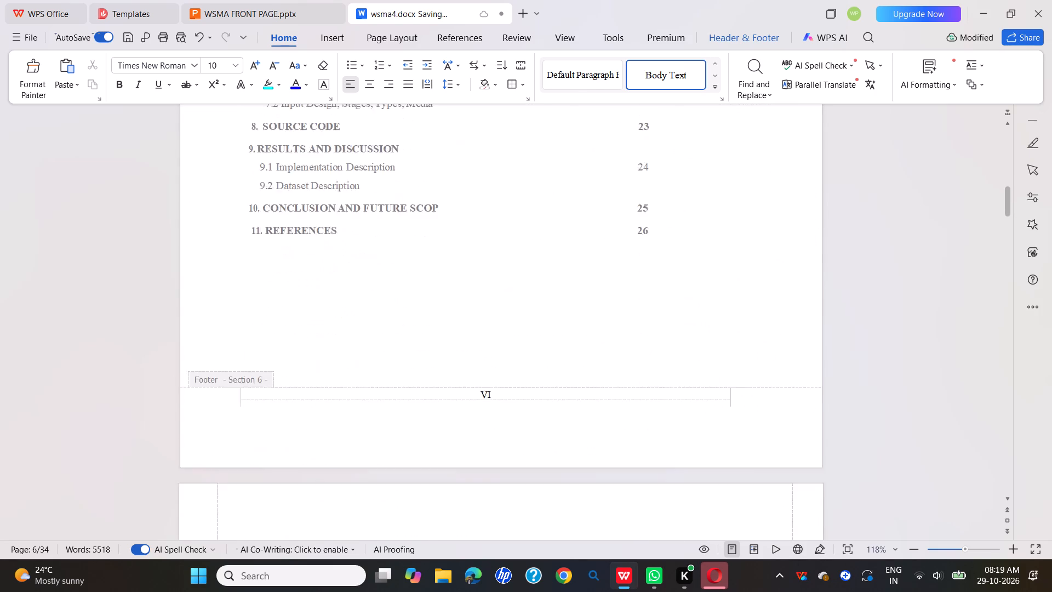
scroll(627, 394, "down", 3)
scroll(570, 382, "up", 8)
scroll(570, 382, "down", 8)
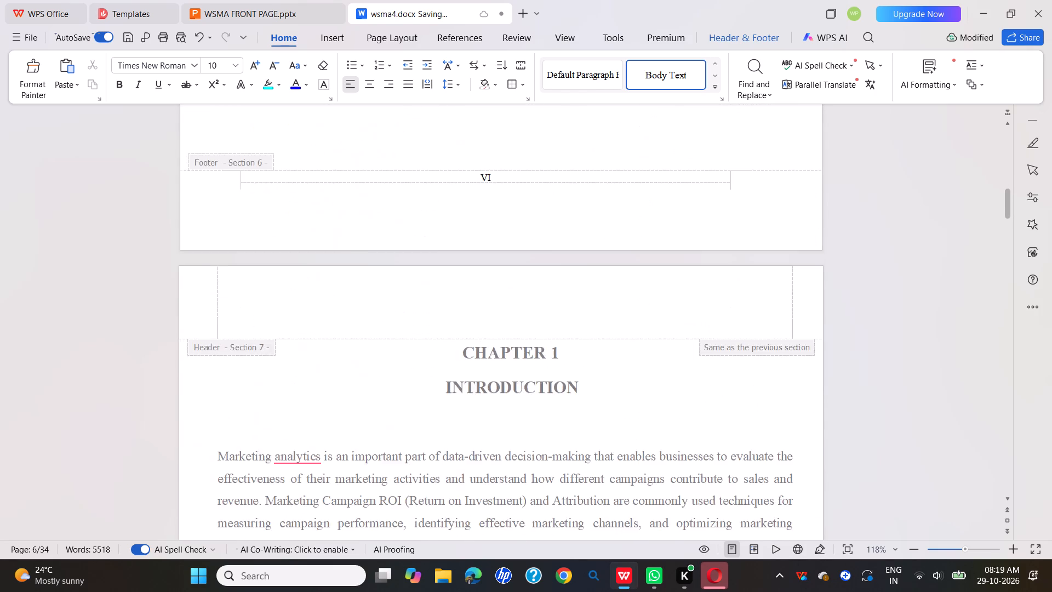
scroll(570, 382, "down", 19)
scroll(570, 382, "down", 6)
scroll(570, 382, "up", 6)
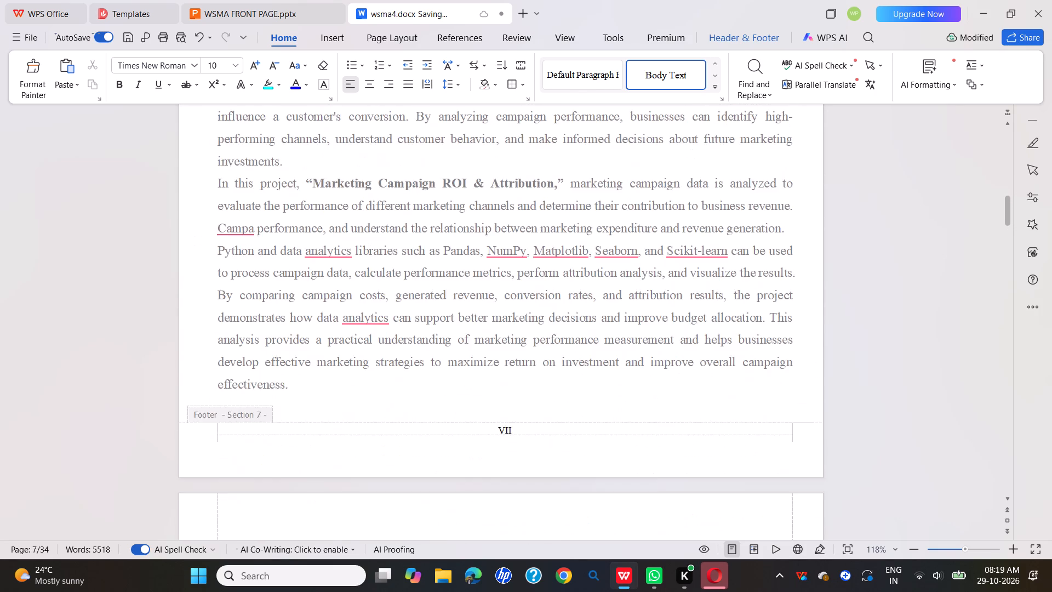
scroll(570, 382, "up", 20)
scroll(570, 382, "up", 18)
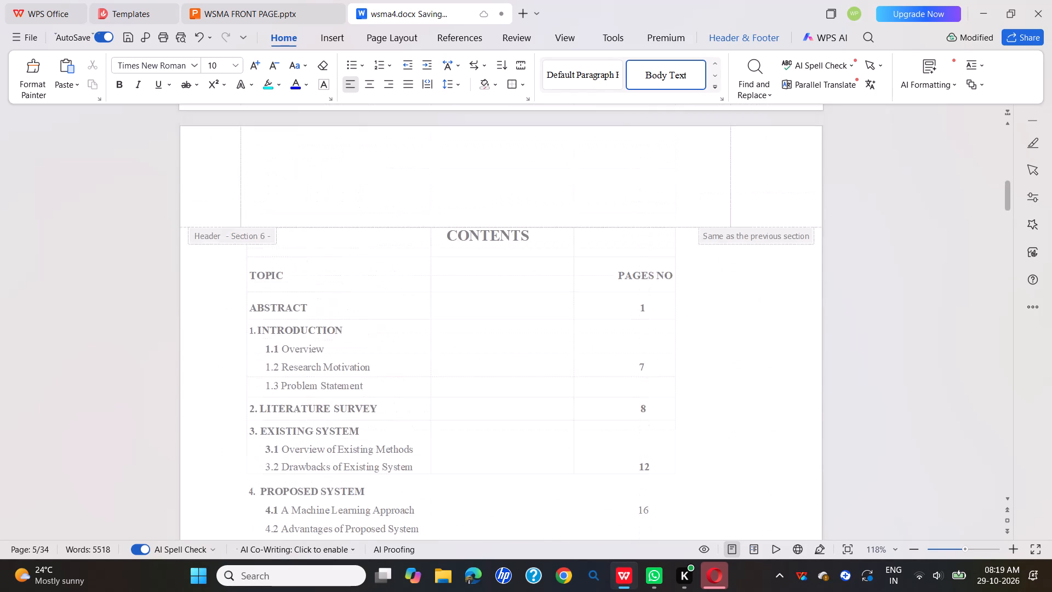
scroll(570, 382, "down", 20)
scroll(570, 382, "down", 14)
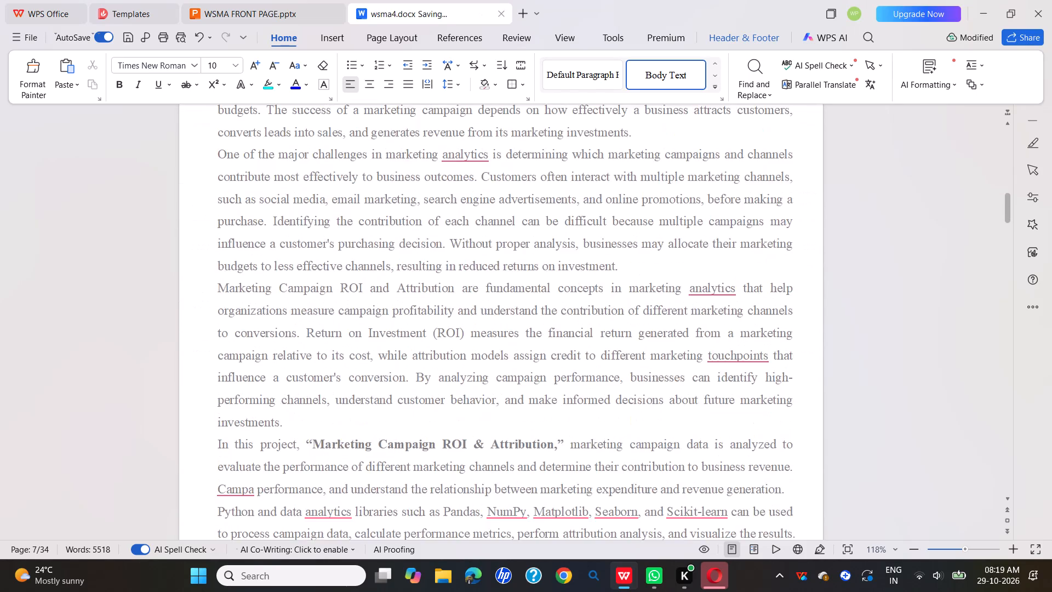
scroll(570, 382, "down", 2)
scroll(570, 382, "up", 14)
scroll(570, 382, "down", 14)
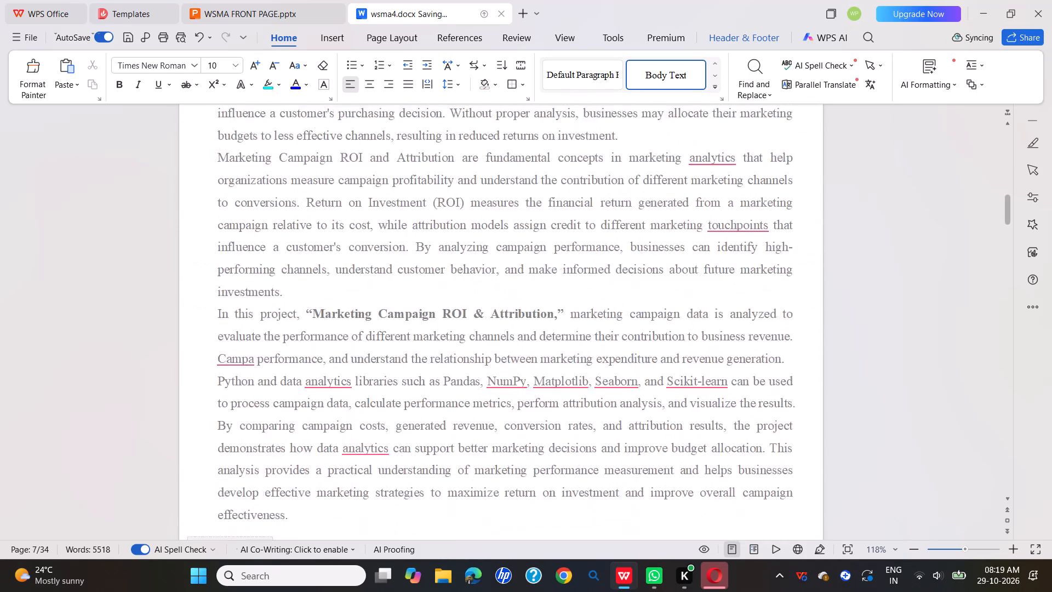
scroll(570, 382, "down", 15)
scroll(573, 380, "up", 20)
scroll(573, 380, "up", 1)
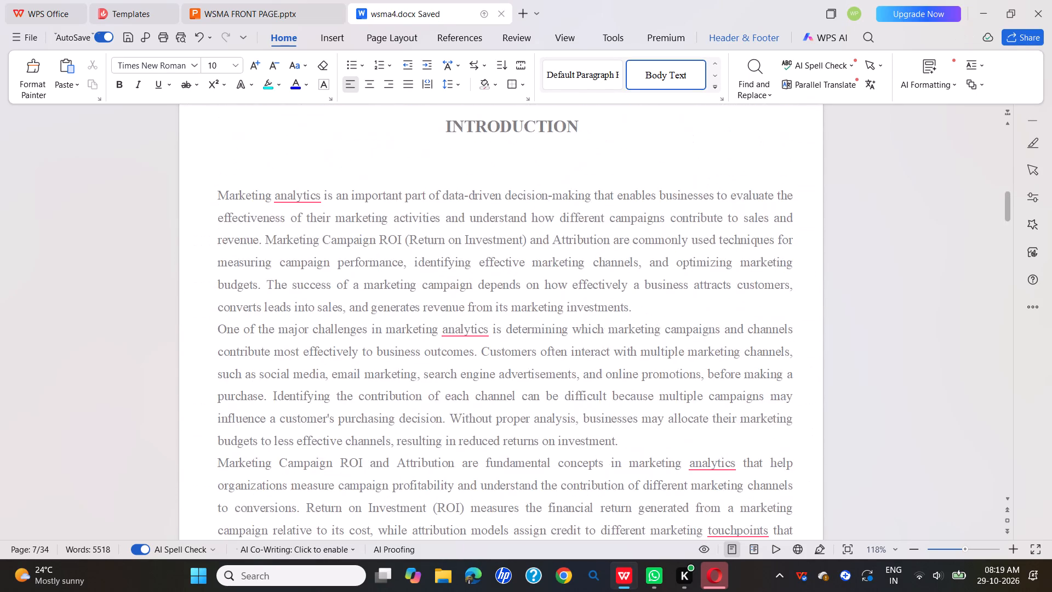
Renumber the Abstract page's footer section so its page numbering starts at 1.
scroll(573, 380, "up", 20)
scroll(573, 380, "up", 20)
scroll(573, 380, "up", 8)
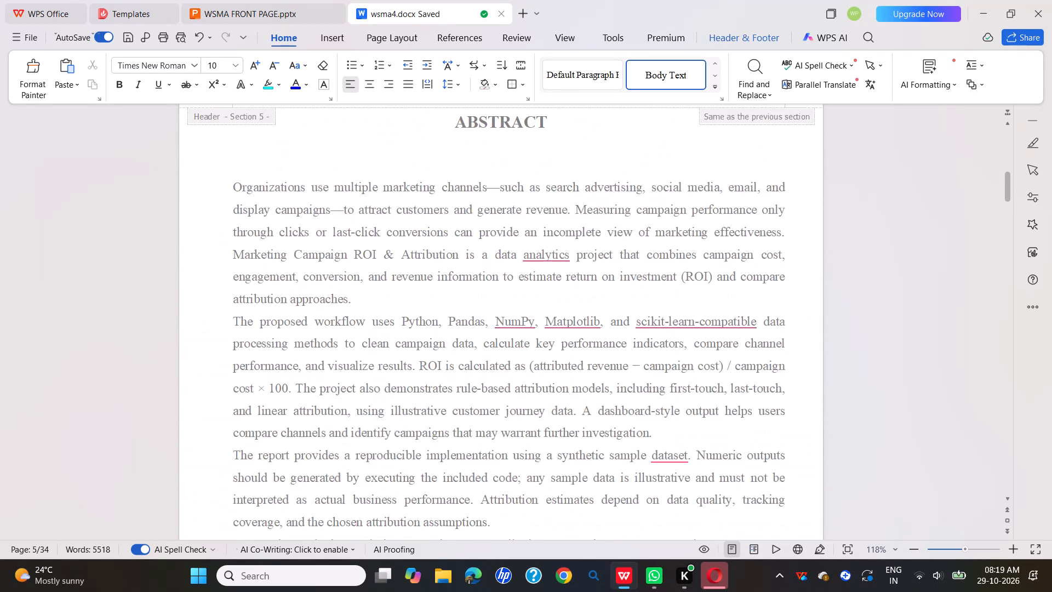
scroll(573, 380, "up", 3)
scroll(573, 380, "down", 14)
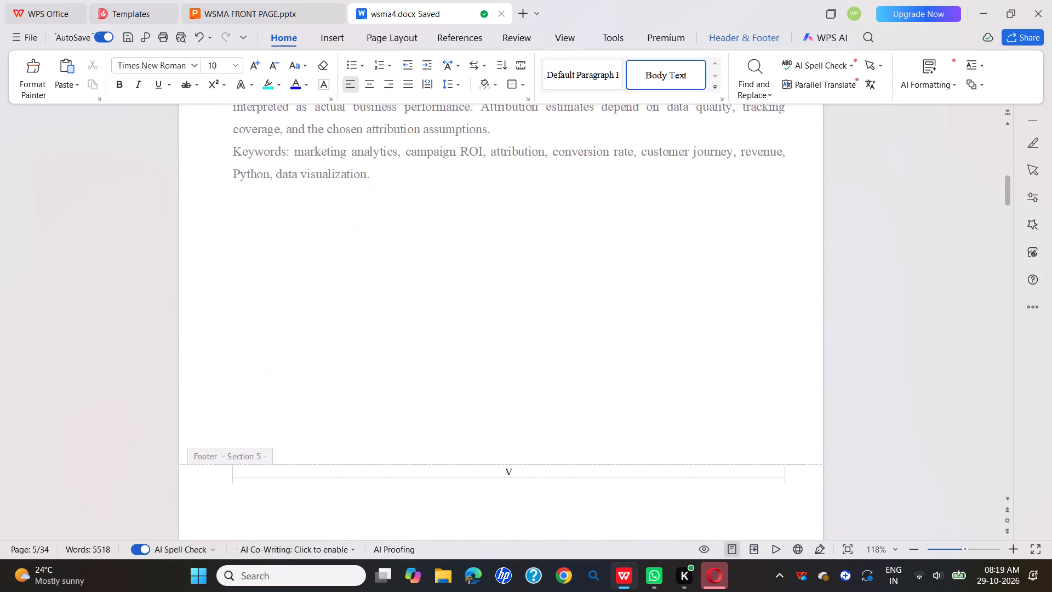
left_click(514, 466)
left_click(408, 455)
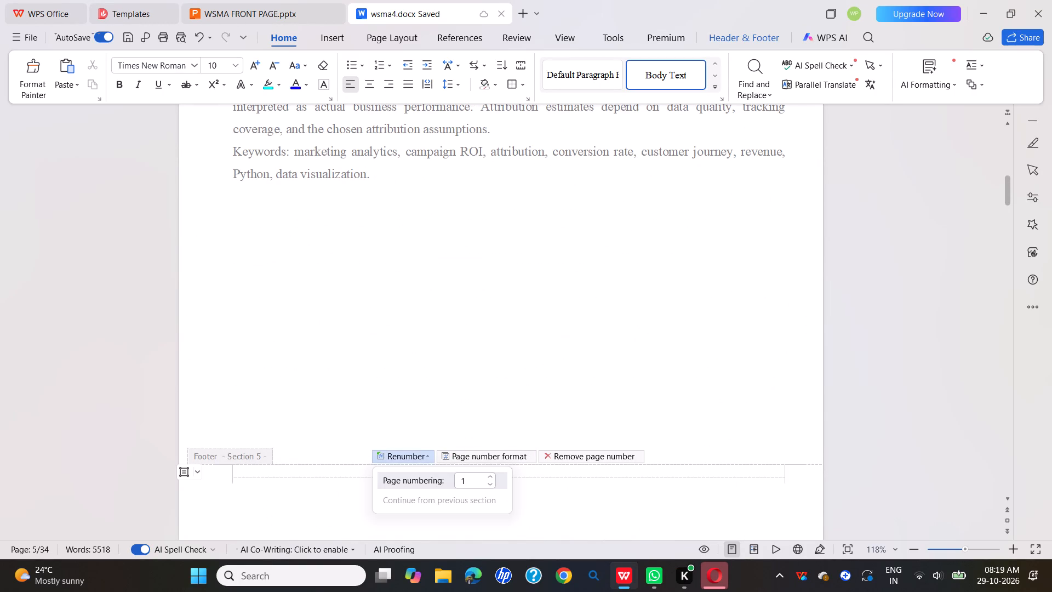
left_click(419, 480)
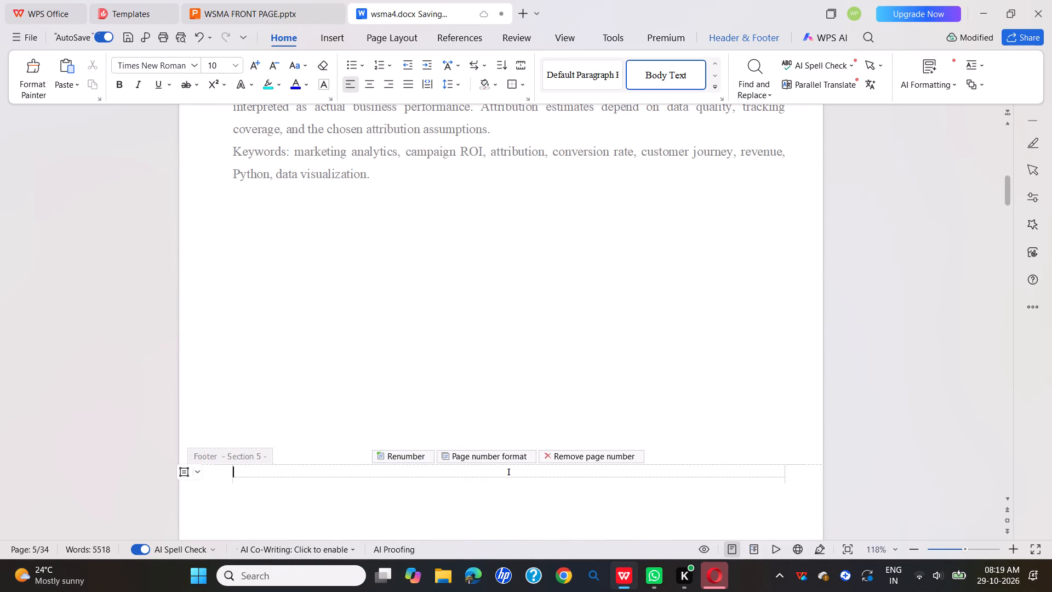
left_click(419, 459)
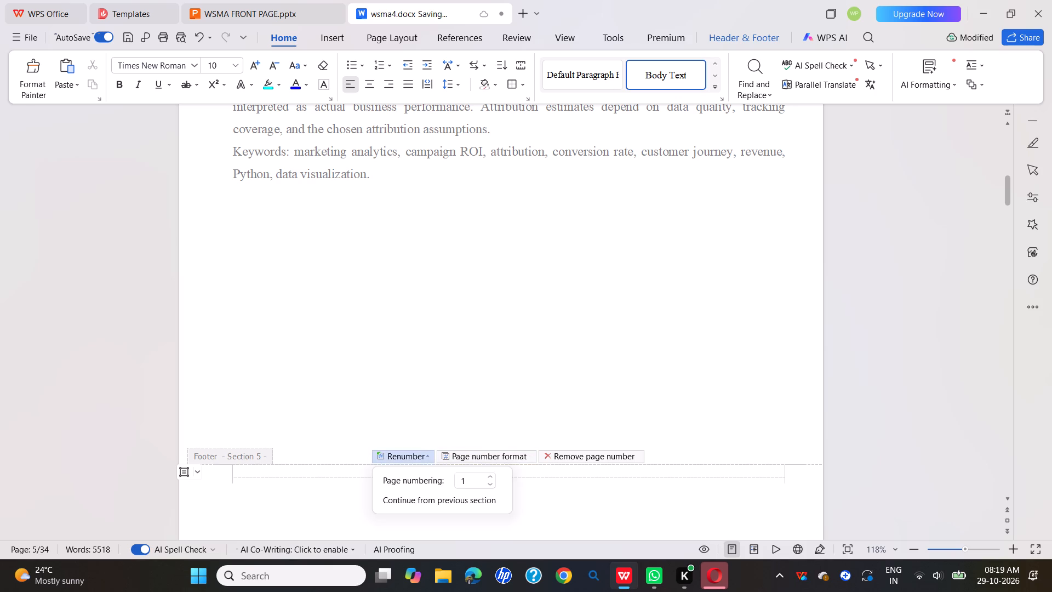
left_click(421, 478)
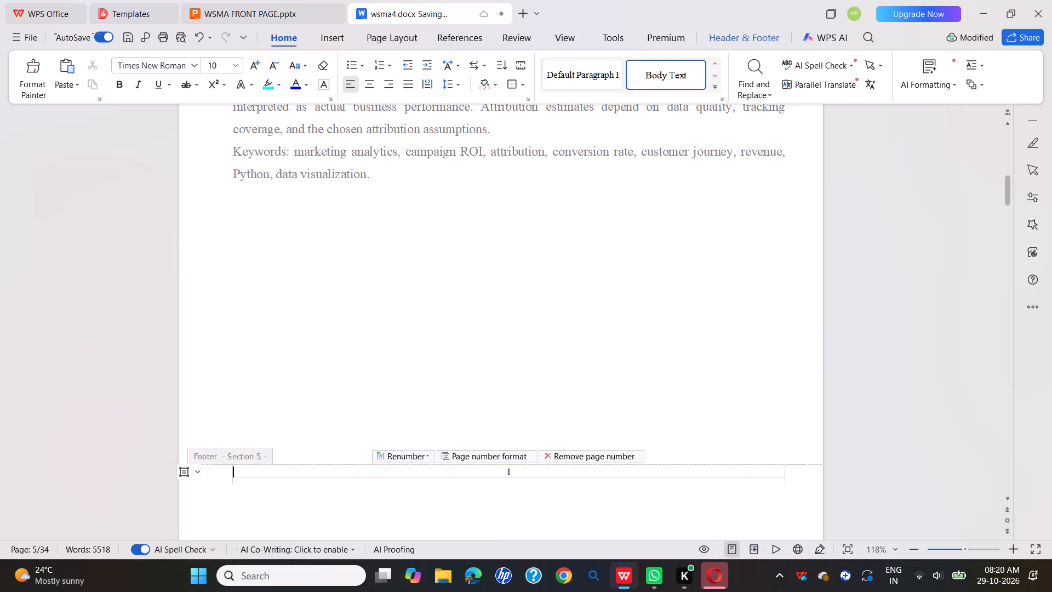
left_click(423, 460)
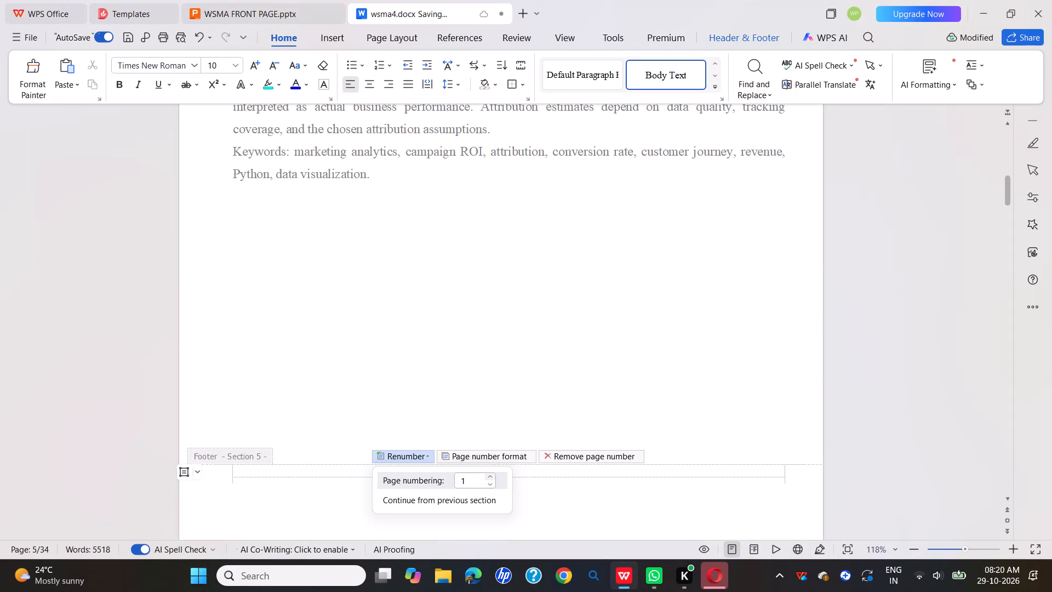
left_click(488, 476)
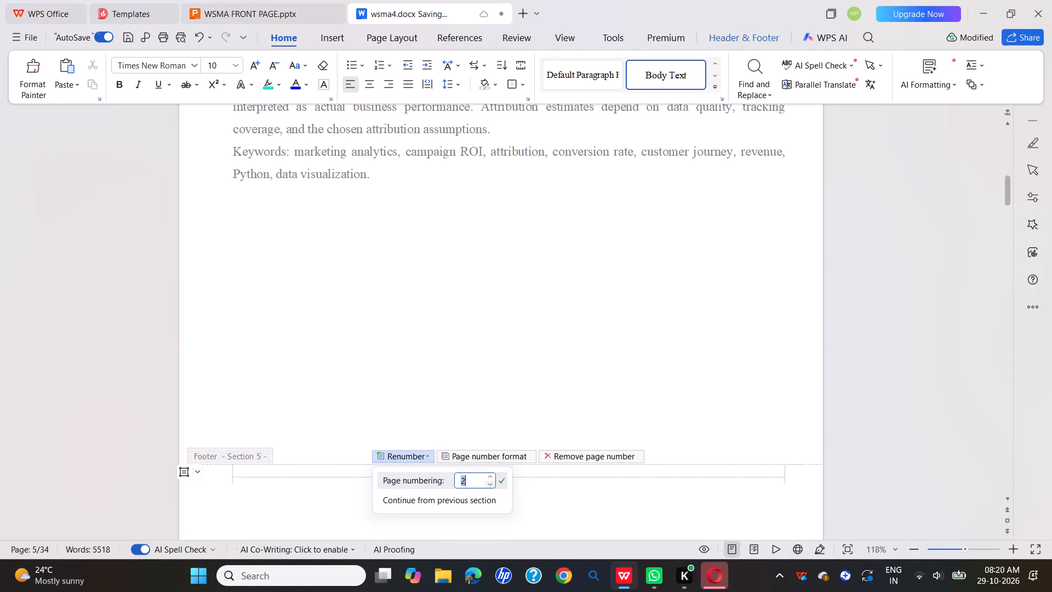
left_click(488, 483)
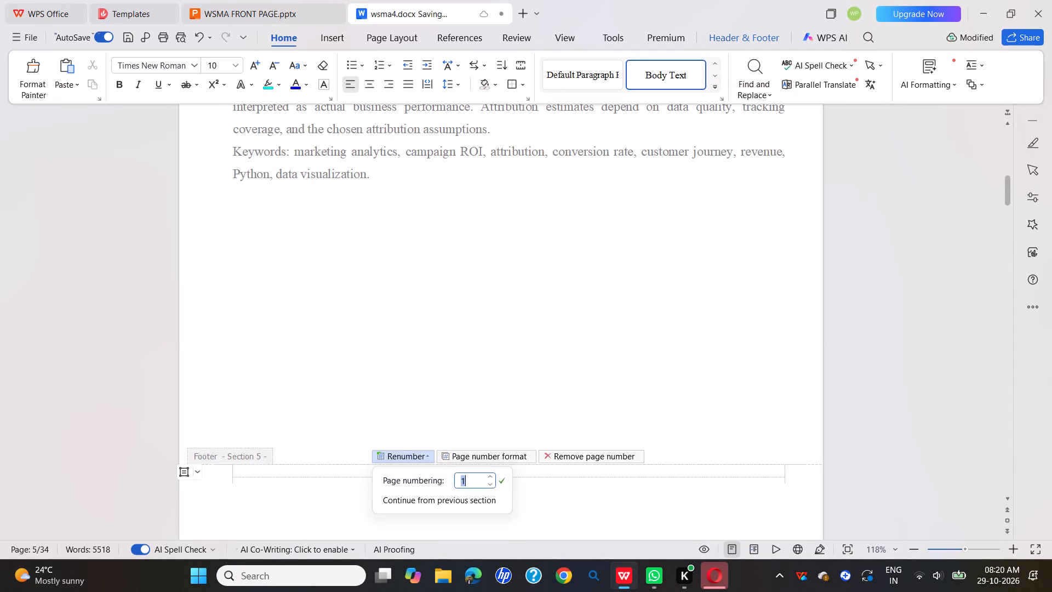
left_click(502, 479)
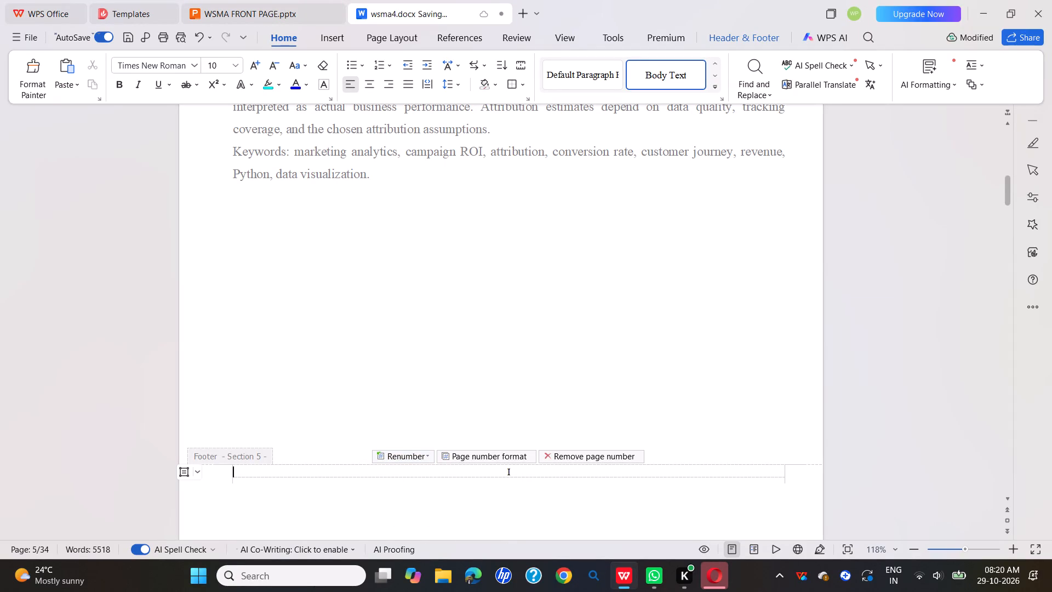
Change the Abstract page's footer numbering to centred 1, 2, 3 format, applied from the current page onward.
left_click(498, 453)
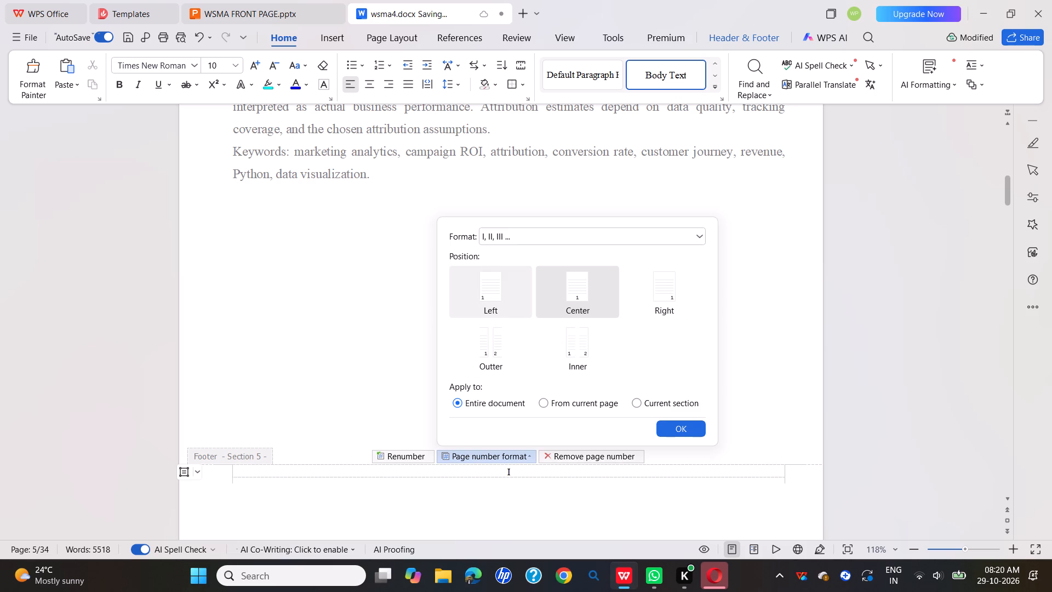
left_click(543, 239)
left_click(514, 259)
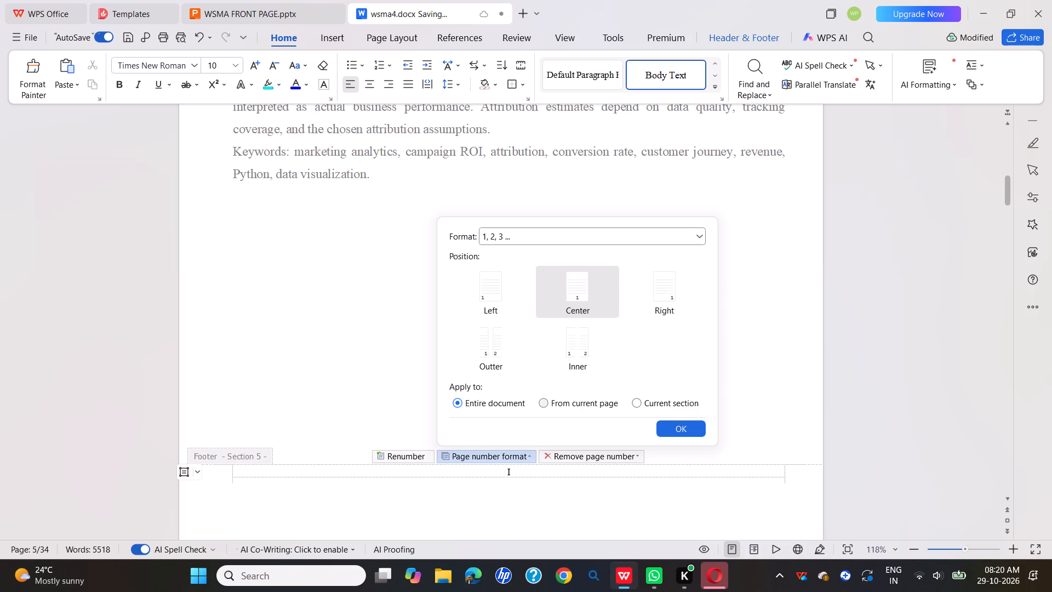
left_click(544, 405)
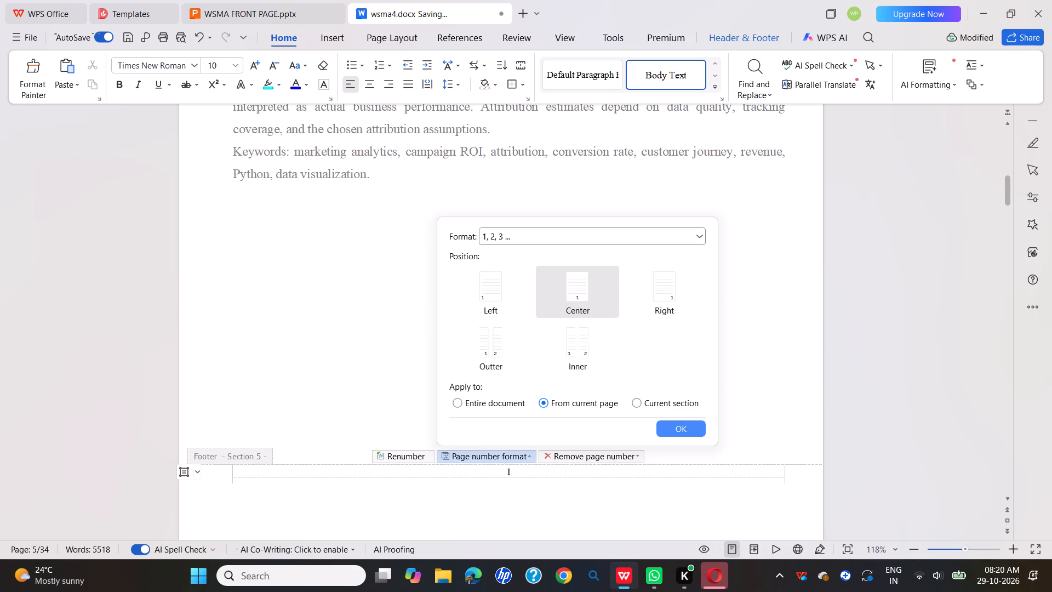
left_click(684, 424)
Delete the leftover typed number IV beside the automatic page number in the Section 3 footer, on the page before the Acknowledgment.
scroll(666, 436, "up", 14)
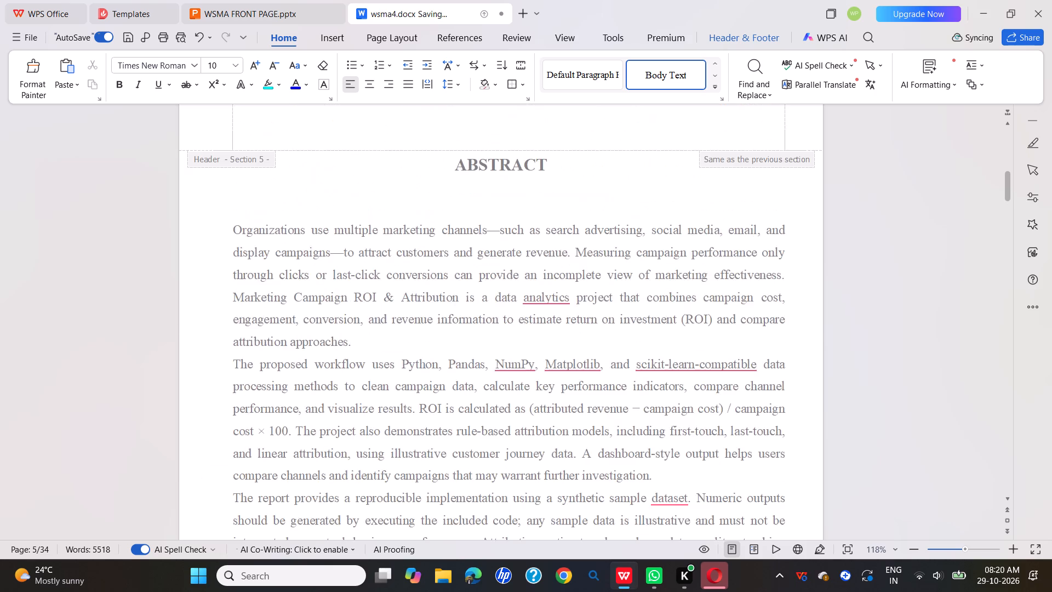
scroll(666, 436, "up", 4)
scroll(666, 436, "up", 20)
scroll(666, 436, "up", 1)
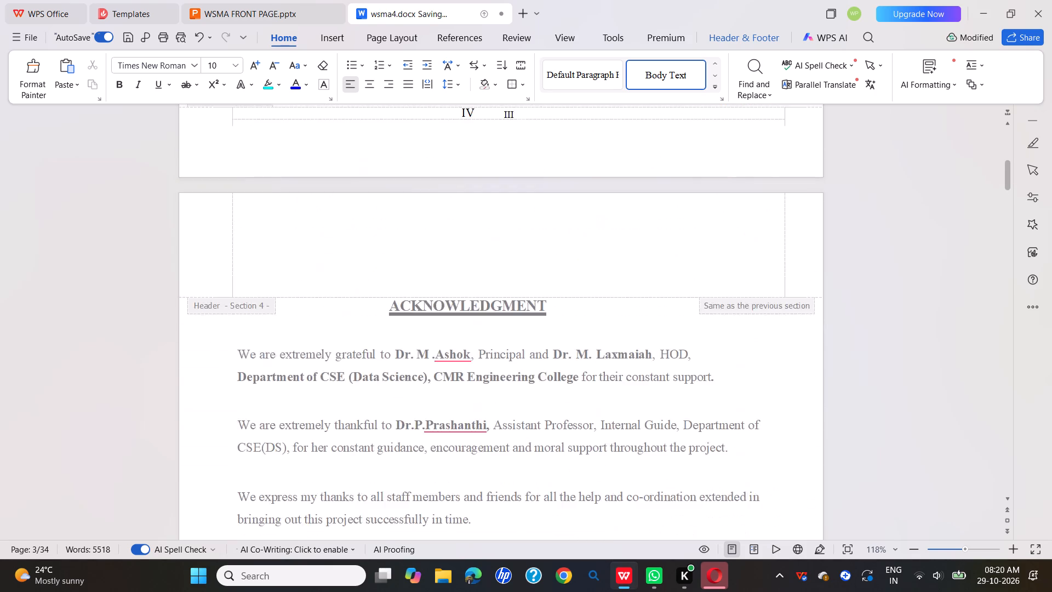
scroll(666, 436, "up", 9)
scroll(666, 436, "down", 6)
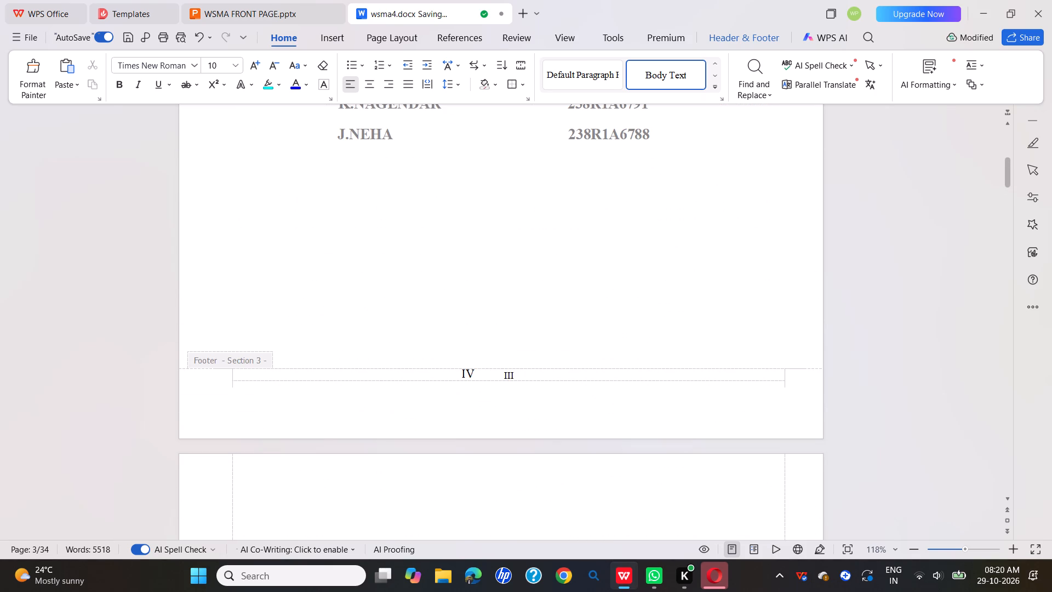
left_click(477, 371)
left_click(477, 371)
key("Right")
key("Right")
key("Right")
key("Right")
key("Right")
key("Right")
key("Right")
key("Right")
key("Right")
key("Right")
key("Right")
key("Right")
key("Right")
key("Right")
key("Right")
key("Right")
key("Right")
key("Right")
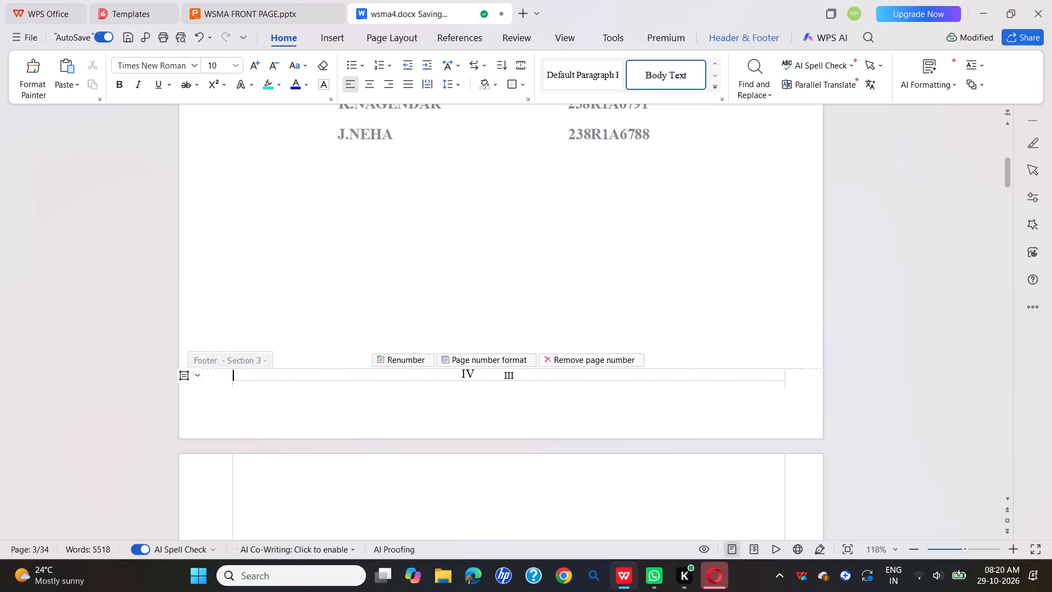
triple_click(471, 374)
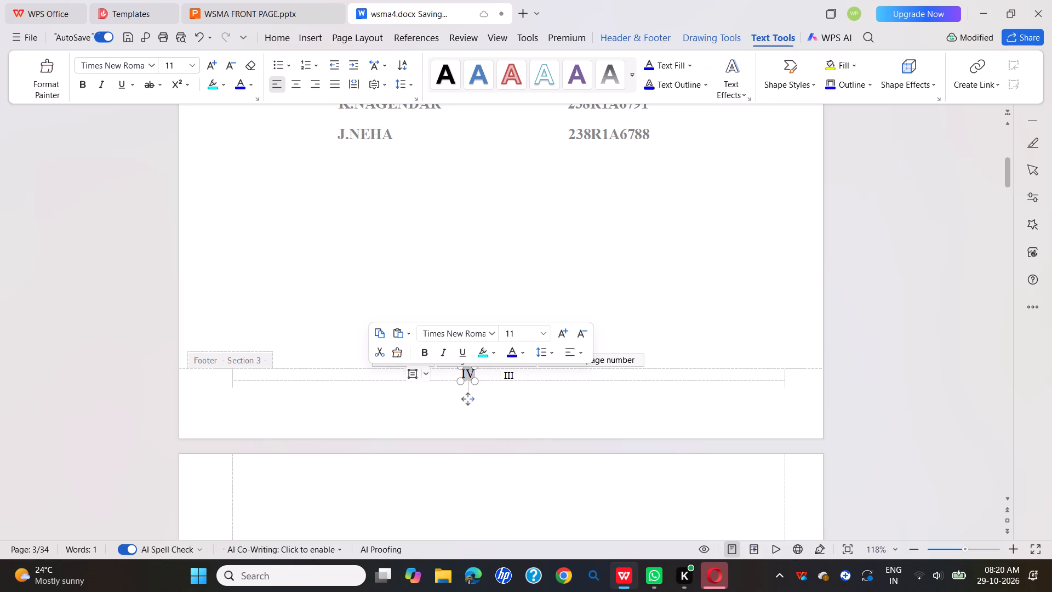
key("BackSpace")
key("BackSpace")
left_click(1051, 343)
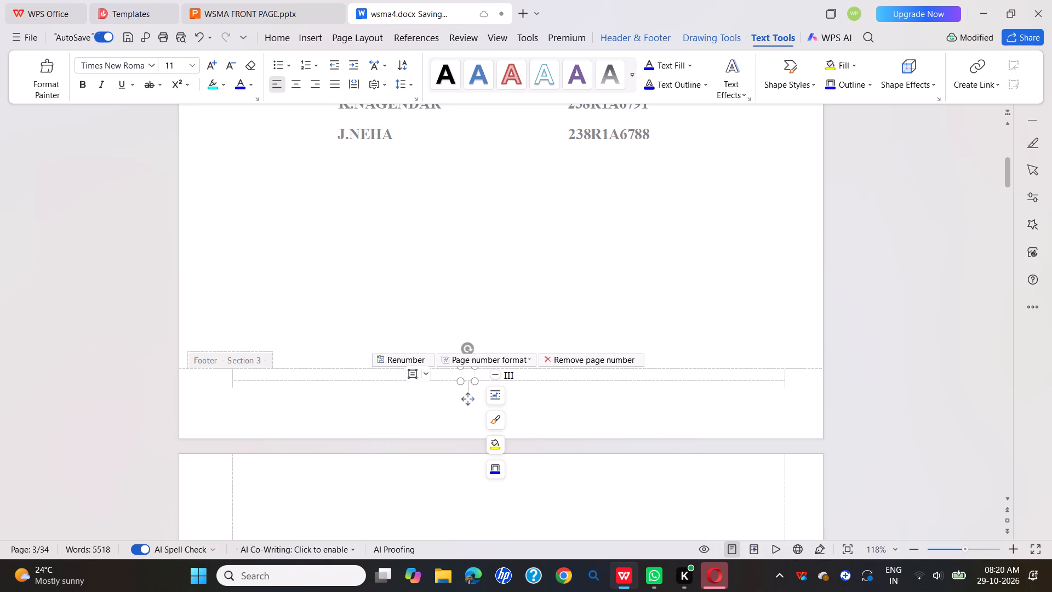
left_click(913, 340)
Return to the cover page and save the wsma4.docx report.
scroll(699, 278, "up", 7)
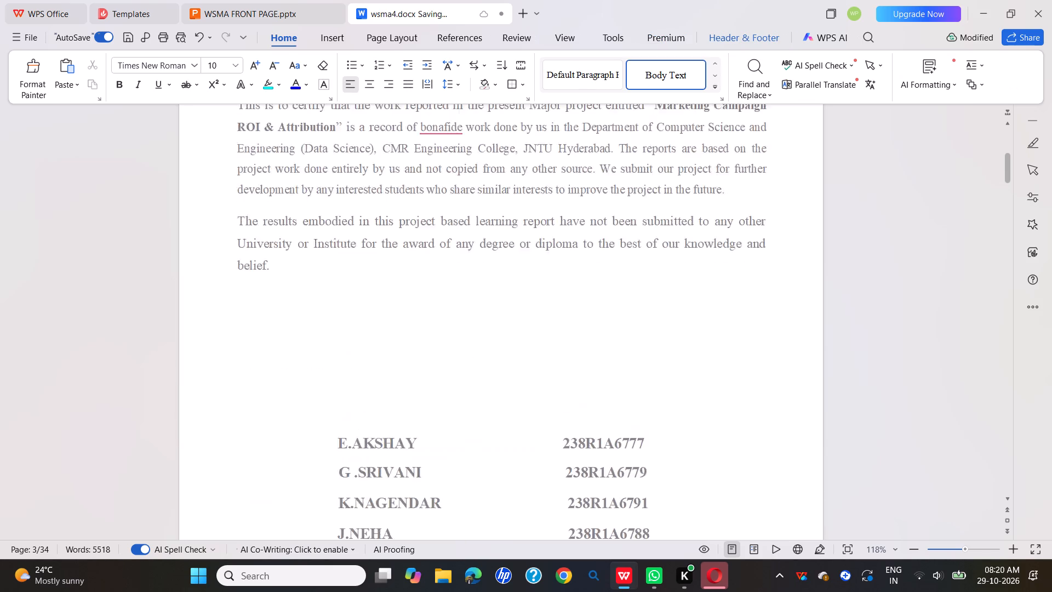
scroll(699, 278, "up", 9)
scroll(699, 278, "up", 18)
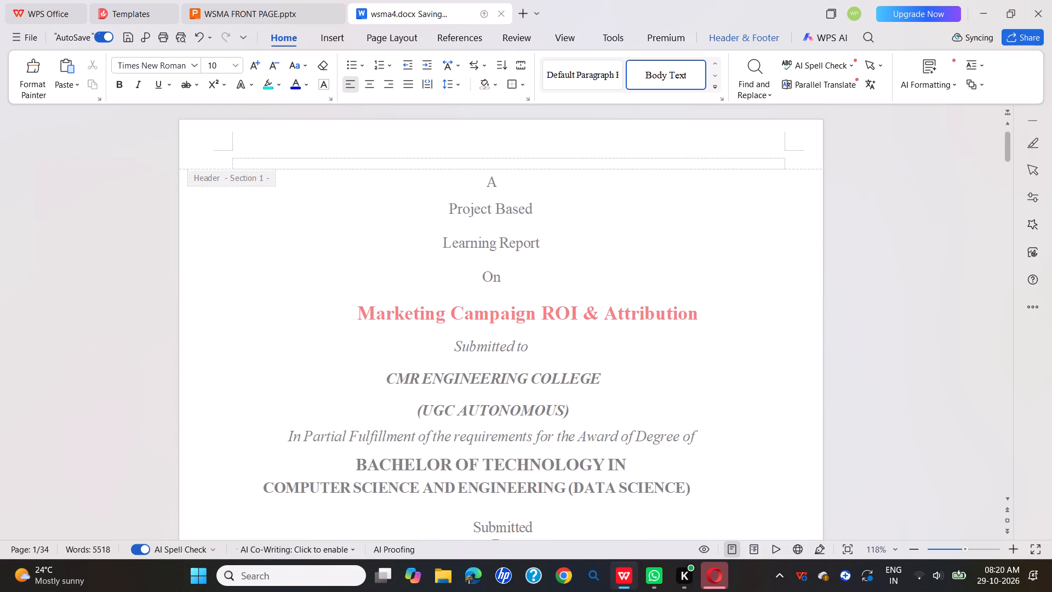
key("ctrl+s")
key("ctrl+s")
key("ctrl+s")
key("ctrl+s")
left_click(912, 167)
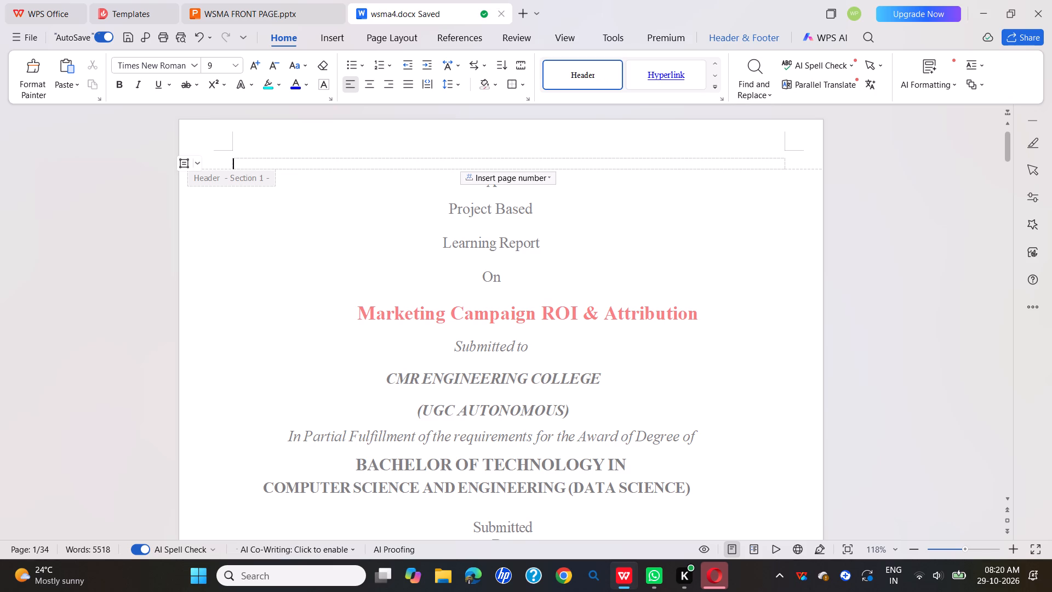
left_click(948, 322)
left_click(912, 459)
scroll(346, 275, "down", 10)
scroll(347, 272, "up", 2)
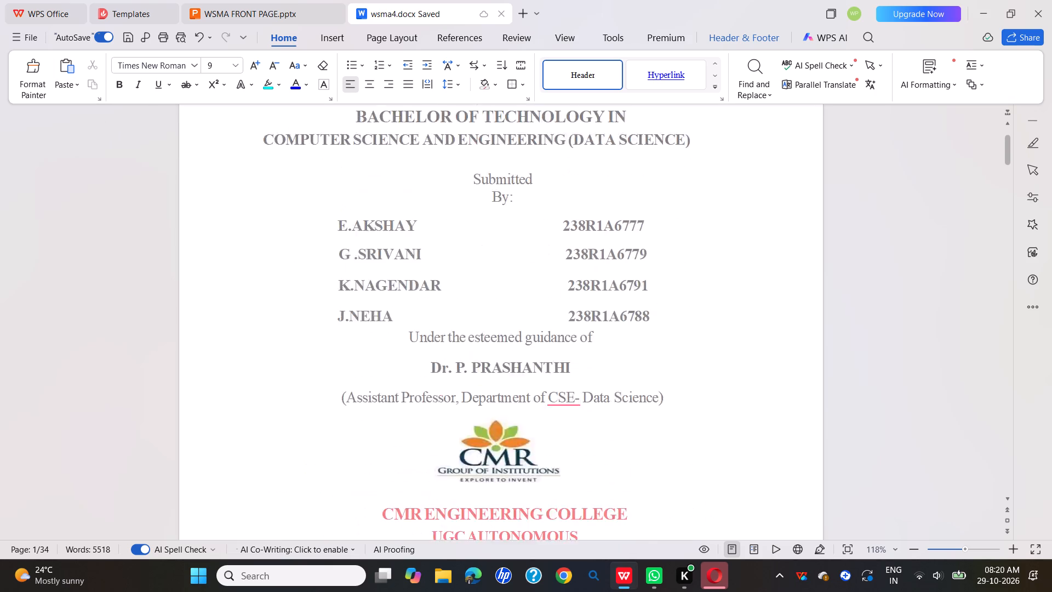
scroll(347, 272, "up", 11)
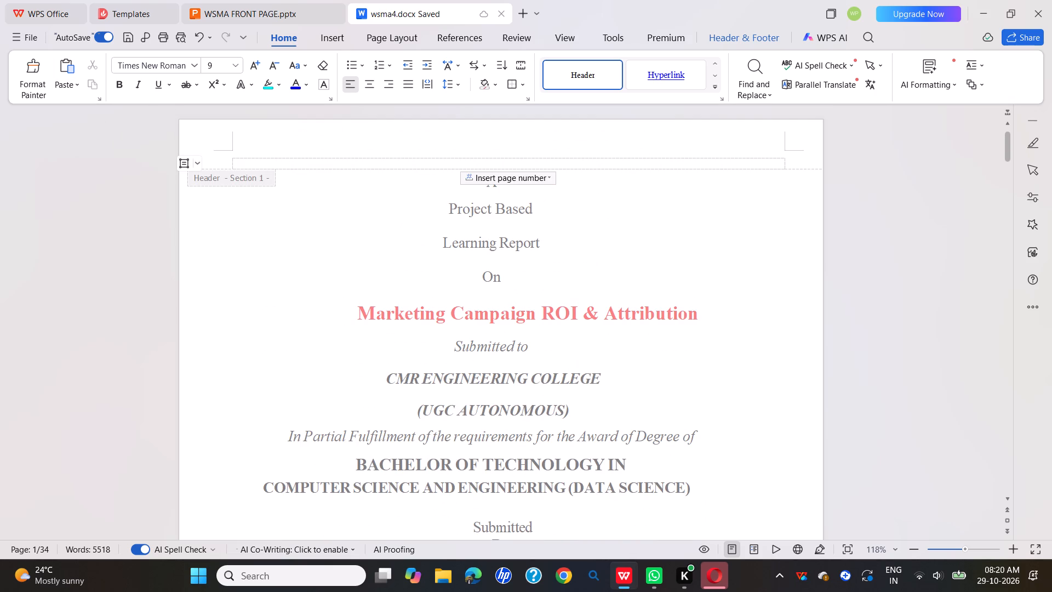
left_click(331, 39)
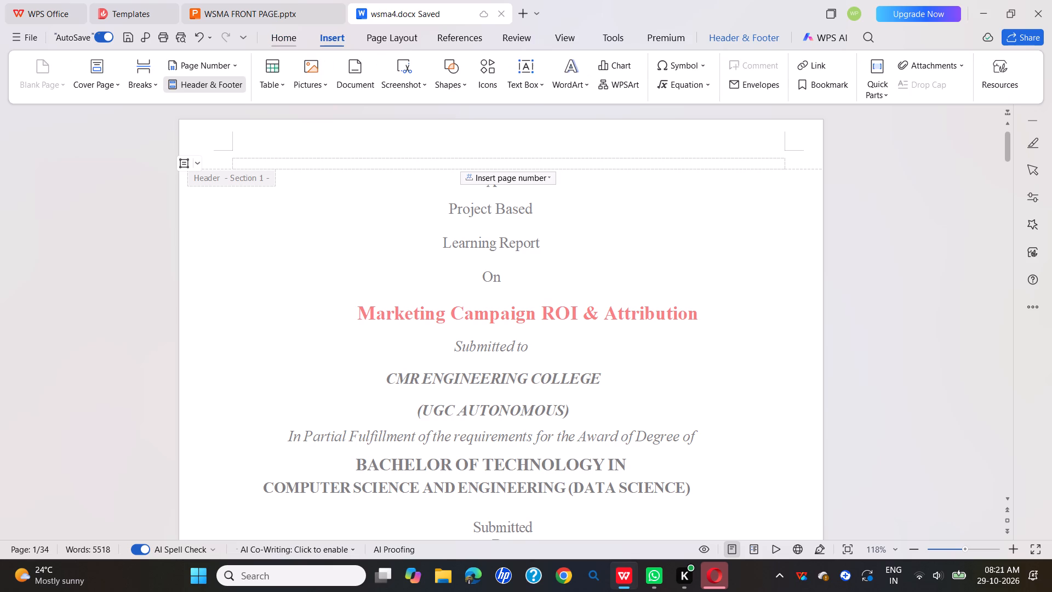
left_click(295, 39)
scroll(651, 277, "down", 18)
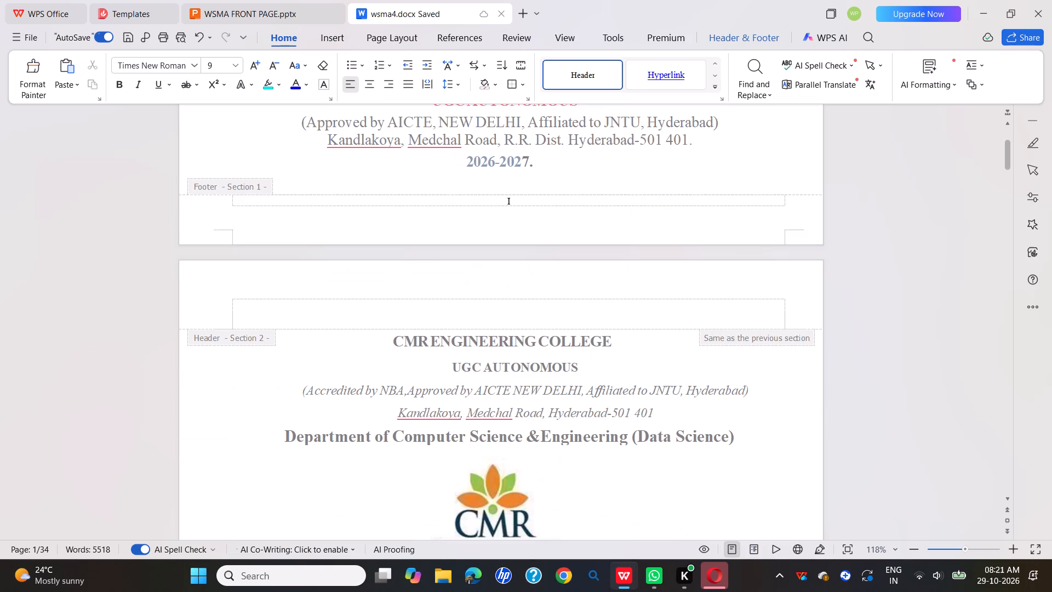
Close the saved wsma4.docx report and exit WPS Office.
left_click(499, 11)
left_click(1051, 0)
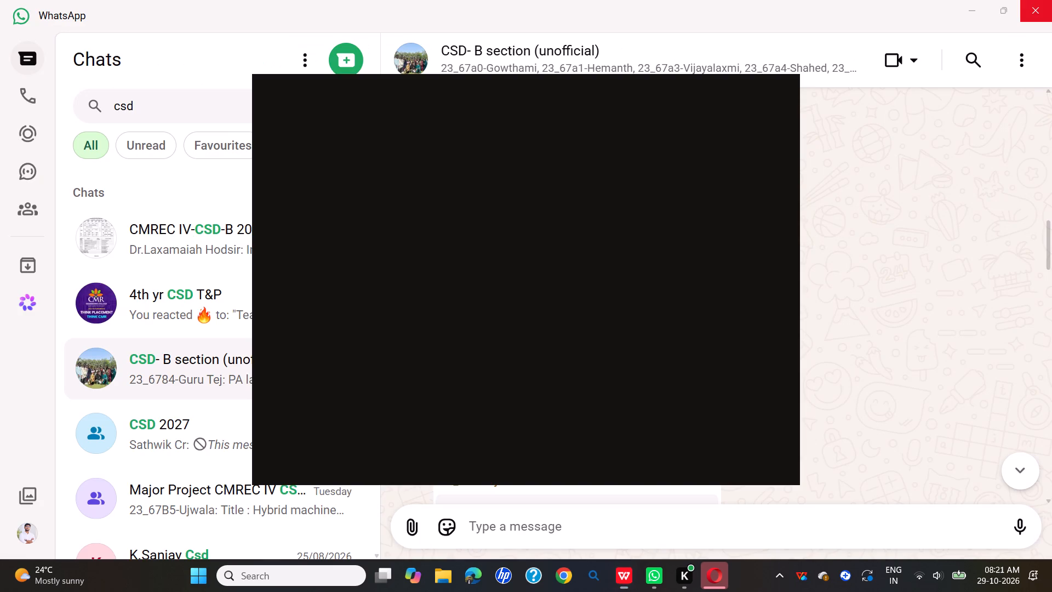
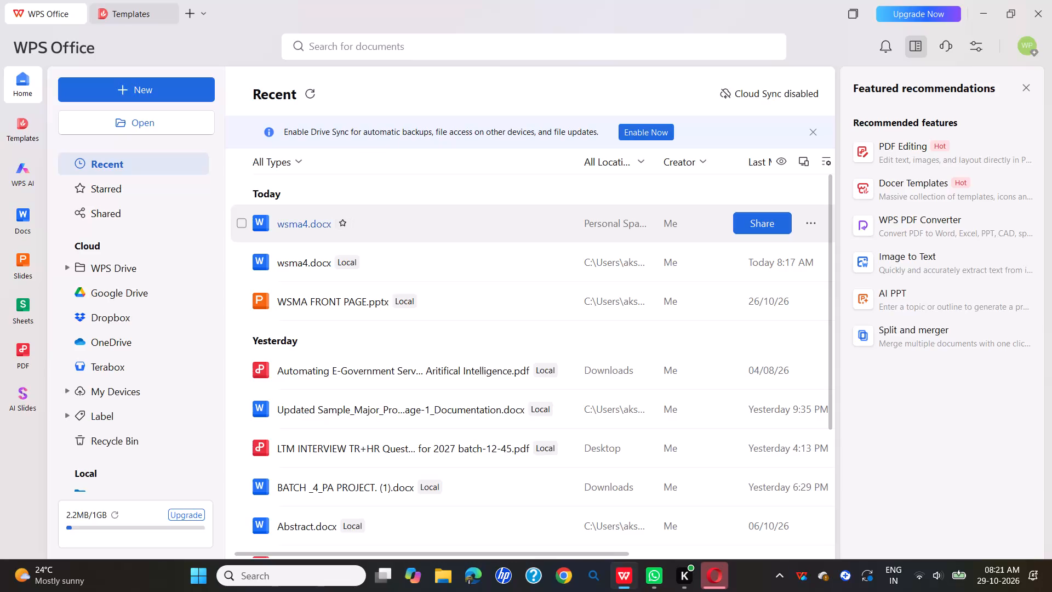
Reopen the Personal Space copy of wsma4.docx from today's recent documents.
double_click(299, 226)
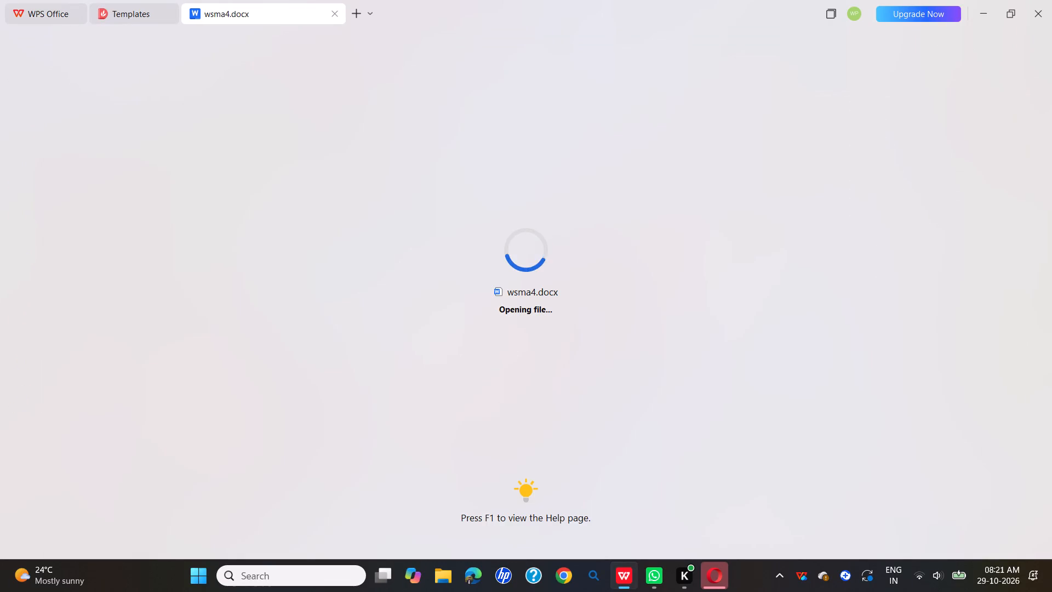
Review the report's contents and footer page numbers from the cover page to Chapter 4, and dismiss the proofing-language notice.
scroll(494, 345, "down", 18)
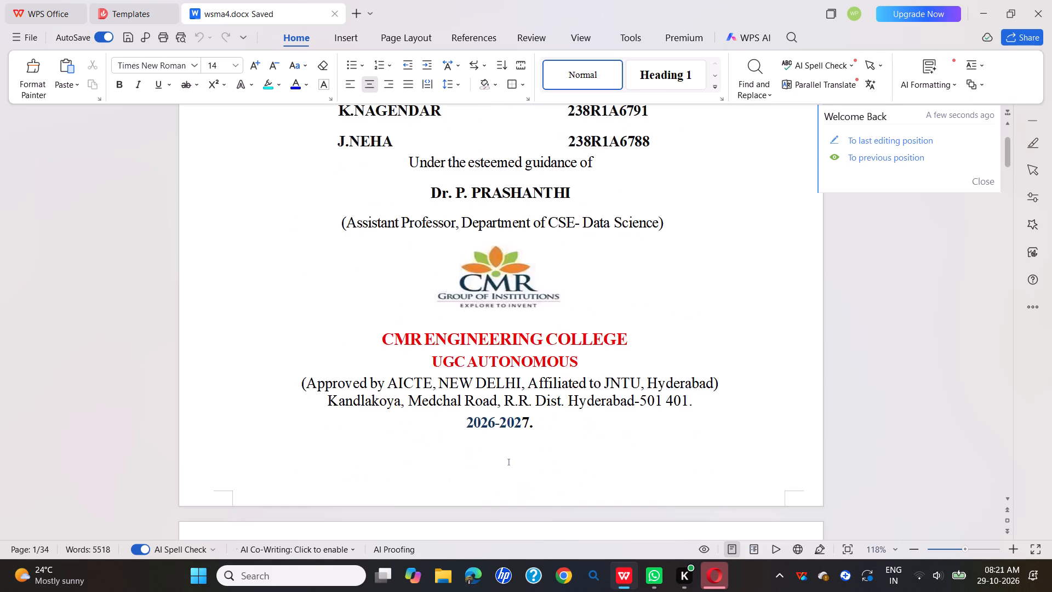
scroll(515, 373, "down", 4)
scroll(515, 373, "down", 20)
scroll(515, 373, "down", 5)
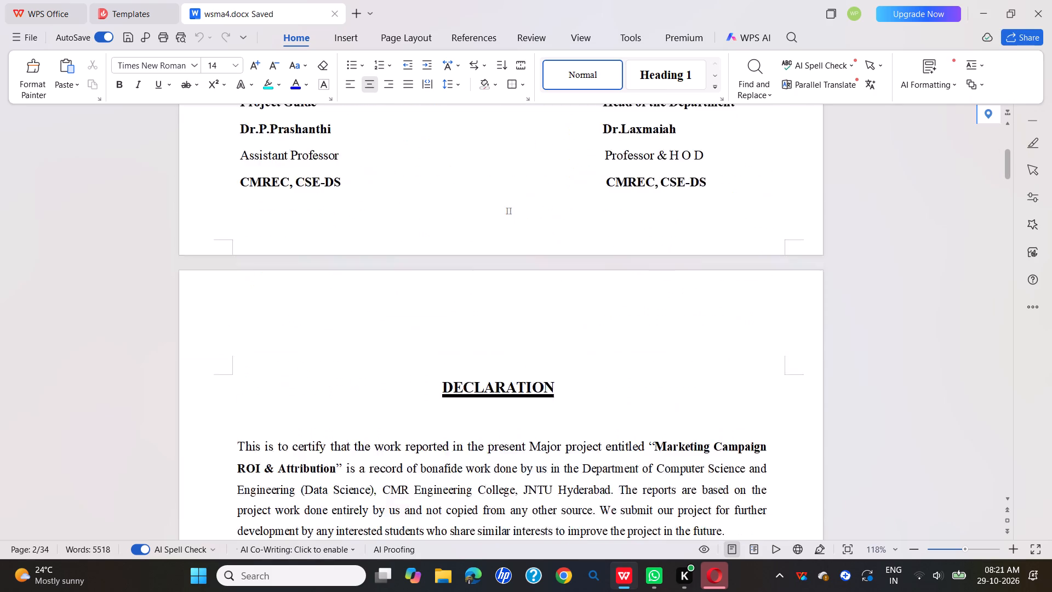
scroll(519, 371, "down", 12)
scroll(522, 369, "down", 16)
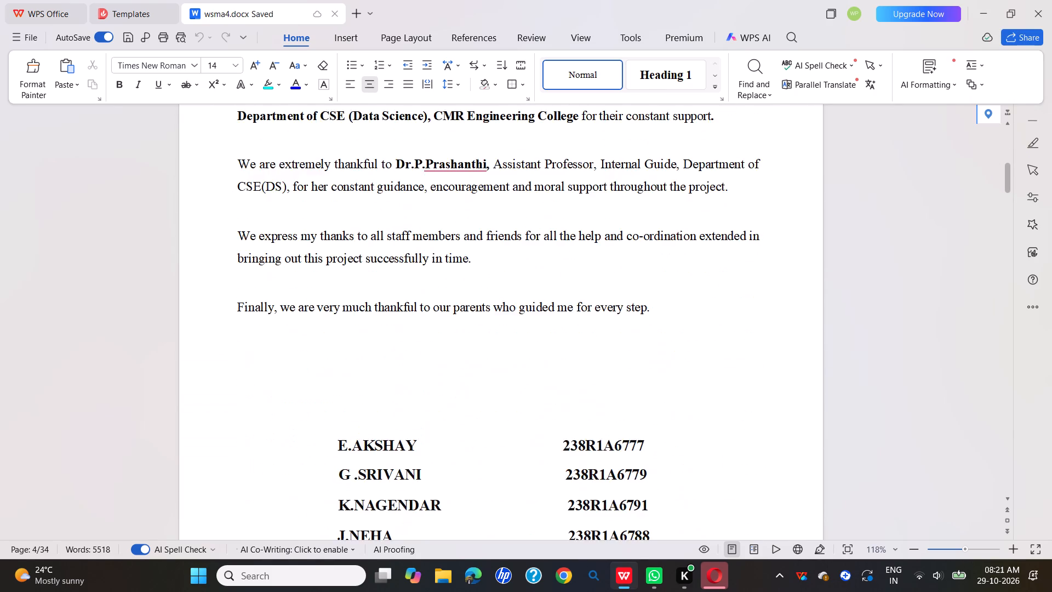
scroll(522, 368, "down", 20)
scroll(522, 368, "down", 12)
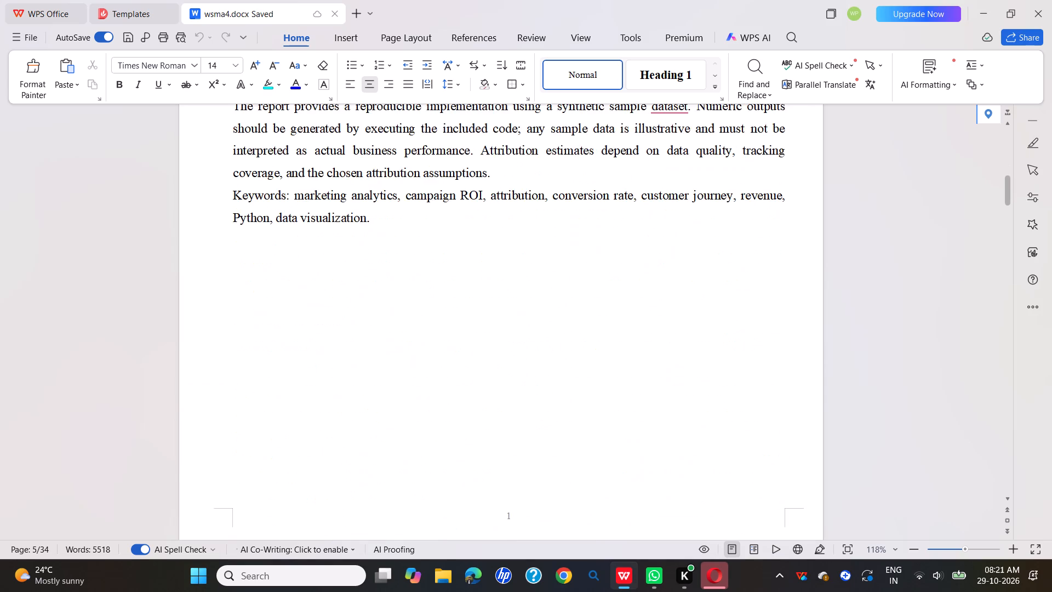
scroll(523, 368, "down", 20)
scroll(523, 368, "down", 12)
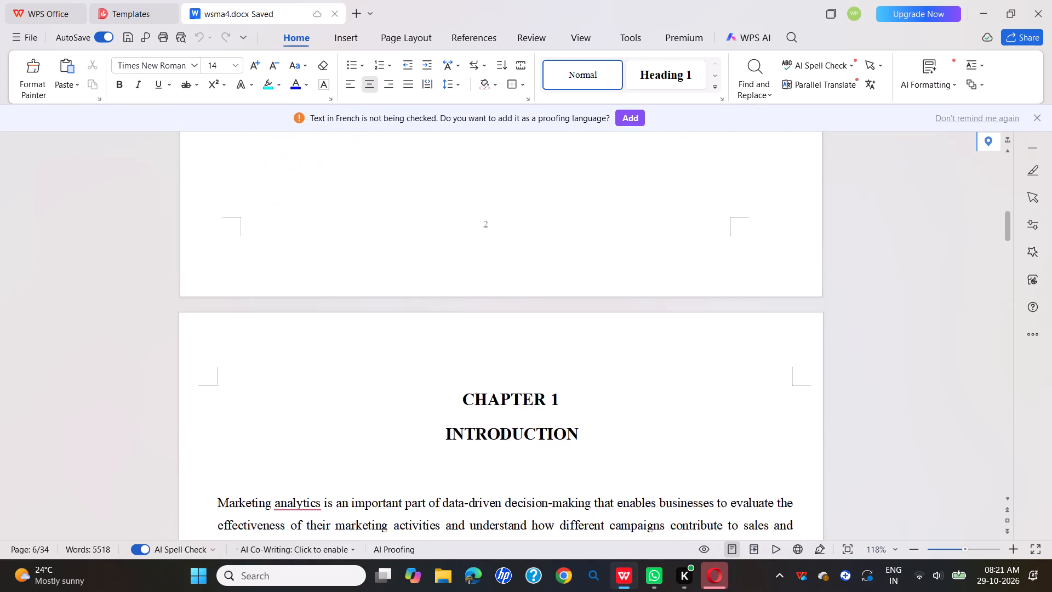
scroll(524, 367, "down", 20)
scroll(524, 367, "down", 12)
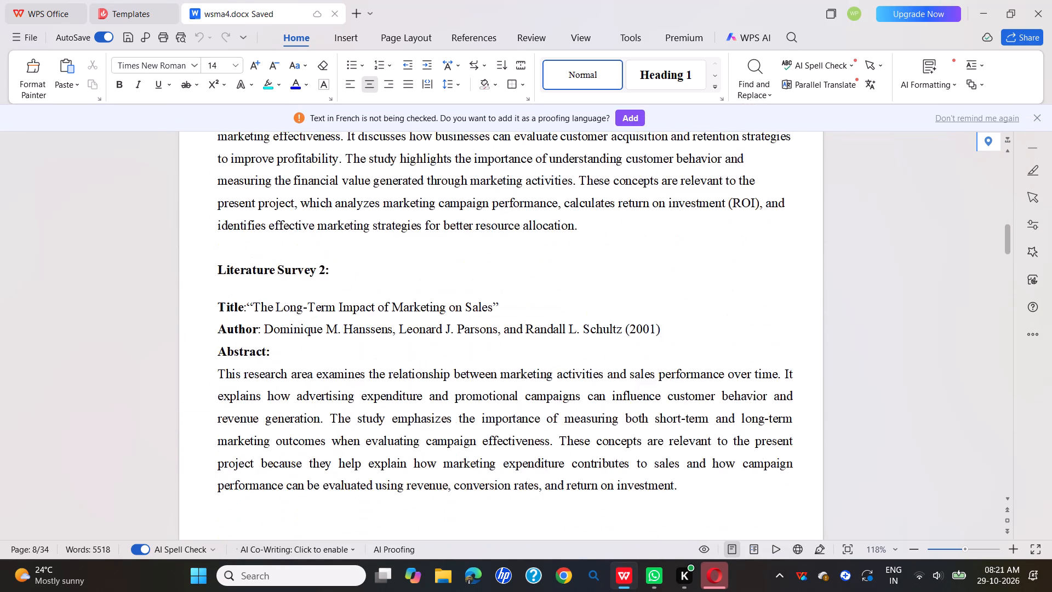
scroll(529, 362, "down", 20)
scroll(529, 362, "down", 11)
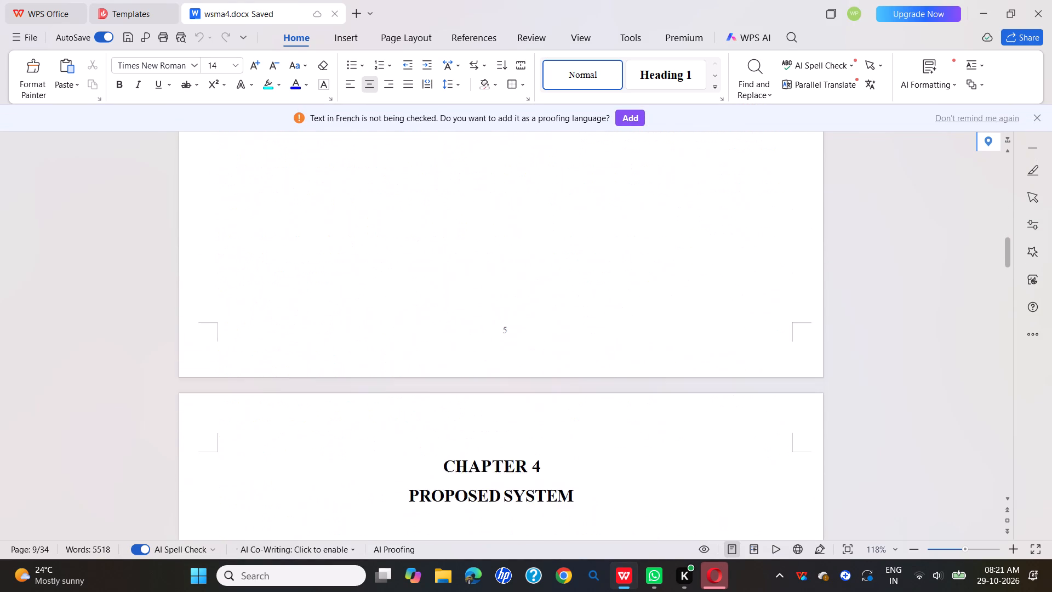
scroll(529, 362, "down", 4)
left_click(1040, 114)
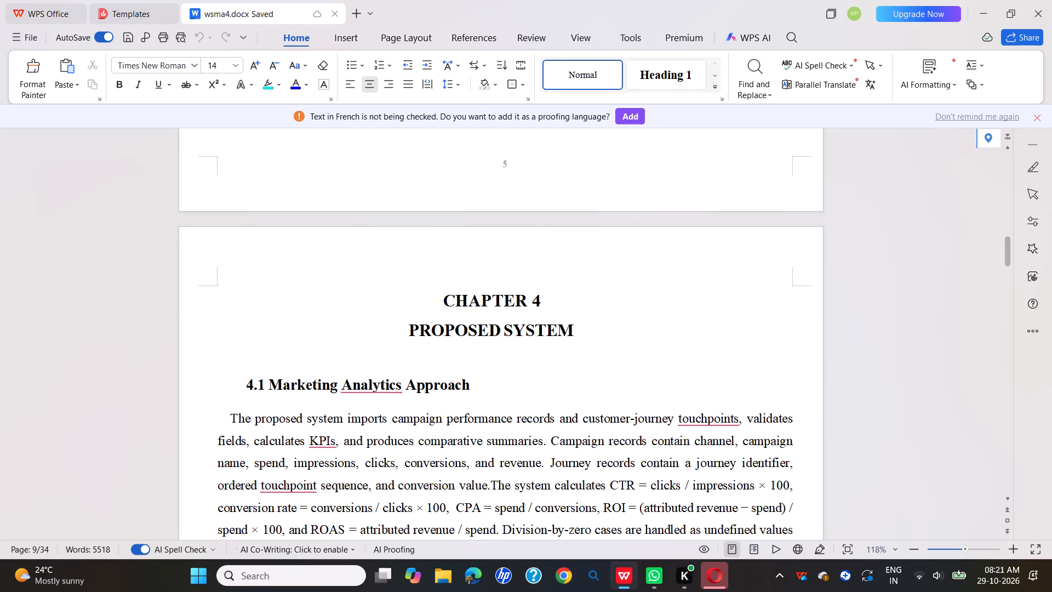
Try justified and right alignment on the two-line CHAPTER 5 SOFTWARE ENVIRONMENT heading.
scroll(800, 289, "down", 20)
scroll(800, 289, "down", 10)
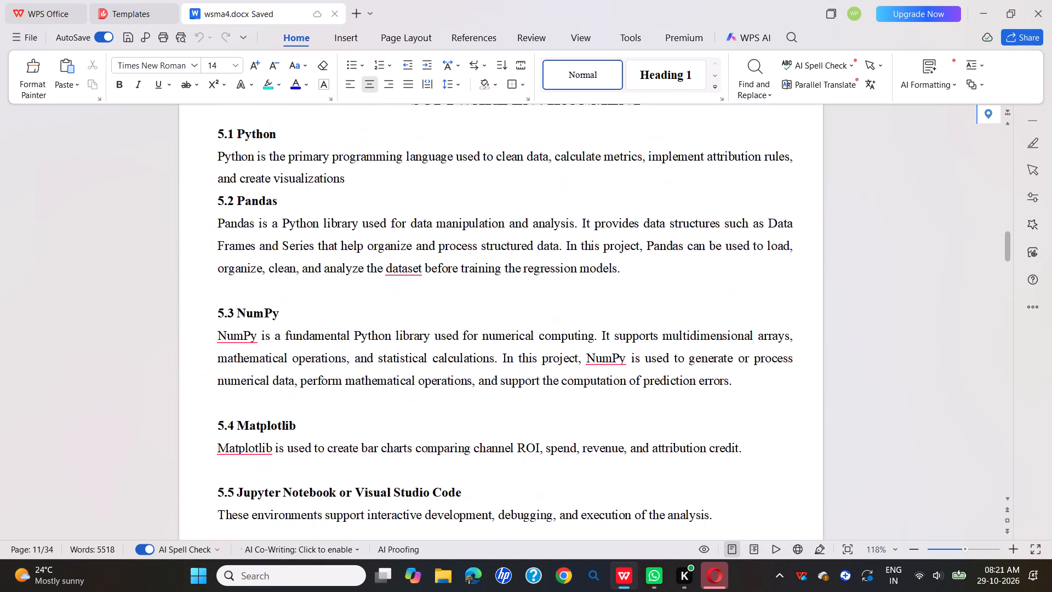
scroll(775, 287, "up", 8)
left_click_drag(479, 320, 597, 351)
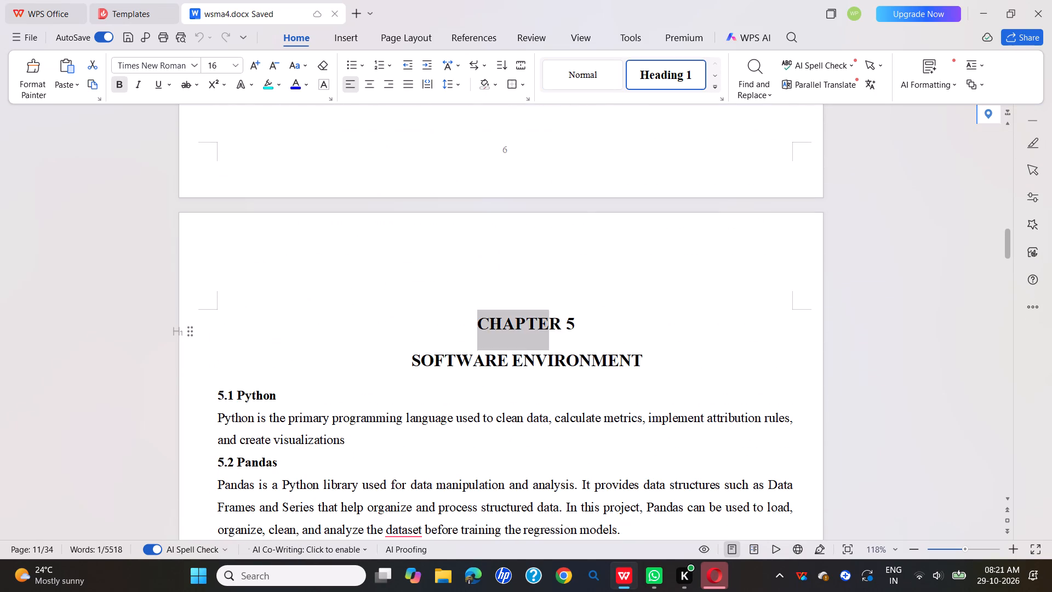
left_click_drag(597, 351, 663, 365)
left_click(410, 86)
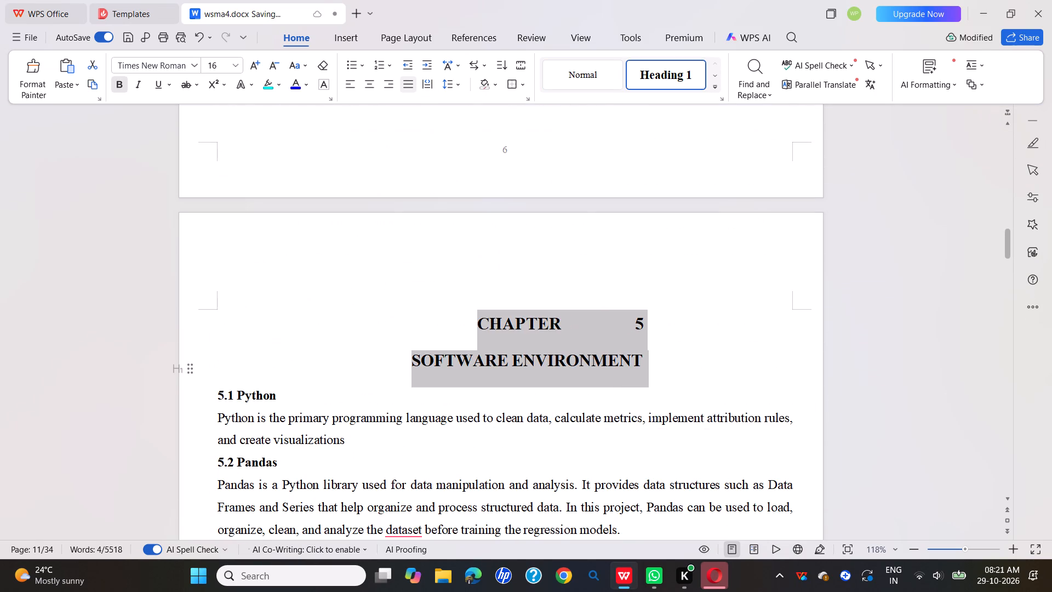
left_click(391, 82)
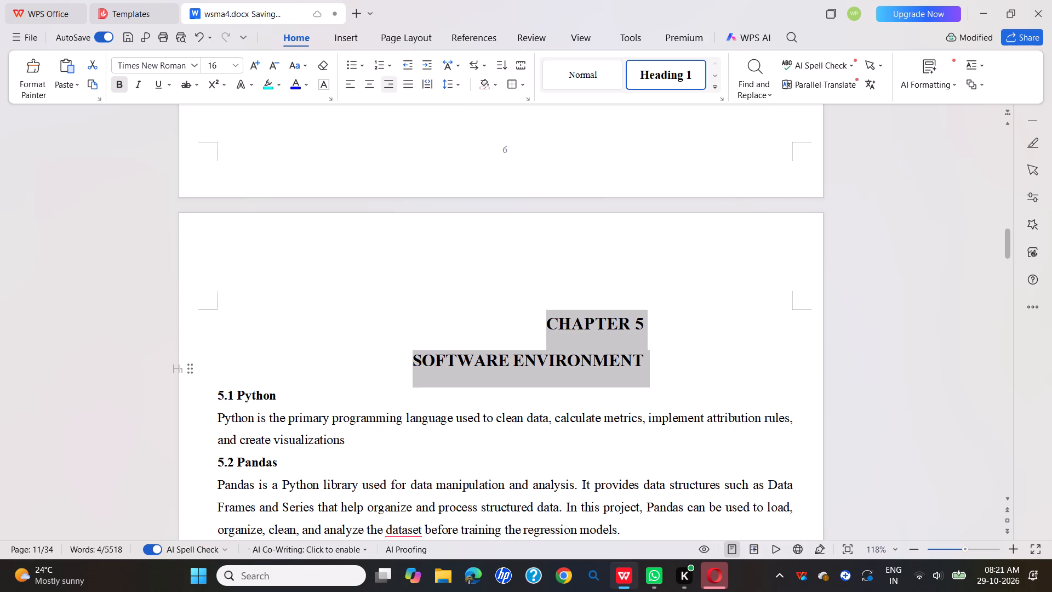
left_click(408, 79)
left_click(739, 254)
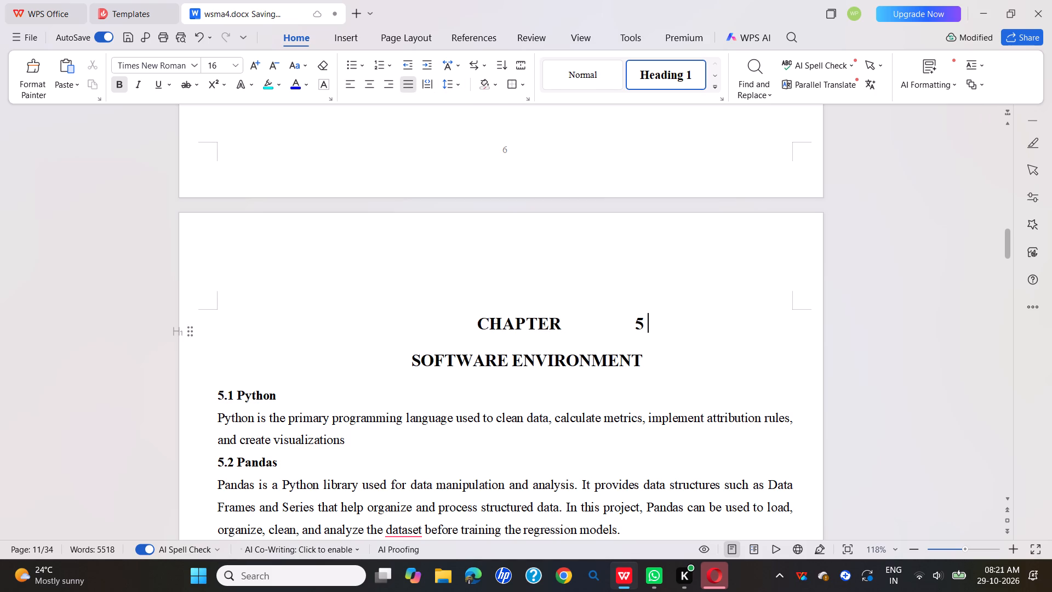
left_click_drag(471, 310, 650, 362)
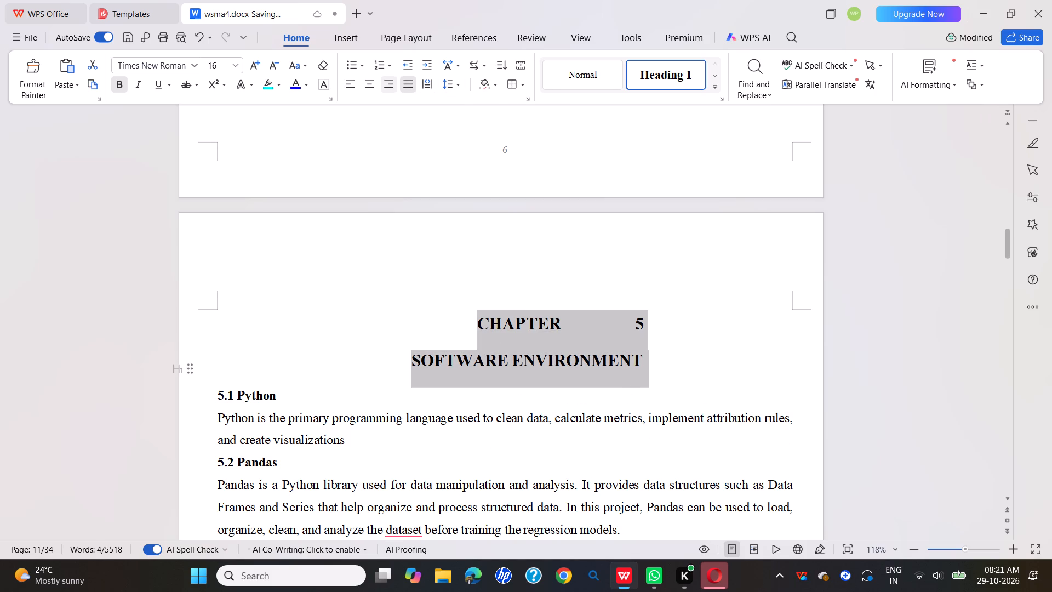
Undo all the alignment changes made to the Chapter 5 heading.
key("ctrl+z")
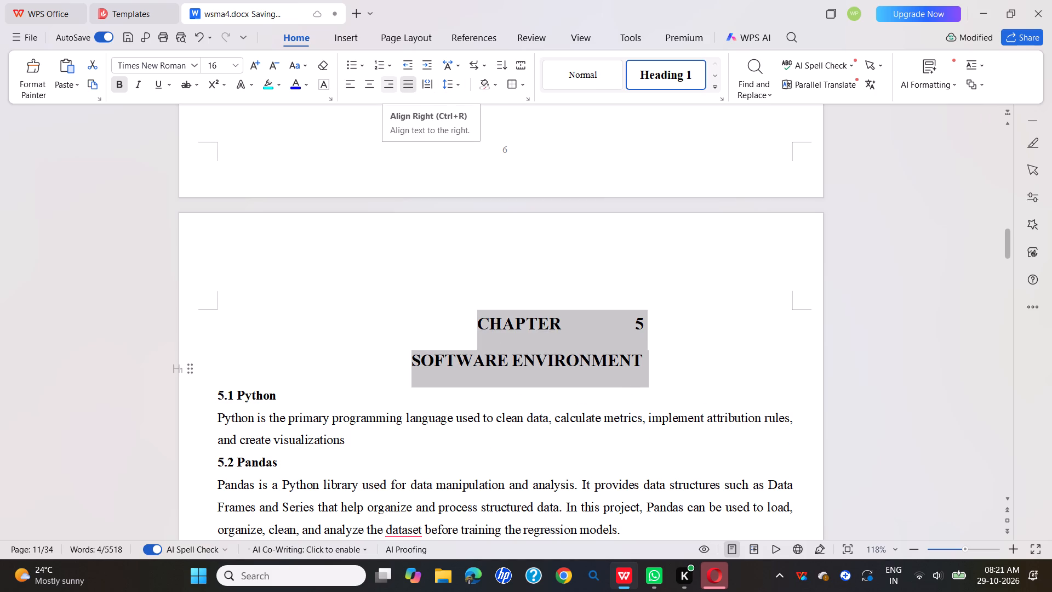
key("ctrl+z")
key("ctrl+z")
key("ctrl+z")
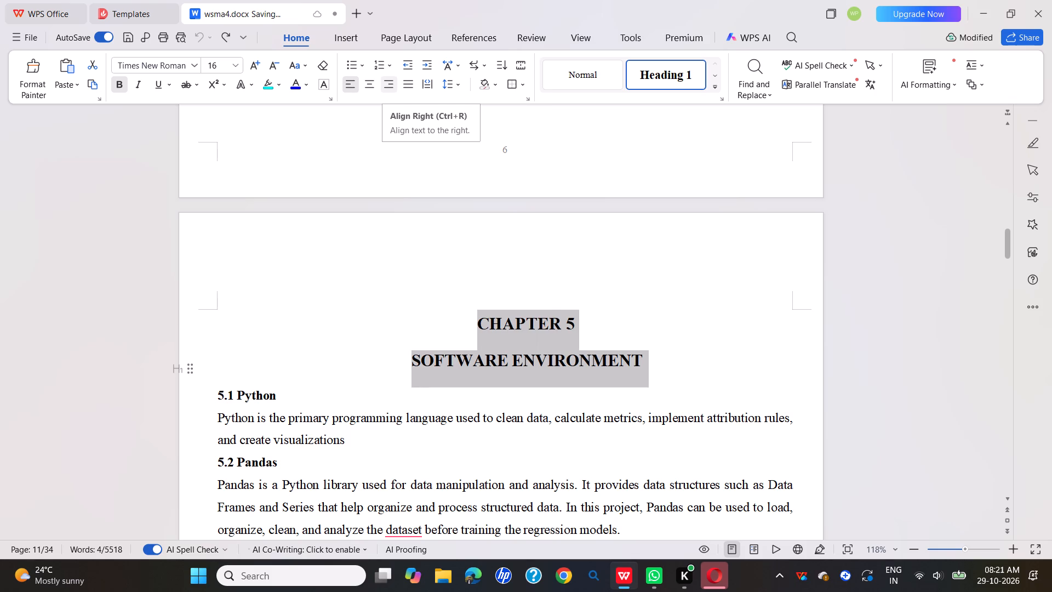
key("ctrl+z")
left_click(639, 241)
Review the pages following the Chapter 5 heading, through Hardware Requirements to the Libraries and Packages Used section.
scroll(549, 299, "down", 3)
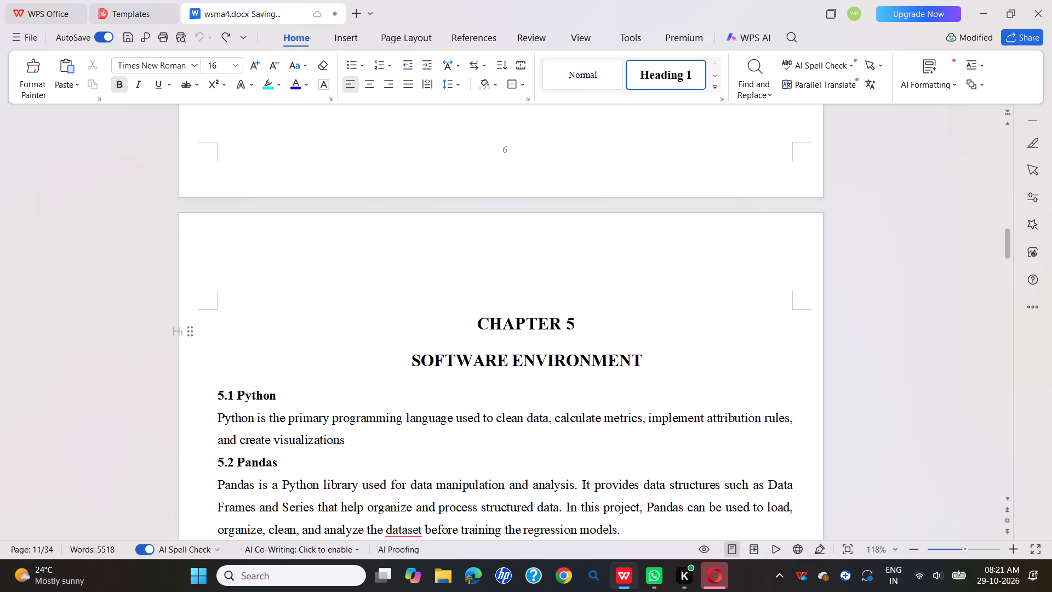
scroll(549, 299, "down", 8)
scroll(549, 299, "down", 16)
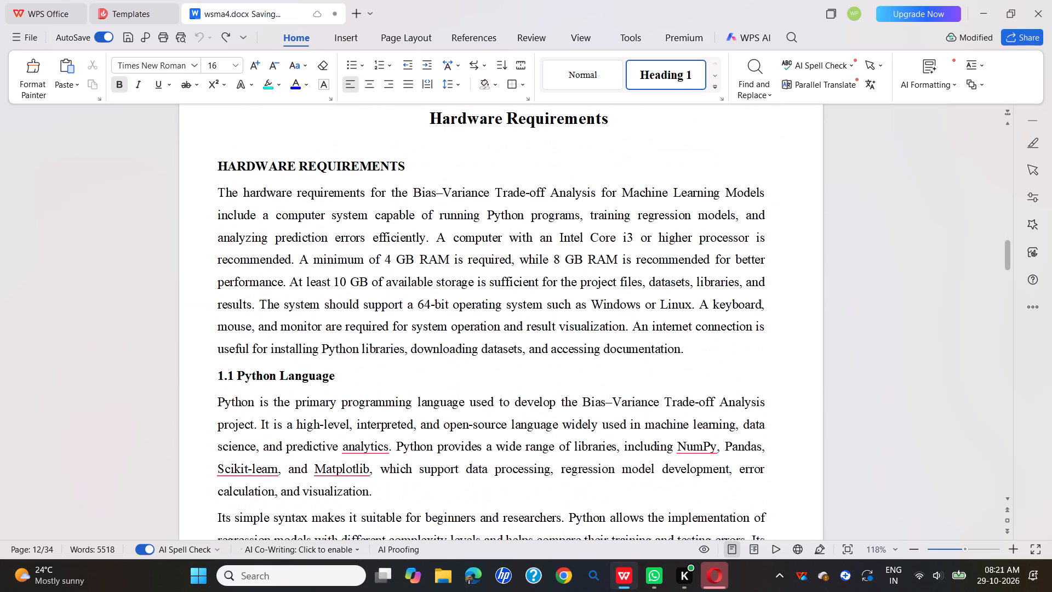
scroll(551, 297, "up", 4)
scroll(665, 309, "down", 3)
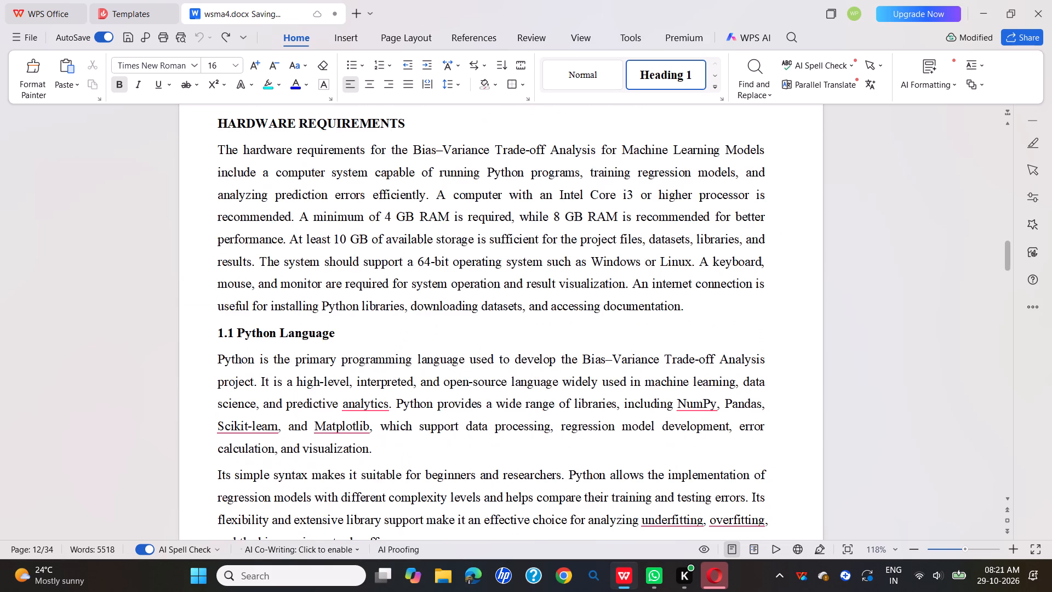
scroll(665, 309, "down", 20)
scroll(665, 309, "down", 3)
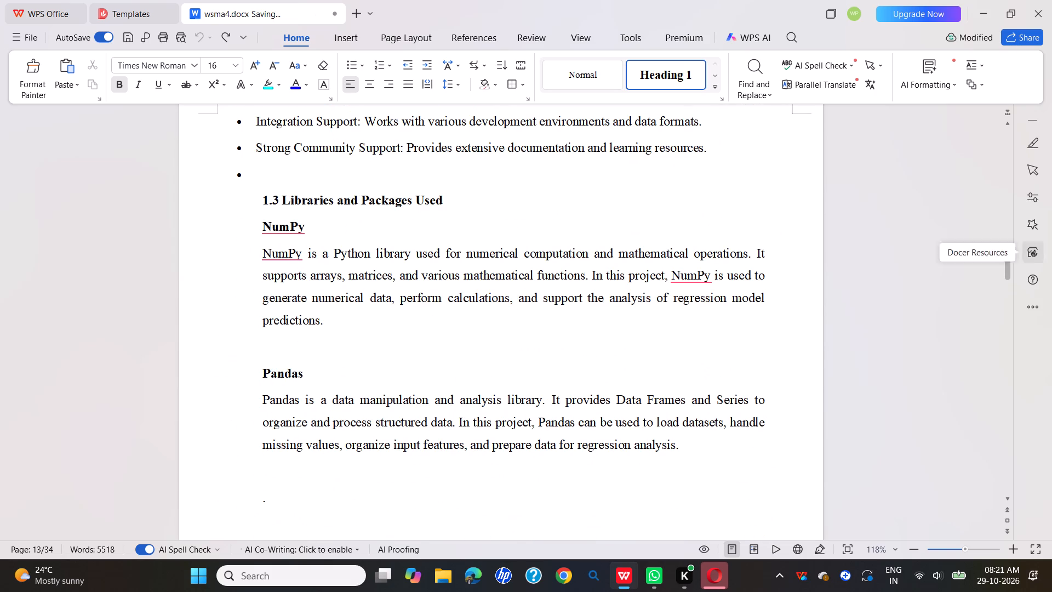
Go back to the start of the report and check the cover page from its title to the academic year line.
left_click_drag(1008, 261, 1021, 70)
scroll(762, 269, "down", 5)
scroll(756, 273, "up", 7)
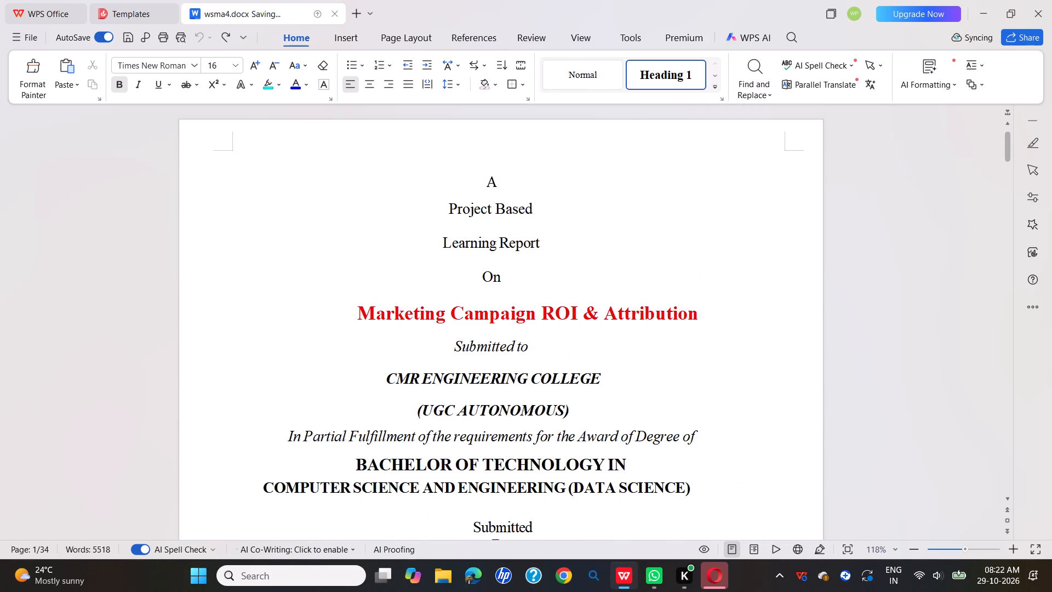
scroll(519, 295, "down", 3)
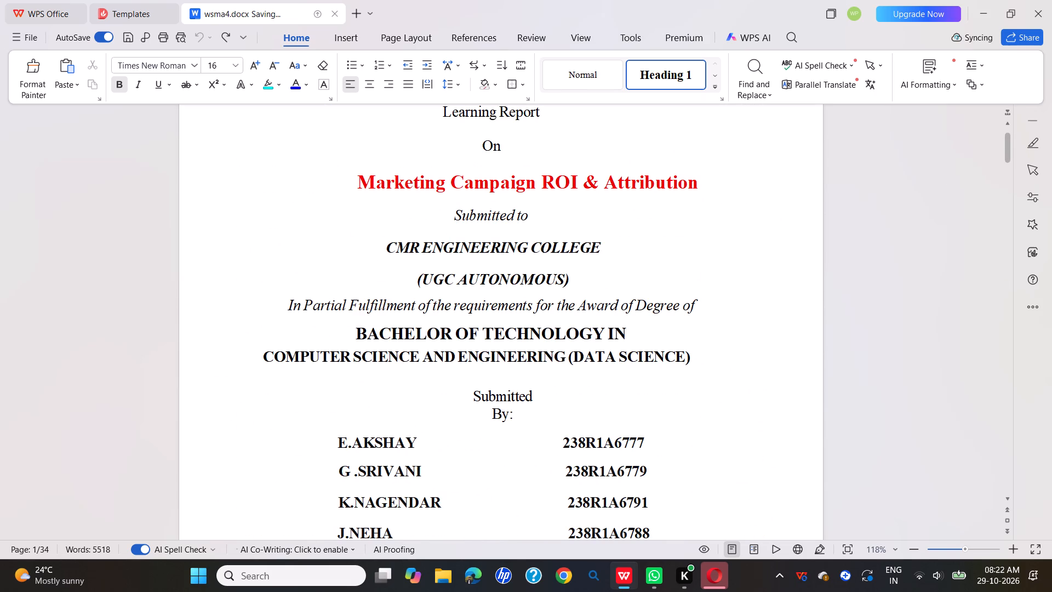
scroll(596, 299, "down", 5)
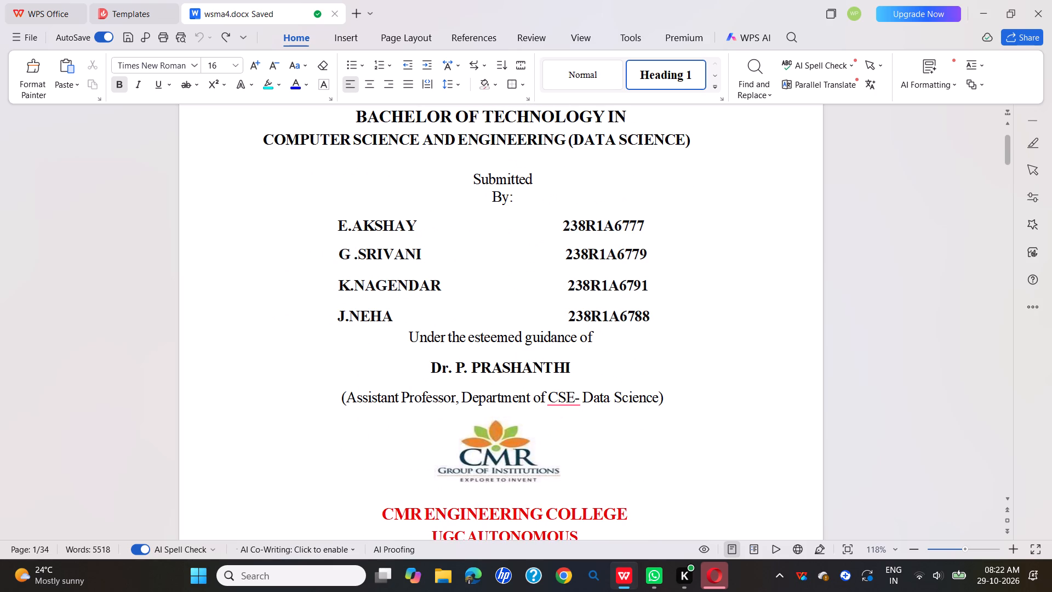
scroll(598, 292, "down", 2)
scroll(598, 292, "up", 1)
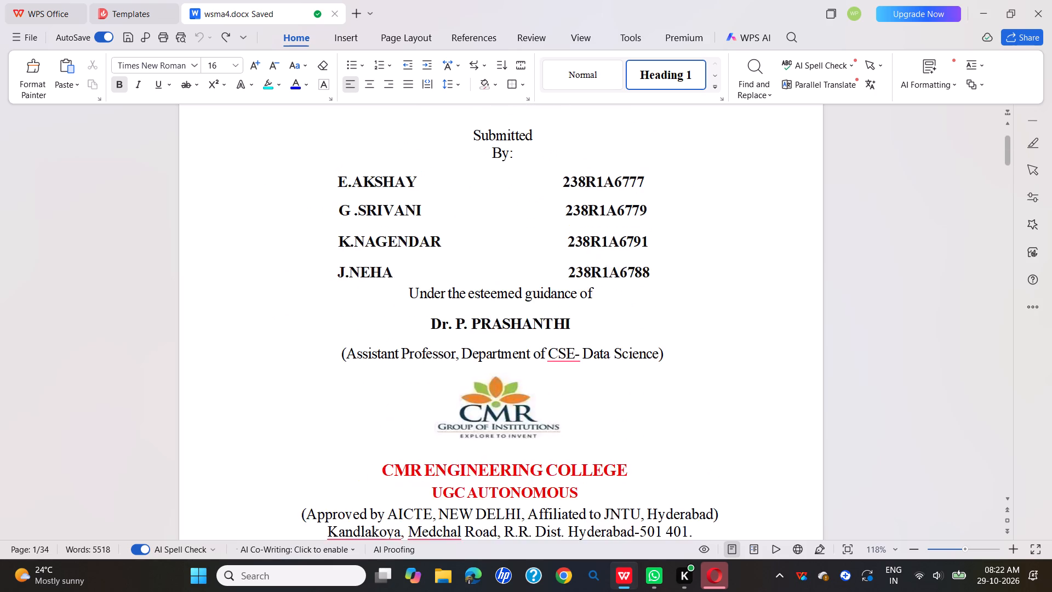
scroll(598, 292, "up", 1)
scroll(598, 292, "down", 4)
scroll(598, 292, "up", 4)
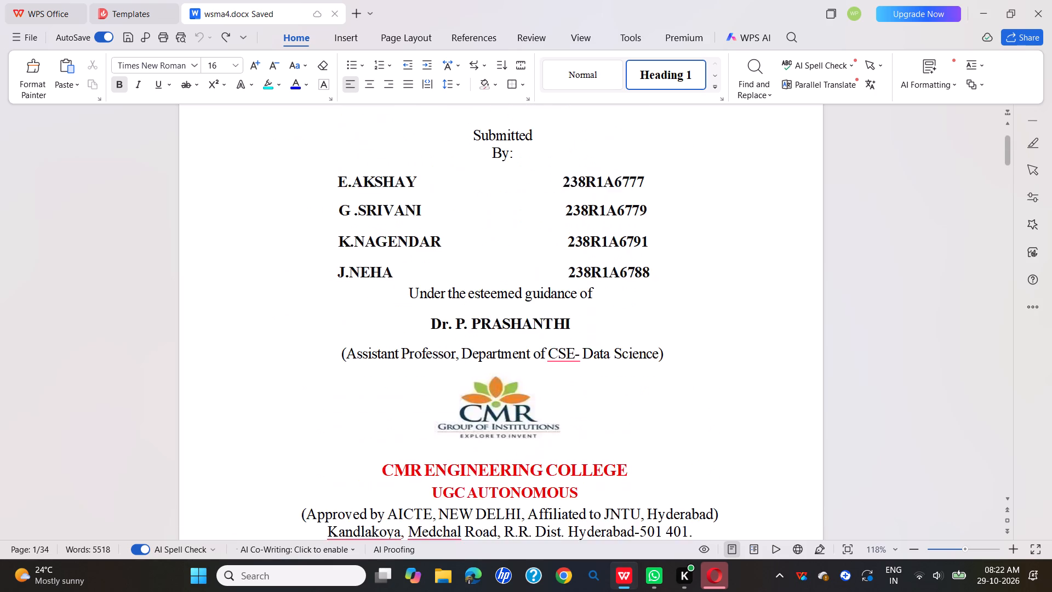
scroll(639, 305, "down", 4)
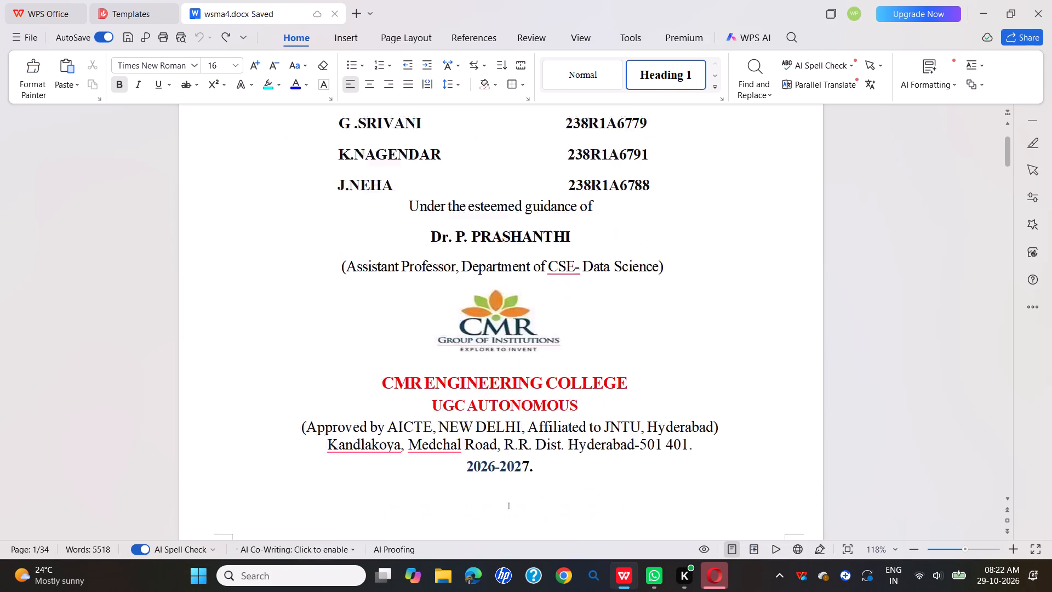
scroll(639, 305, "down", 5)
scroll(639, 305, "up", 6)
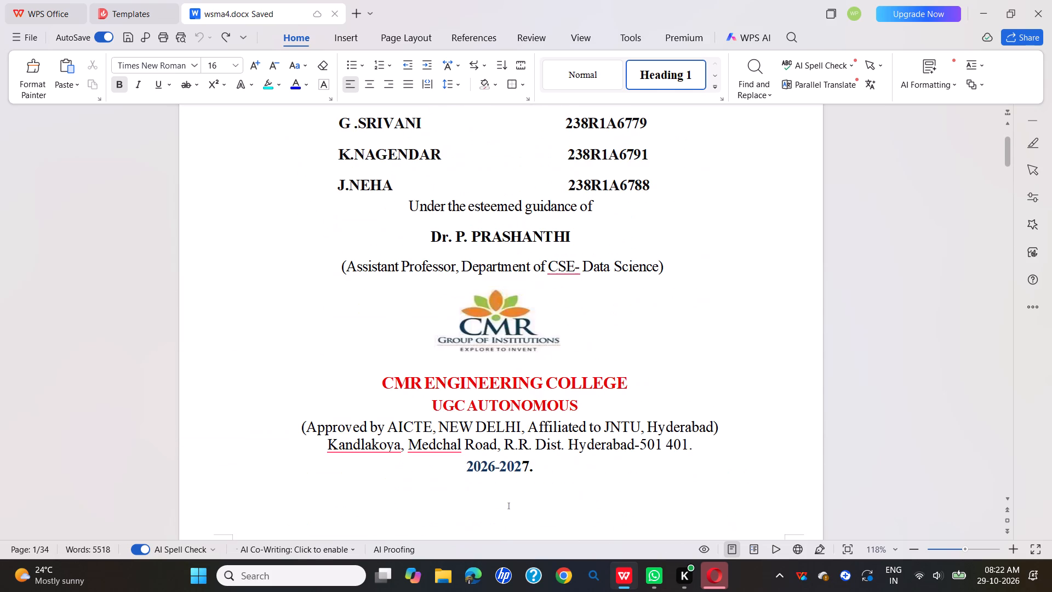
scroll(639, 305, "up", 11)
scroll(657, 196, "up", 5)
Check the layout and Roman page numbers on the Certificate, Declaration and Acknowledgment pages.
scroll(655, 189, "down", 19)
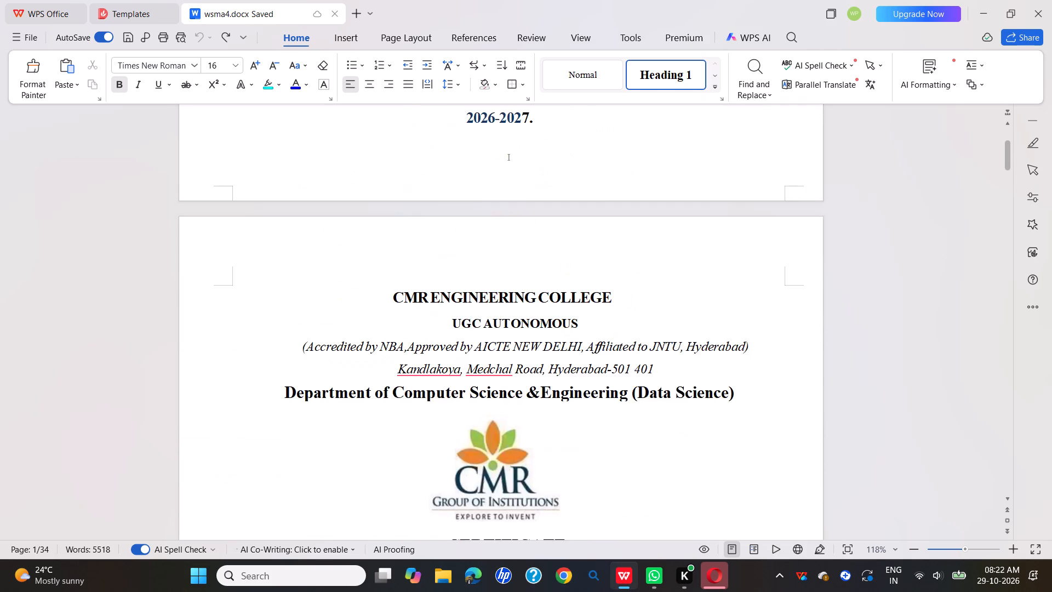
scroll(633, 270, "down", 13)
scroll(638, 275, "down", 8)
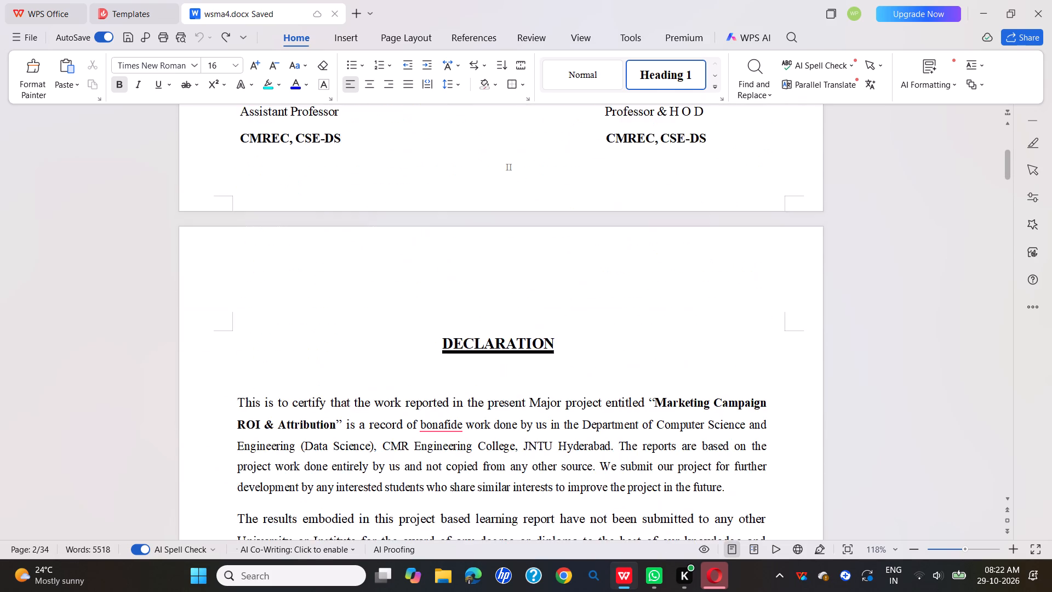
scroll(639, 274, "up", 4)
scroll(639, 274, "down", 17)
scroll(641, 272, "up", 1)
scroll(641, 272, "down", 3)
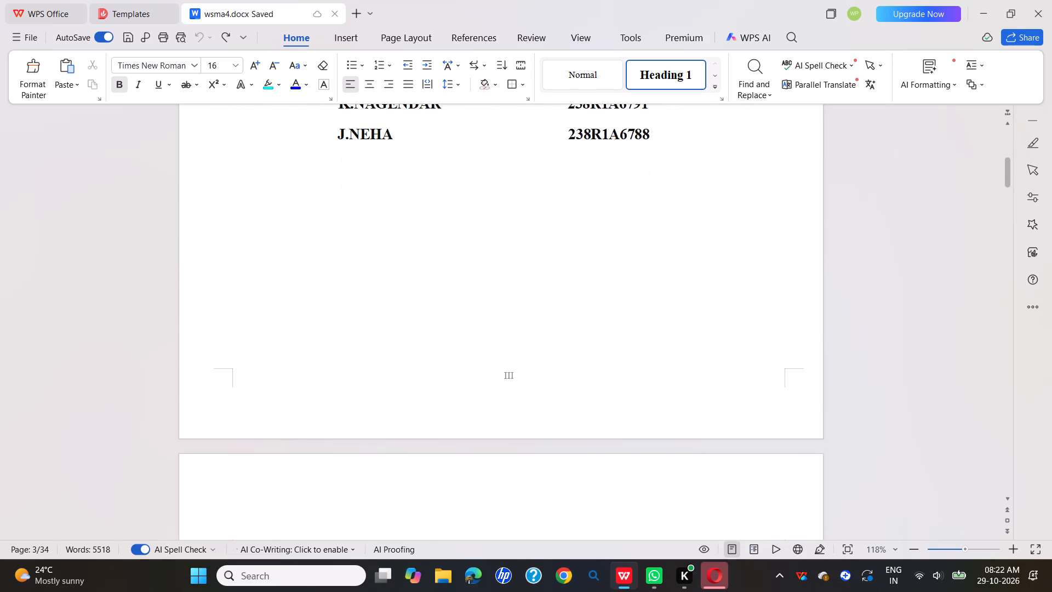
scroll(641, 272, "down", 13)
scroll(643, 271, "up", 2)
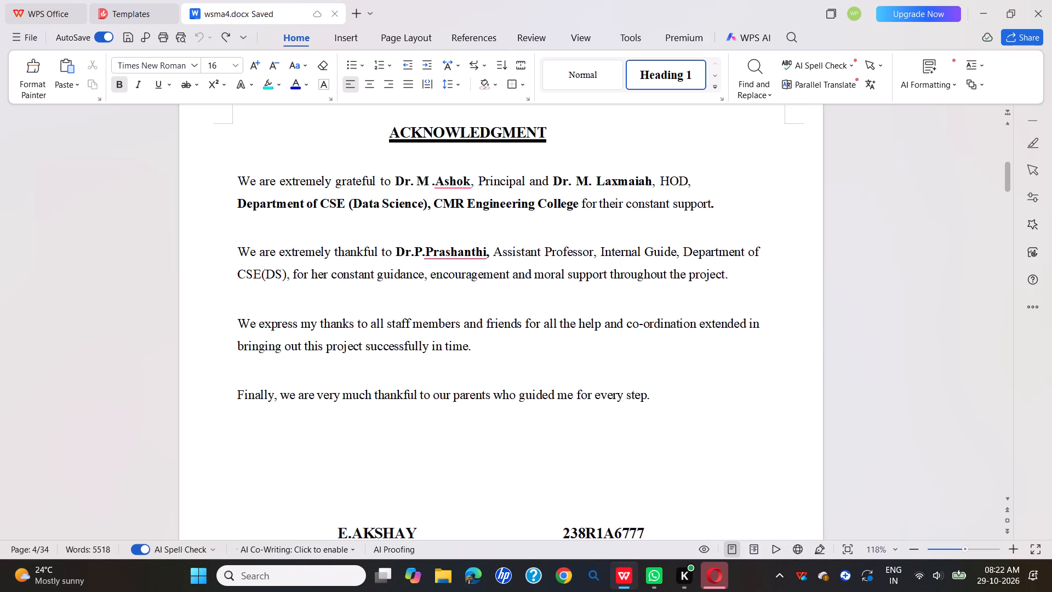
Check the page numbers and layout from the Abstract and table of contents through the opening chapters to Chapter 4.
scroll(553, 311, "down", 20)
scroll(553, 311, "down", 4)
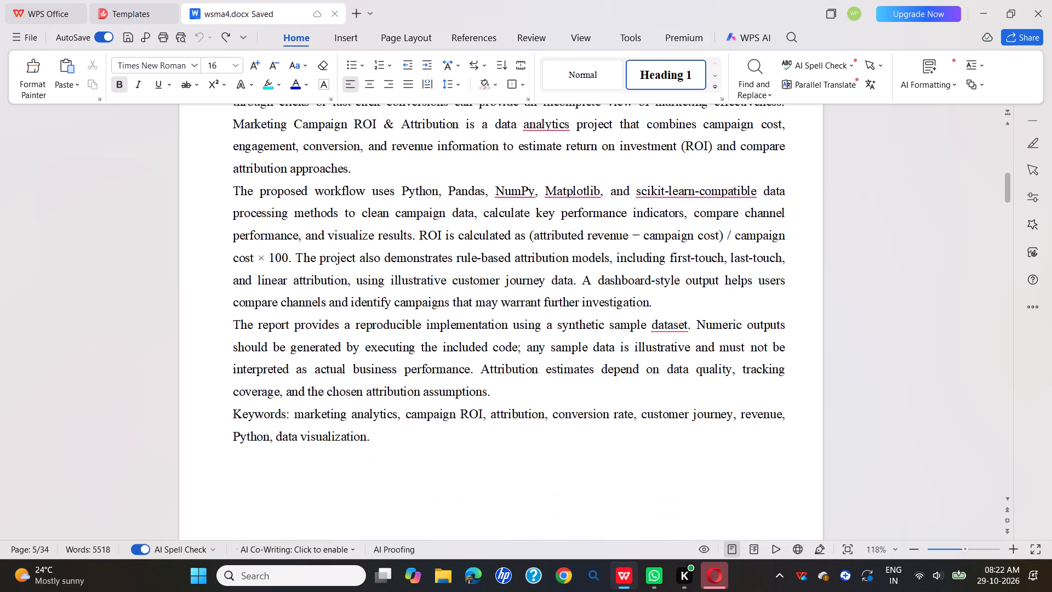
scroll(552, 311, "up", 4)
scroll(552, 311, "down", 20)
scroll(552, 311, "down", 9)
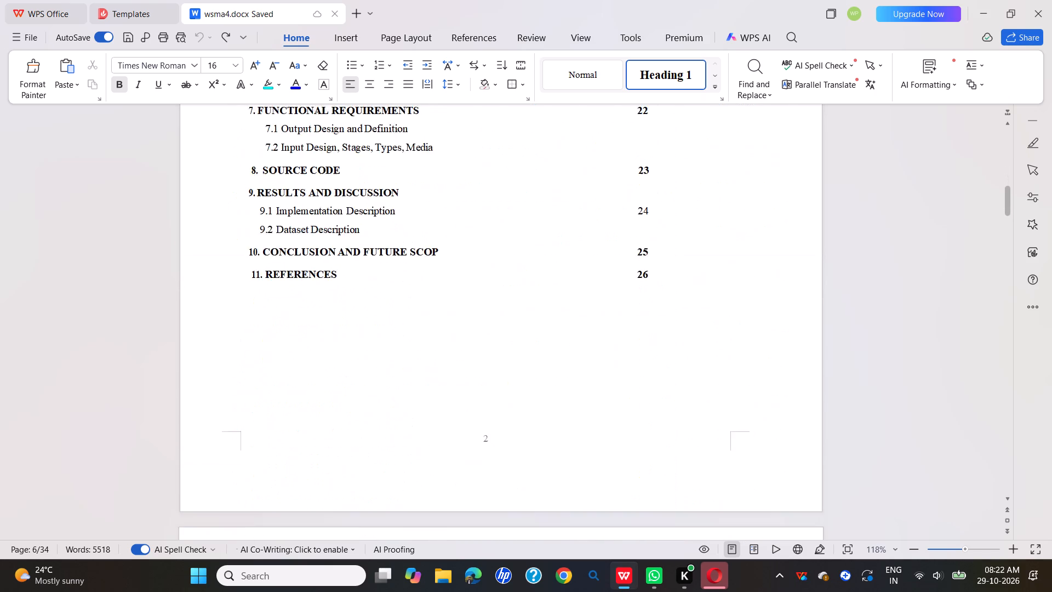
scroll(552, 310, "down", 16)
scroll(553, 310, "up", 2)
scroll(553, 310, "down", 11)
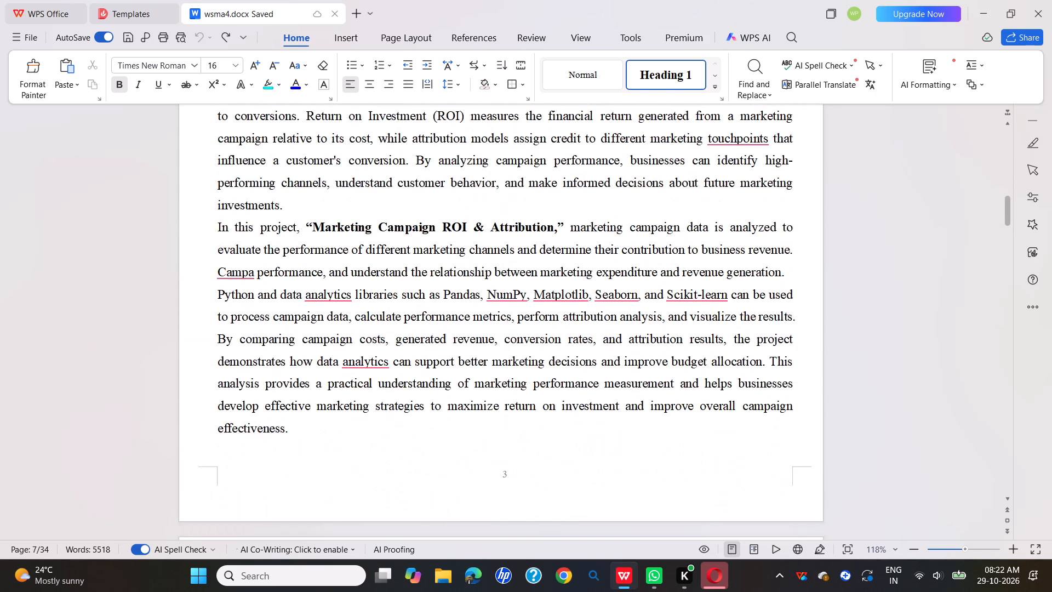
scroll(553, 310, "down", 15)
scroll(553, 310, "up", 5)
scroll(553, 310, "down", 12)
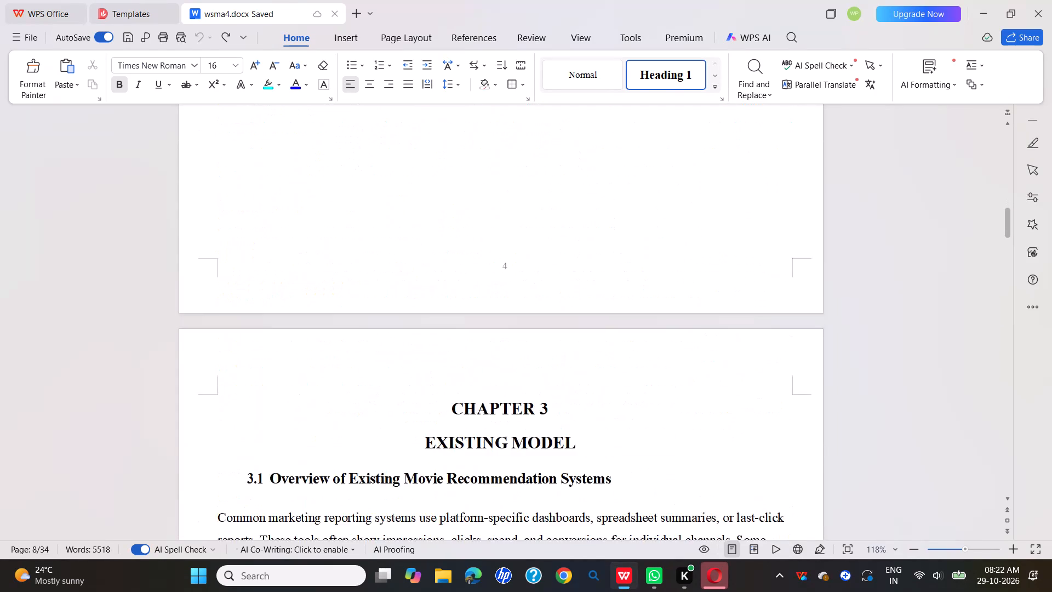
scroll(553, 310, "down", 20)
scroll(553, 310, "down", 14)
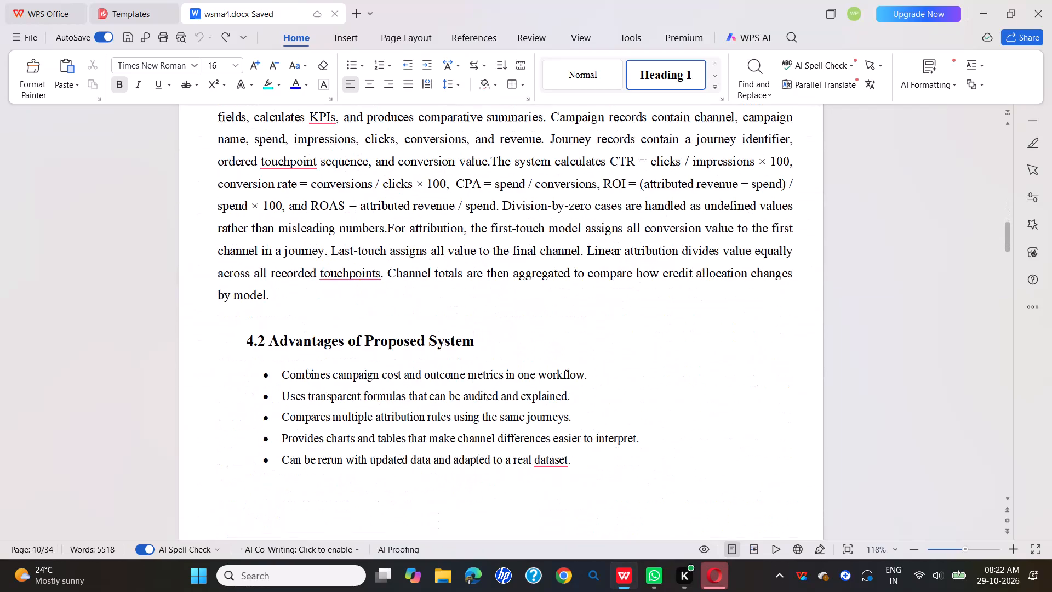
Check the layout and page numbers from section 4.2 through the hardware and software requirements to the Output Design pages.
scroll(554, 310, "up", 5)
scroll(554, 310, "down", 8)
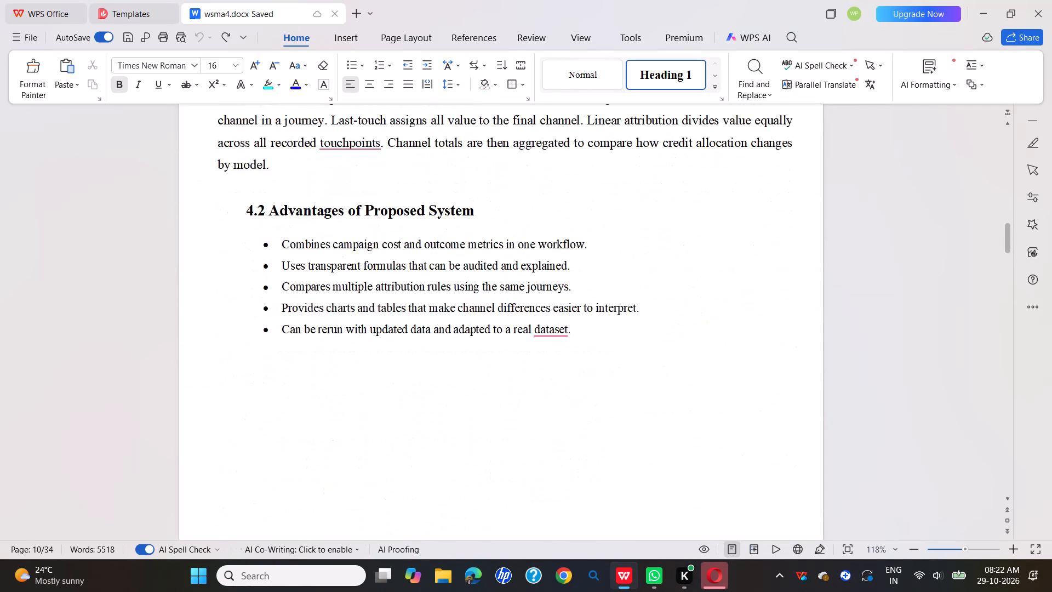
scroll(554, 310, "down", 20)
scroll(554, 310, "down", 9)
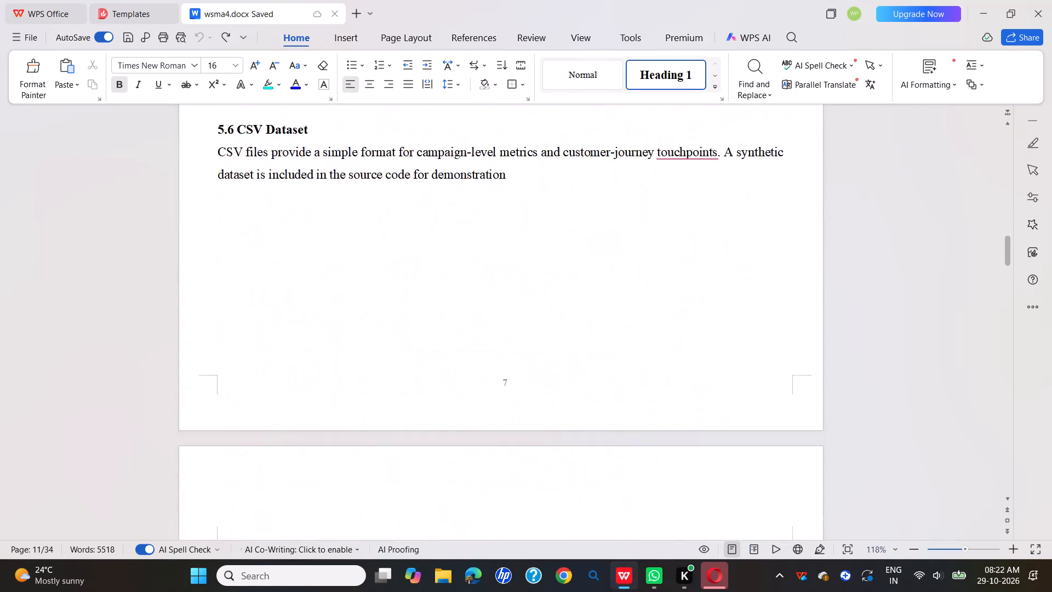
scroll(554, 310, "down", 11)
scroll(555, 309, "down", 19)
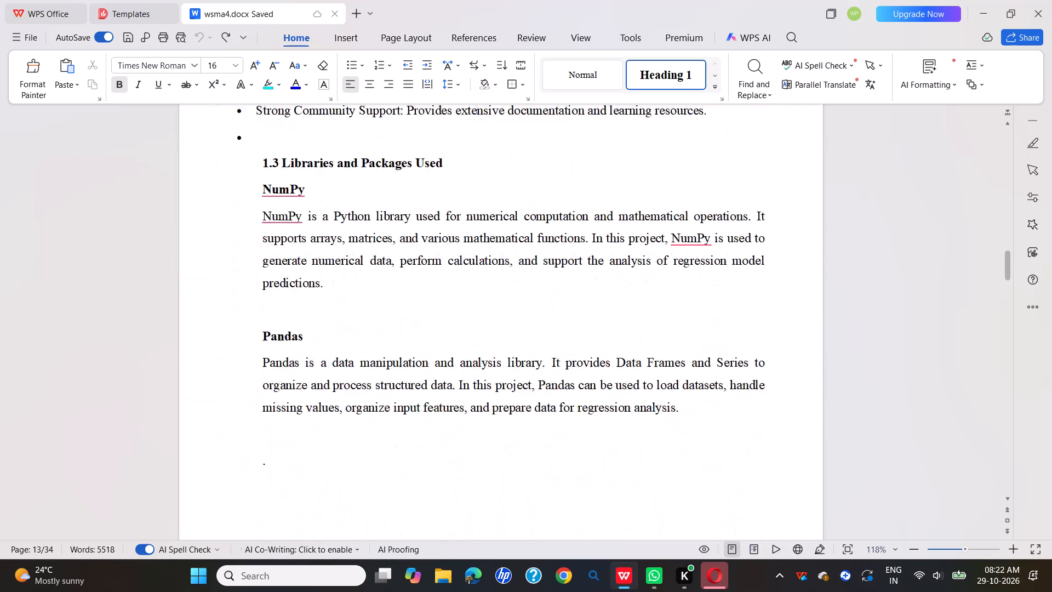
scroll(556, 309, "down", 20)
scroll(556, 309, "down", 15)
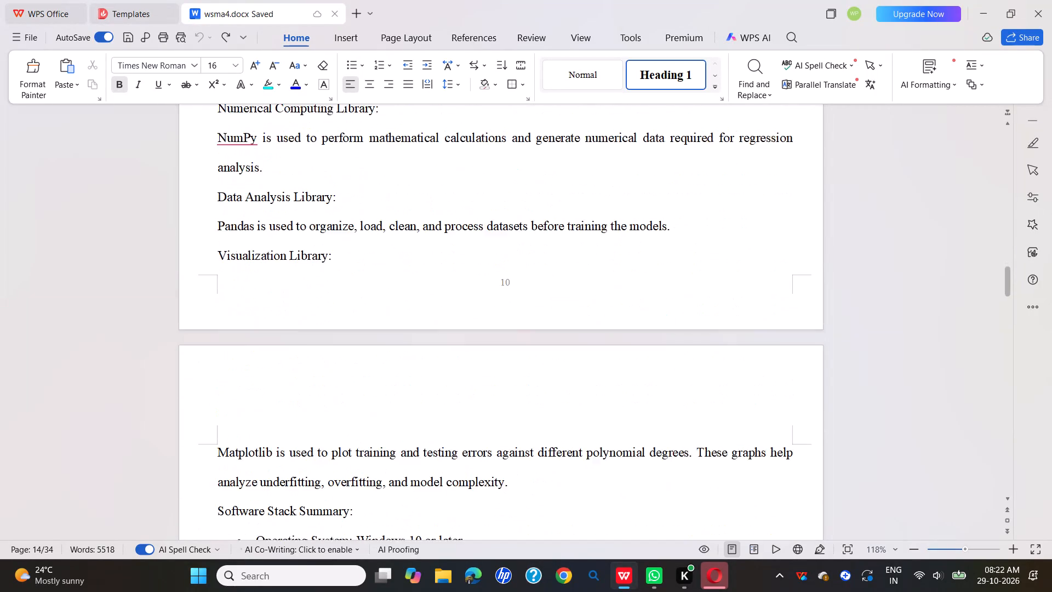
scroll(557, 309, "down", 20)
scroll(557, 309, "down", 15)
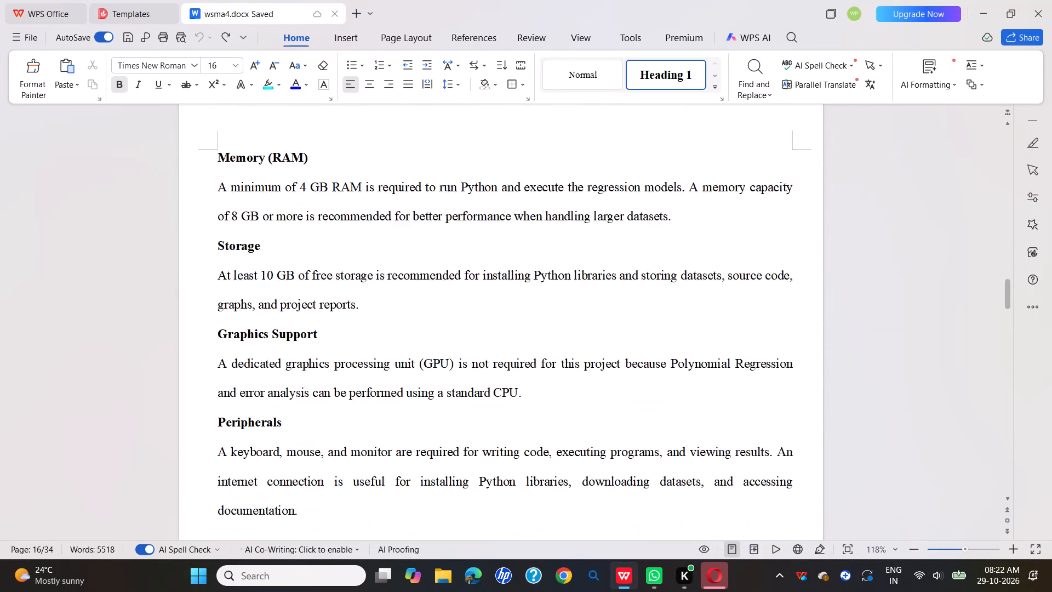
scroll(559, 309, "down", 20)
scroll(559, 309, "down", 15)
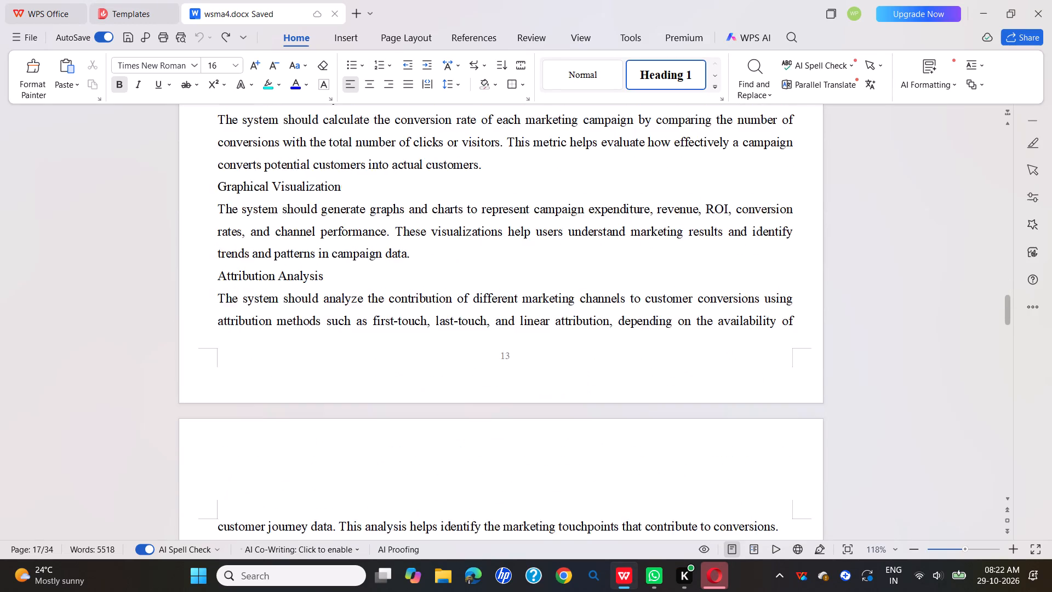
Check the layout and page numbers of the source code listing, from the sample campaign data up to Chapter 9.
scroll(562, 307, "down", 20)
scroll(562, 307, "down", 15)
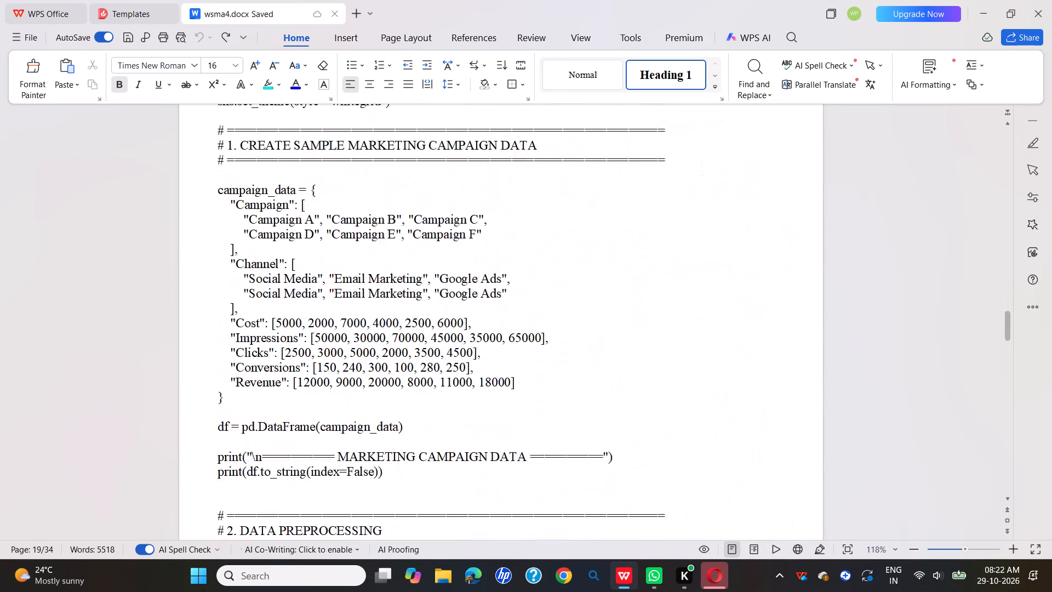
scroll(563, 306, "down", 20)
scroll(563, 306, "down", 15)
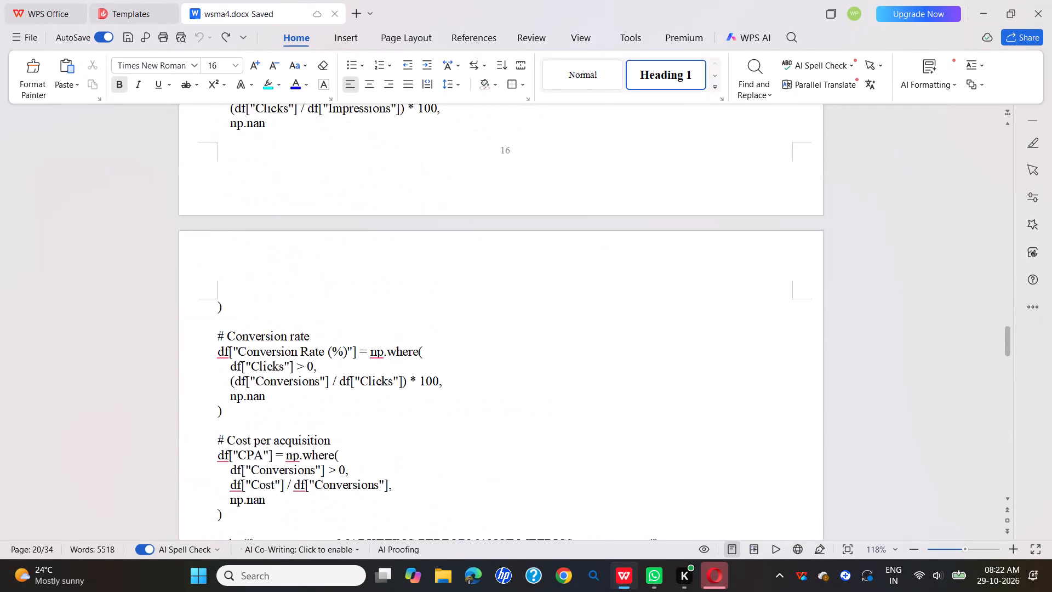
scroll(564, 305, "down", 20)
scroll(564, 305, "down", 15)
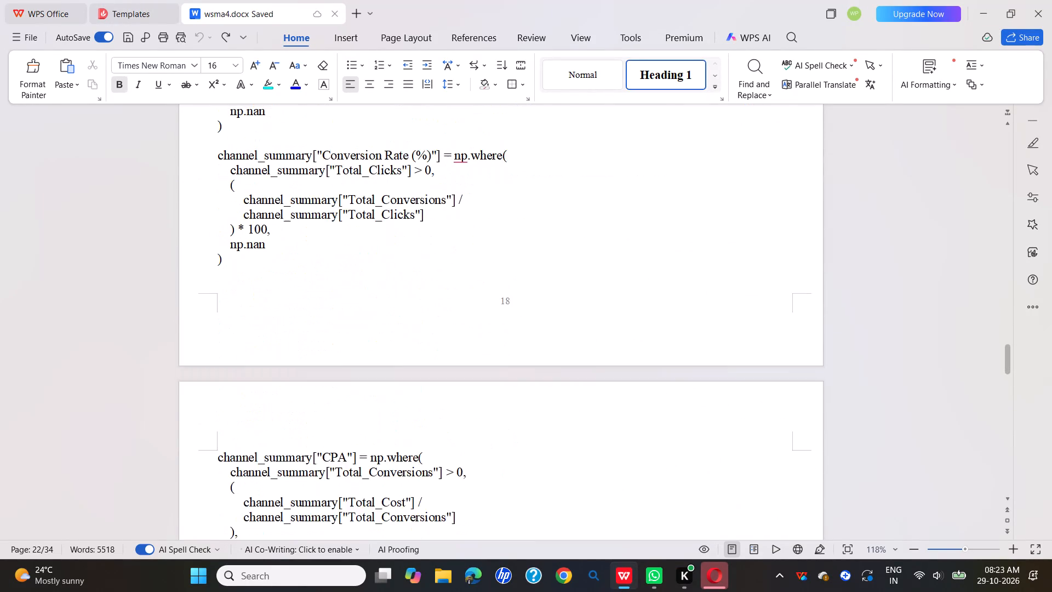
scroll(568, 299, "down", 20)
scroll(568, 299, "down", 15)
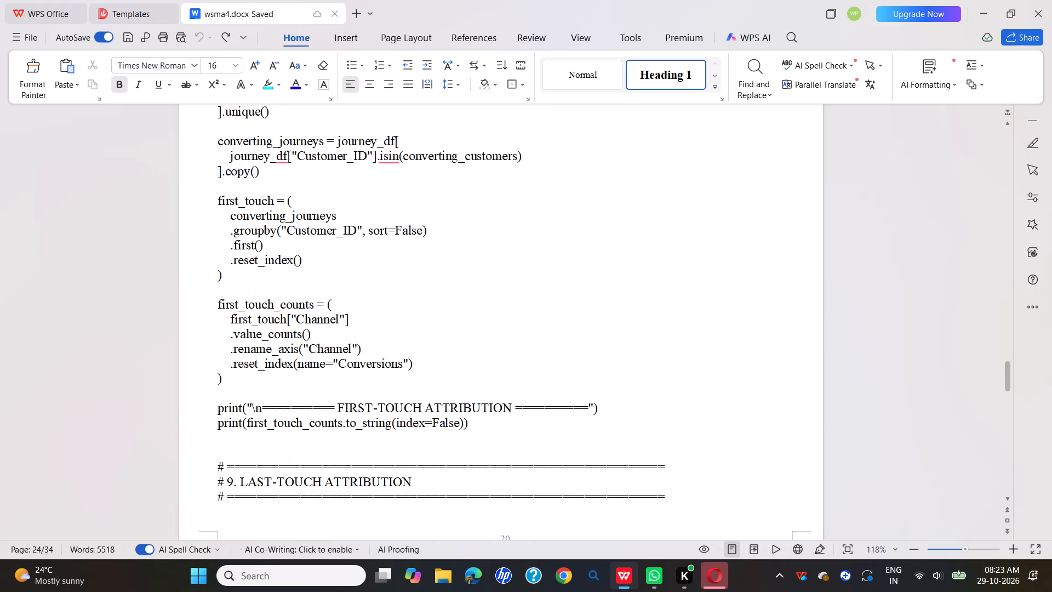
scroll(576, 292, "down", 20)
scroll(576, 292, "down", 14)
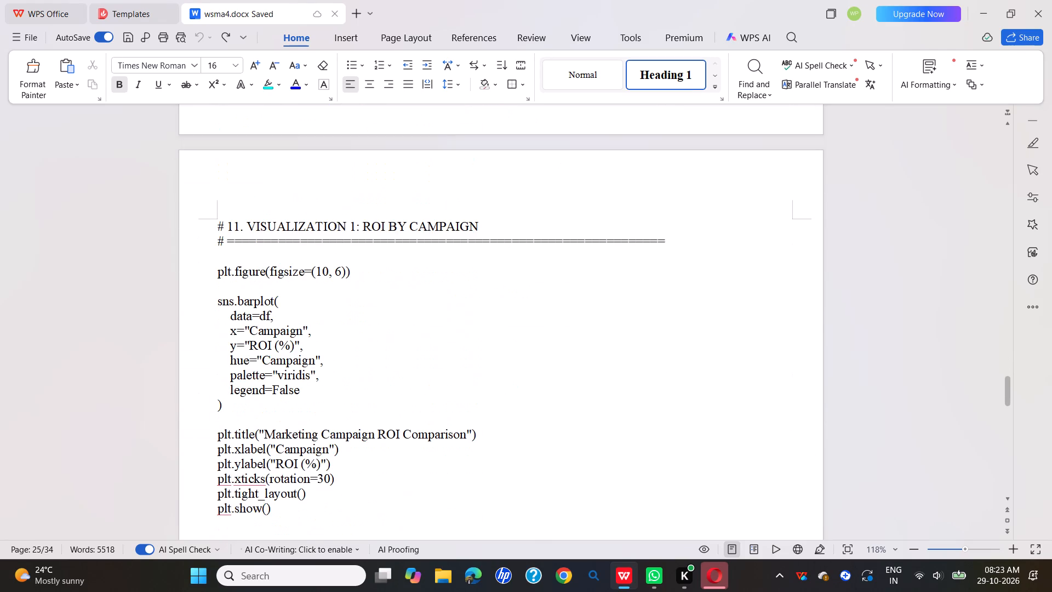
scroll(581, 291, "up", 12)
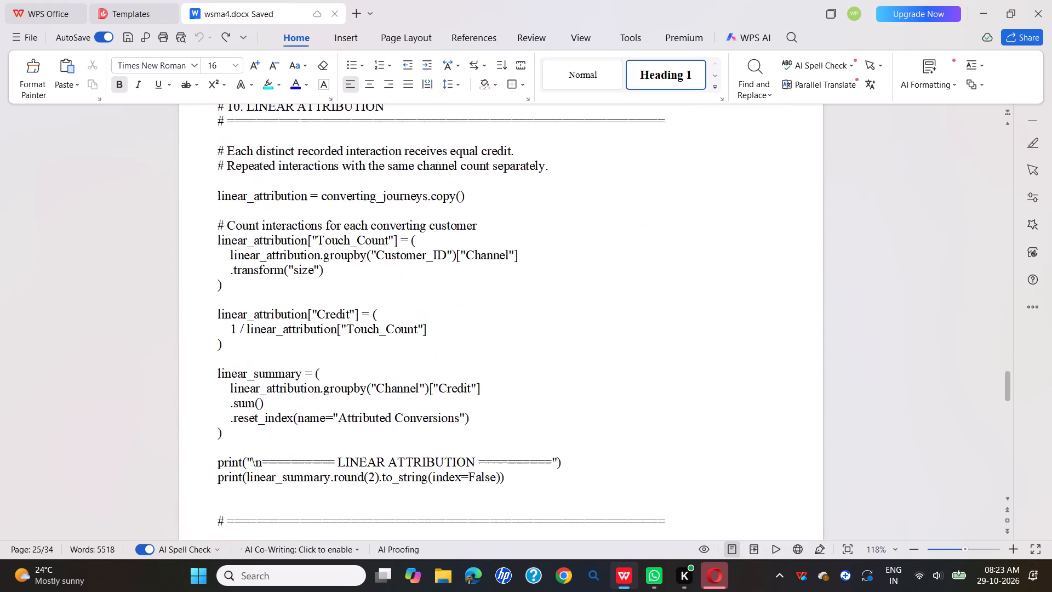
scroll(584, 289, "up", 18)
scroll(584, 289, "down", 19)
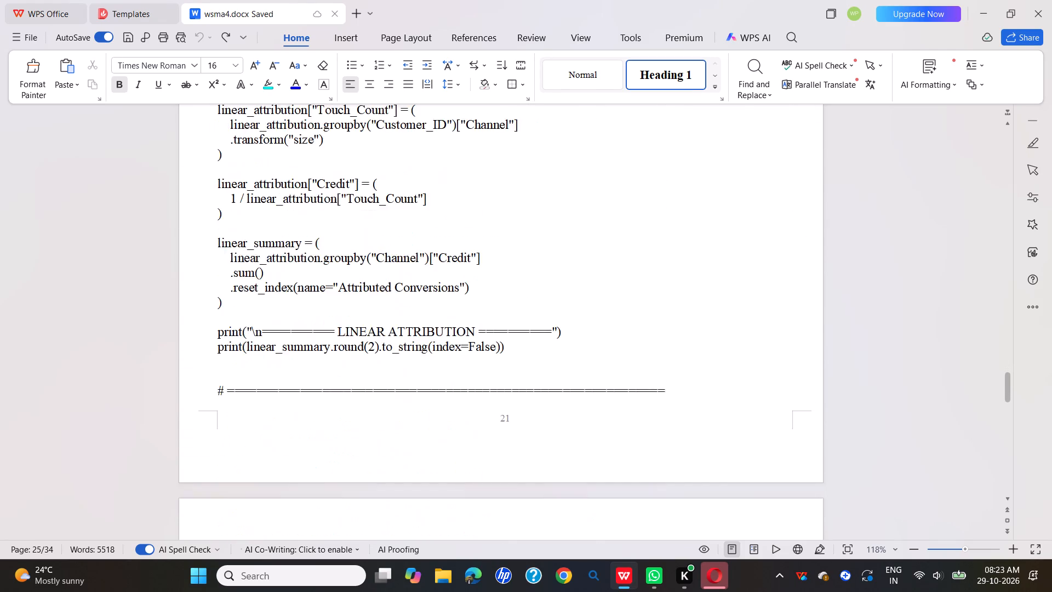
scroll(584, 289, "down", 20)
scroll(584, 289, "down", 20)
scroll(584, 289, "down", 2)
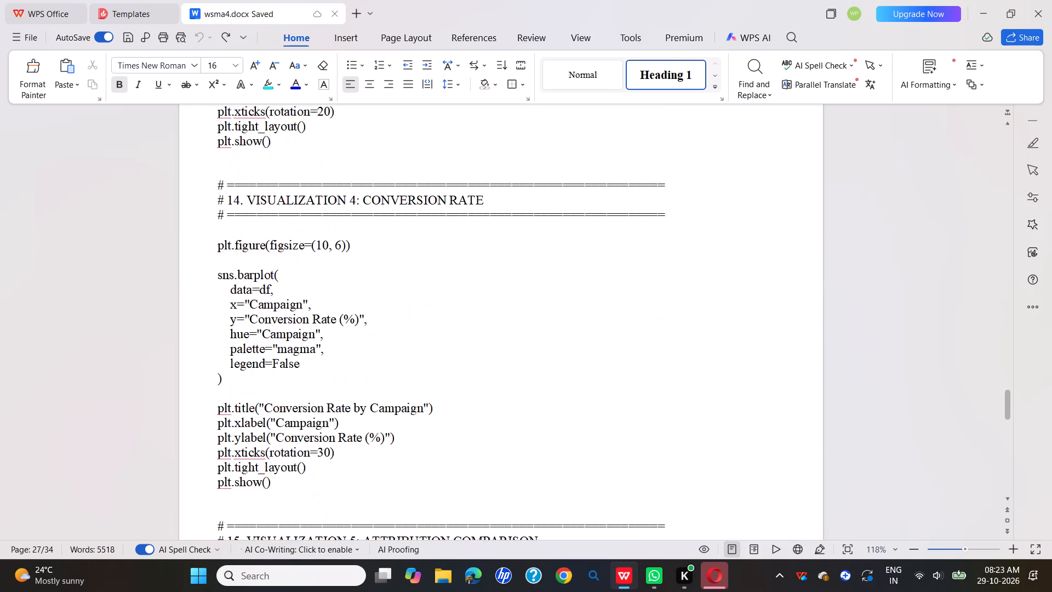
scroll(583, 289, "down", 20)
scroll(583, 289, "down", 20)
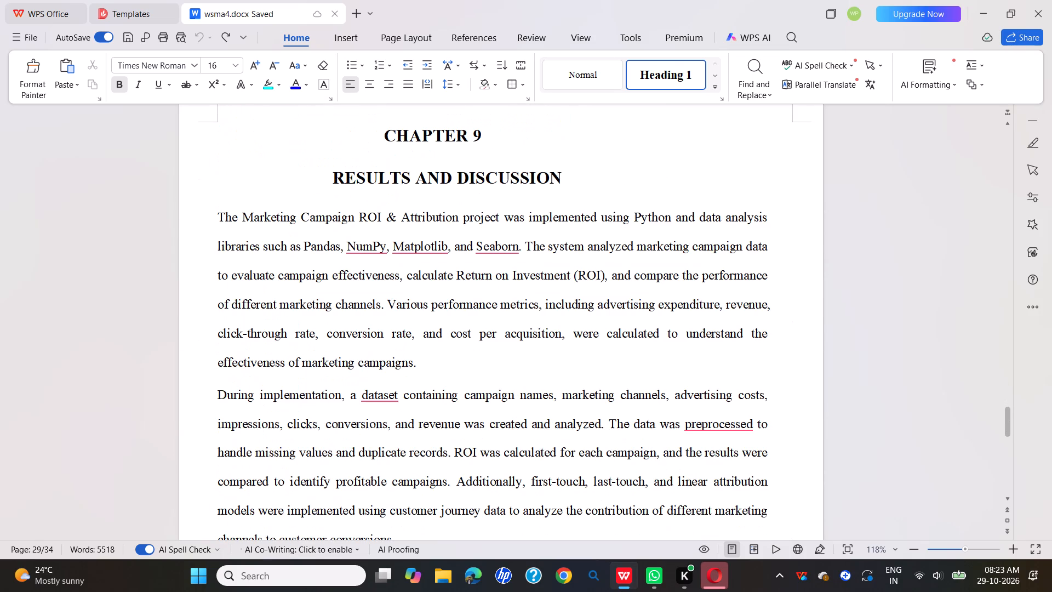
Shift the CHAPTER 9 heading text toward the page centre by inserting four spaces in front of it.
left_click(383, 134)
key("space")
key("space")
key("space")
key("space")
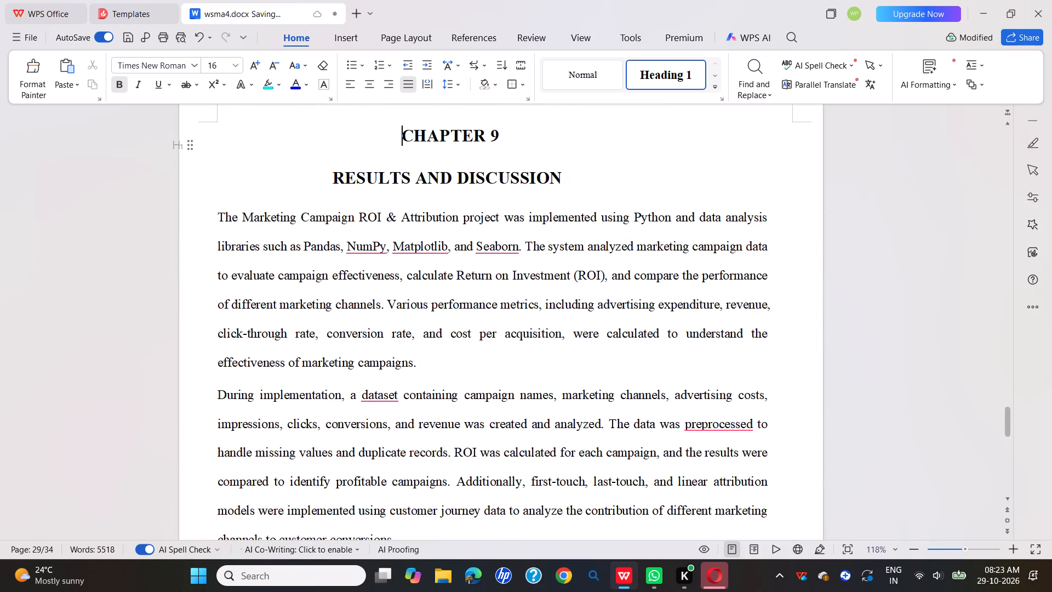
Check the pages after the Chapter 9 heading, through Conclusion and Future Scope to the Chapter 11 References list.
scroll(383, 135, "down", 20)
scroll(383, 135, "down", 10)
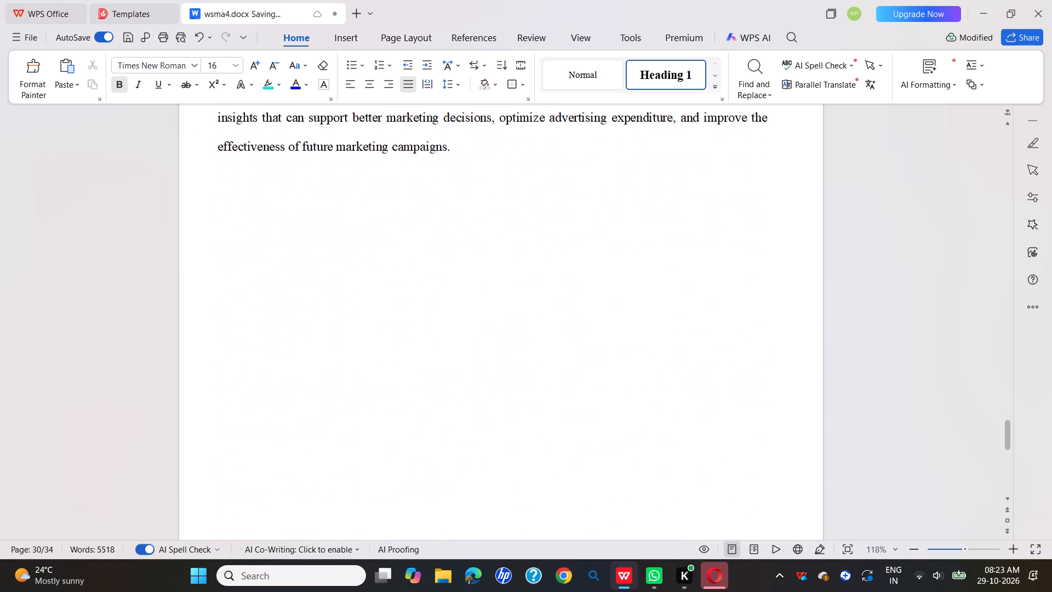
scroll(388, 147, "down", 14)
scroll(388, 147, "down", 14)
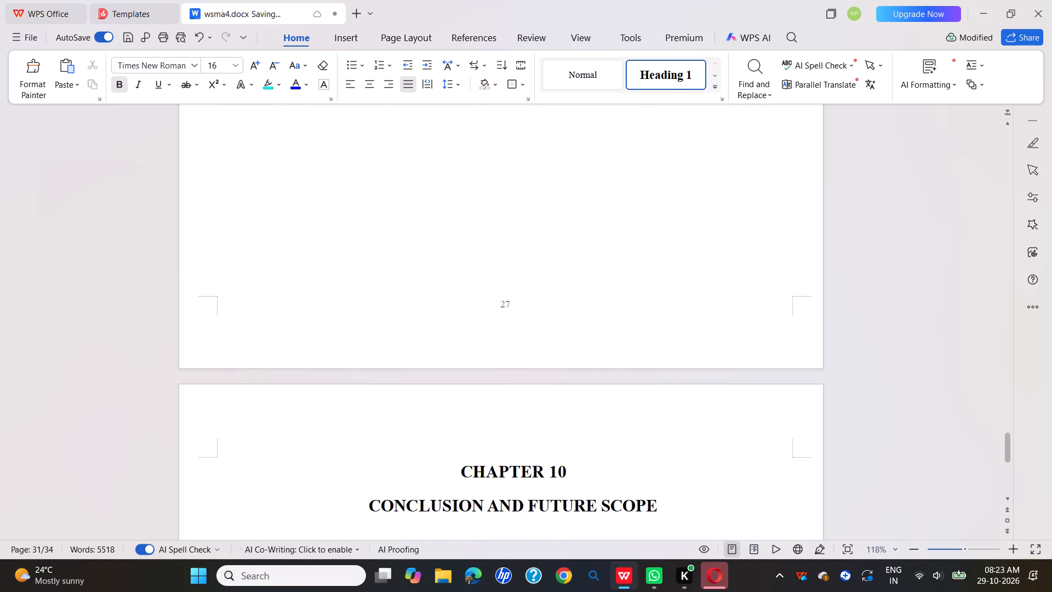
scroll(388, 147, "down", 20)
scroll(388, 147, "down", 18)
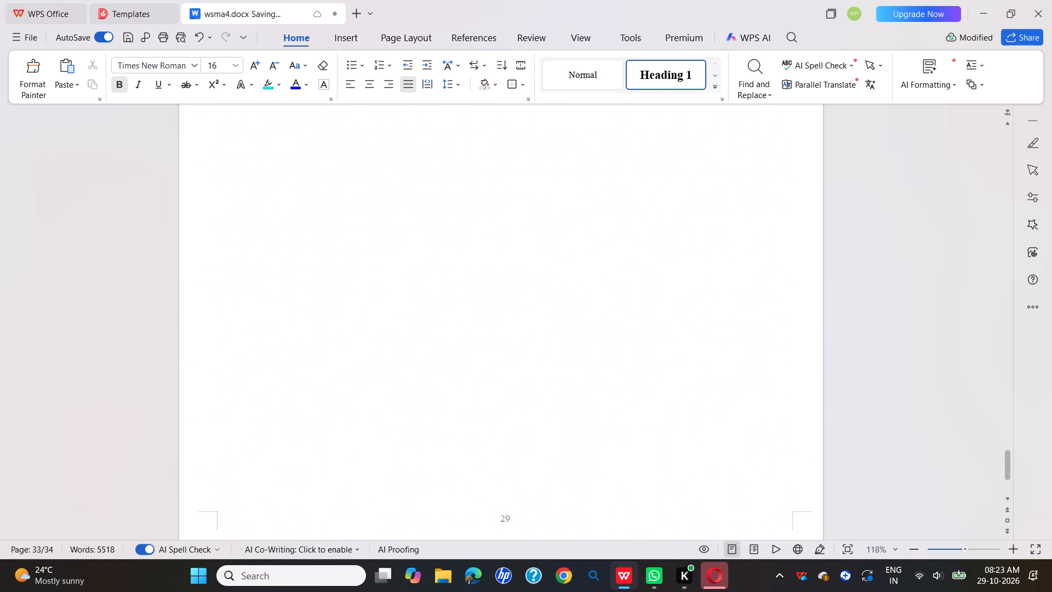
scroll(388, 147, "down", 20)
scroll(388, 147, "down", 11)
scroll(388, 147, "up", 3)
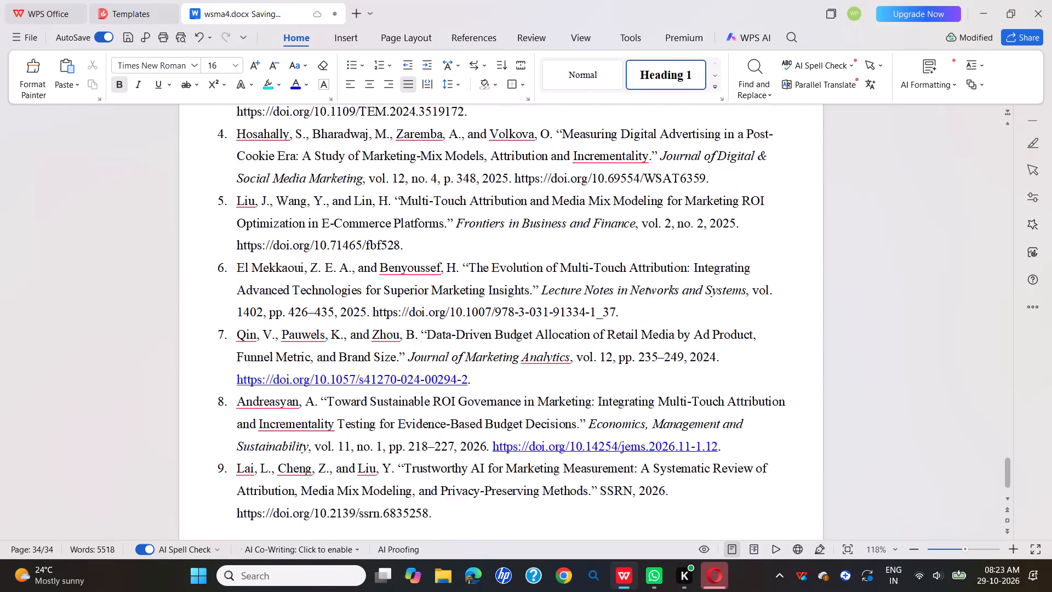
scroll(388, 147, "up", 10)
scroll(388, 147, "down", 17)
scroll(388, 147, "up", 18)
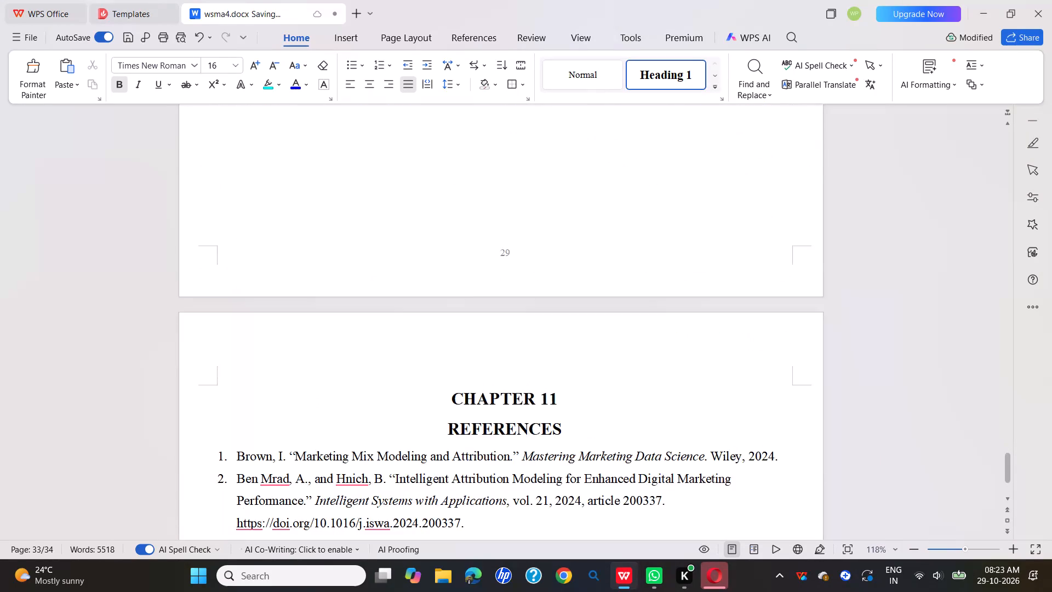
Look back over the report from the References through the source code and requirements pages to the Chapter 1 Introduction.
scroll(388, 147, "up", 20)
scroll(388, 147, "down", 1)
scroll(388, 147, "up", 20)
scroll(388, 147, "up", 10)
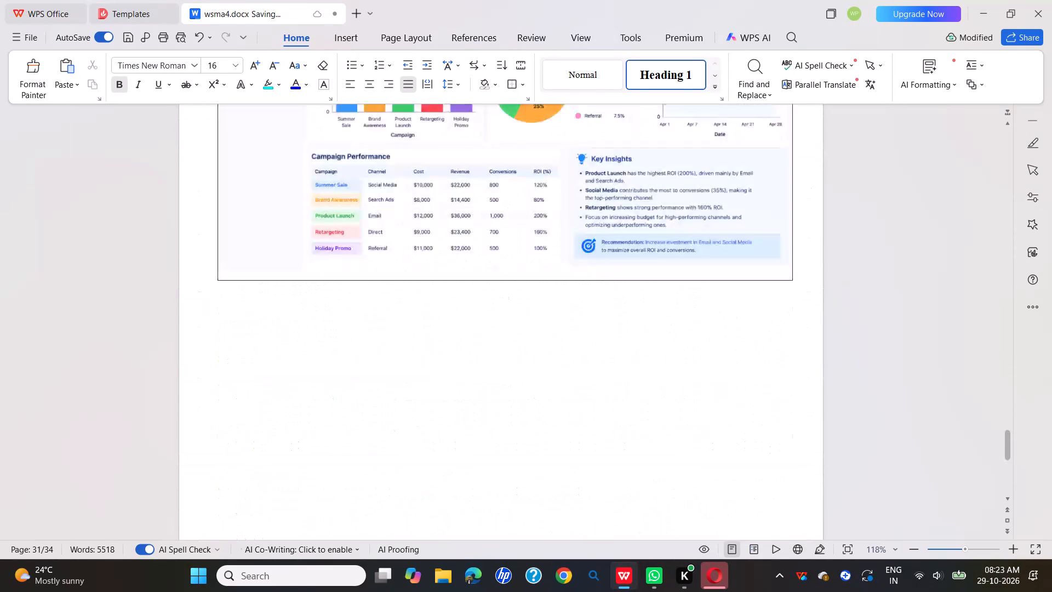
scroll(388, 147, "up", 20)
scroll(388, 147, "up", 20)
scroll(388, 147, "up", 12)
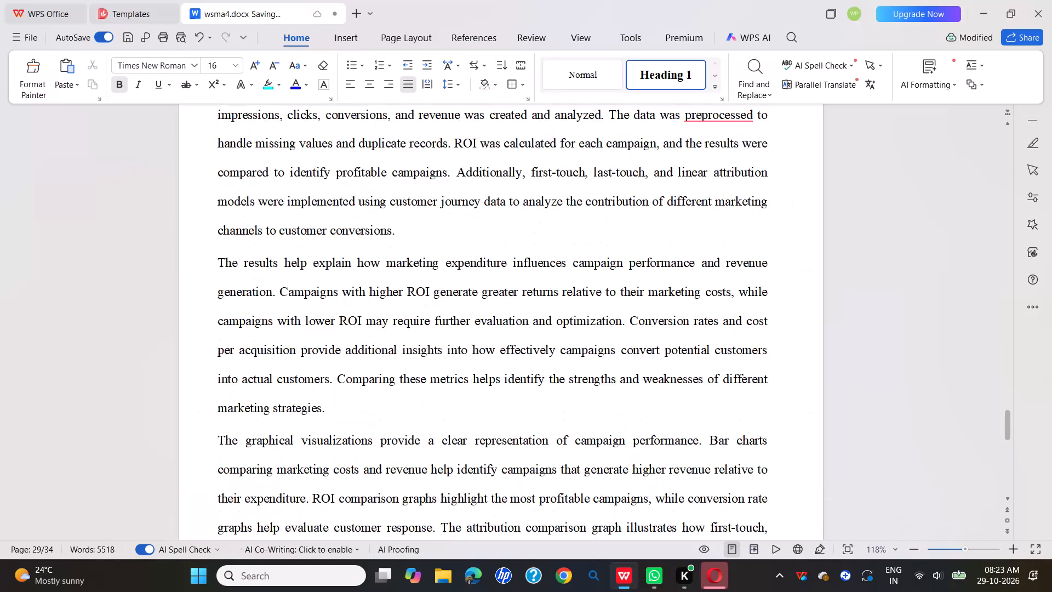
scroll(388, 146, "up", 20)
scroll(388, 146, "up", 20)
scroll(388, 146, "up", 12)
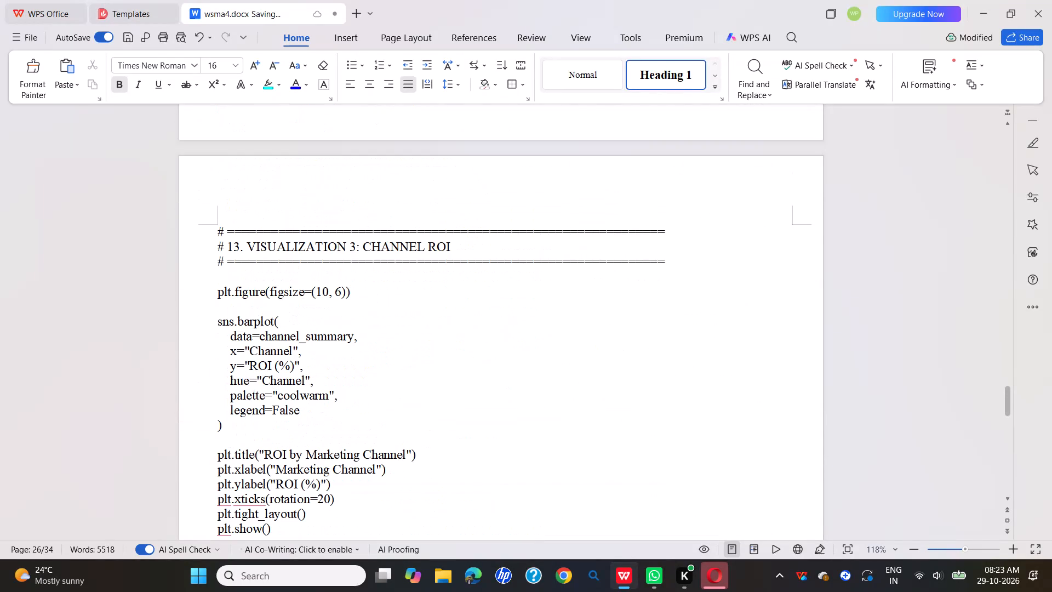
scroll(370, 103, "up", 20)
scroll(370, 103, "up", 20)
scroll(374, 145, "up", 20)
scroll(374, 145, "up", 20)
scroll(374, 145, "up", 10)
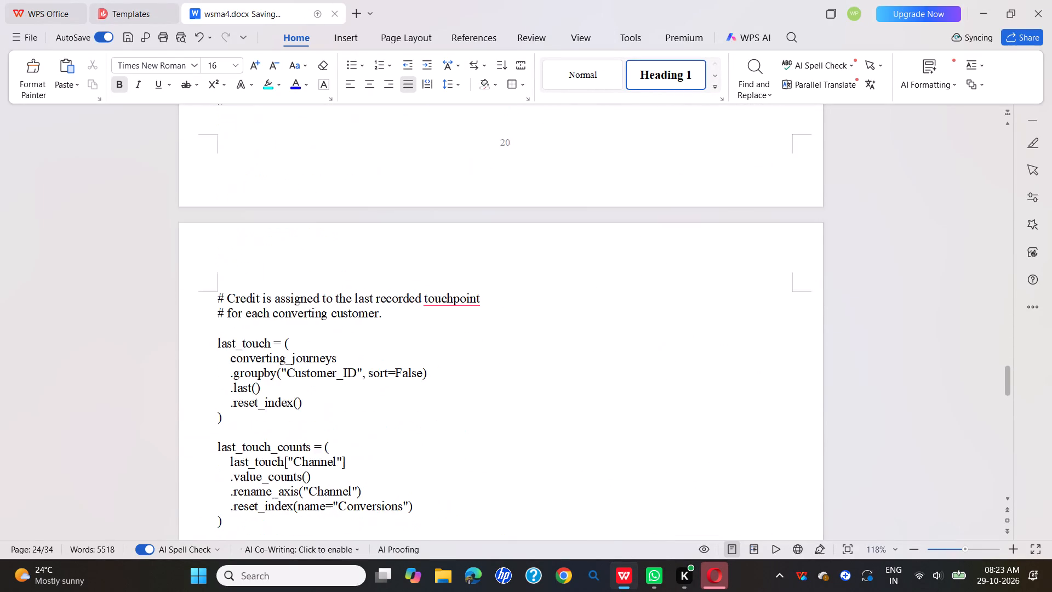
scroll(502, 225, "up", 20)
scroll(502, 225, "up", 6)
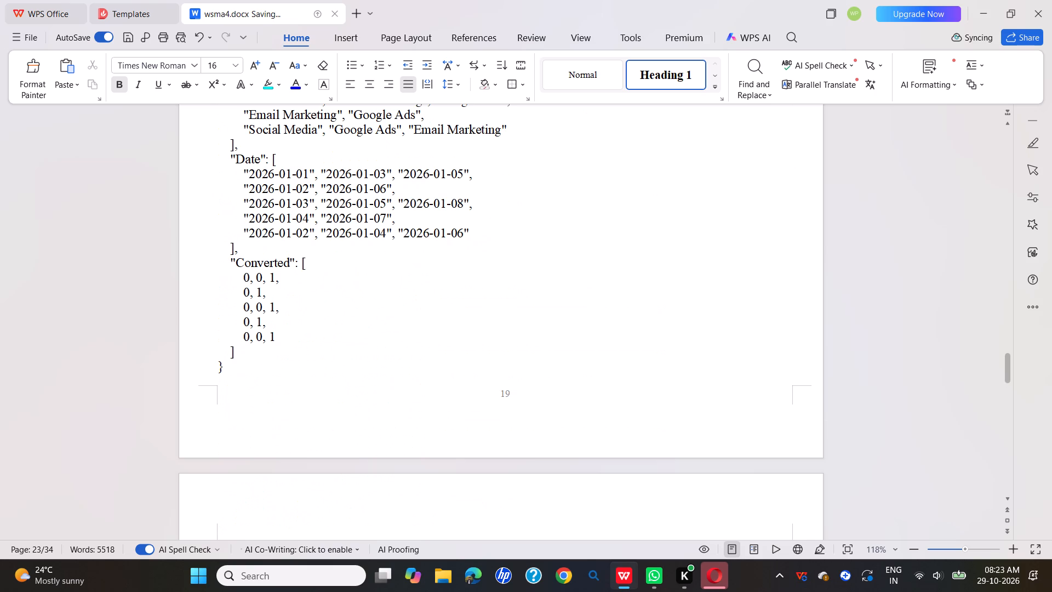
scroll(502, 225, "up", 20)
scroll(502, 225, "up", 20)
scroll(502, 225, "up", 7)
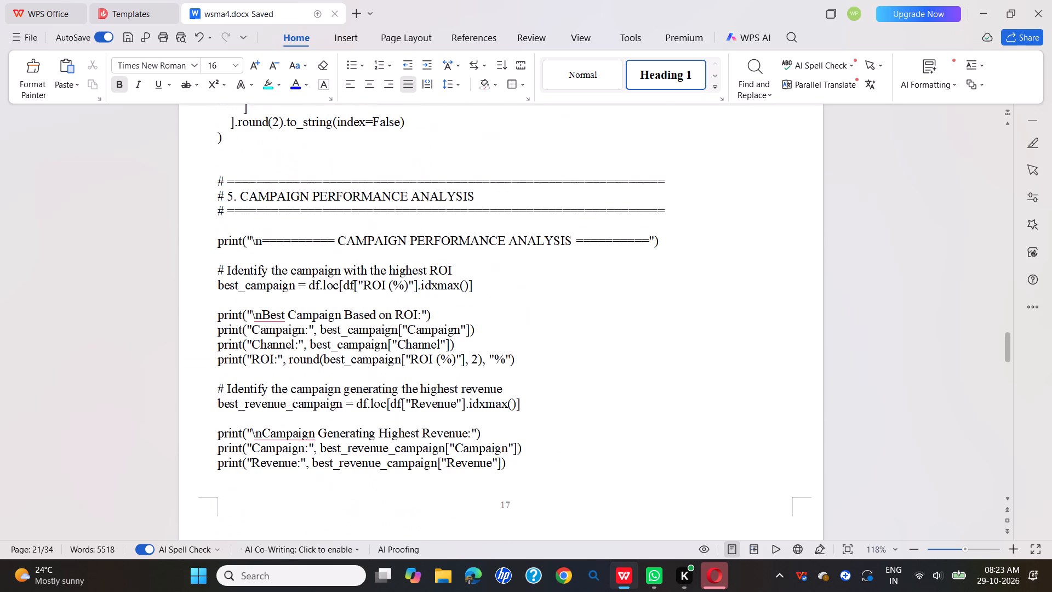
scroll(494, 210, "up", 20)
scroll(494, 210, "up", 20)
scroll(494, 210, "up", 11)
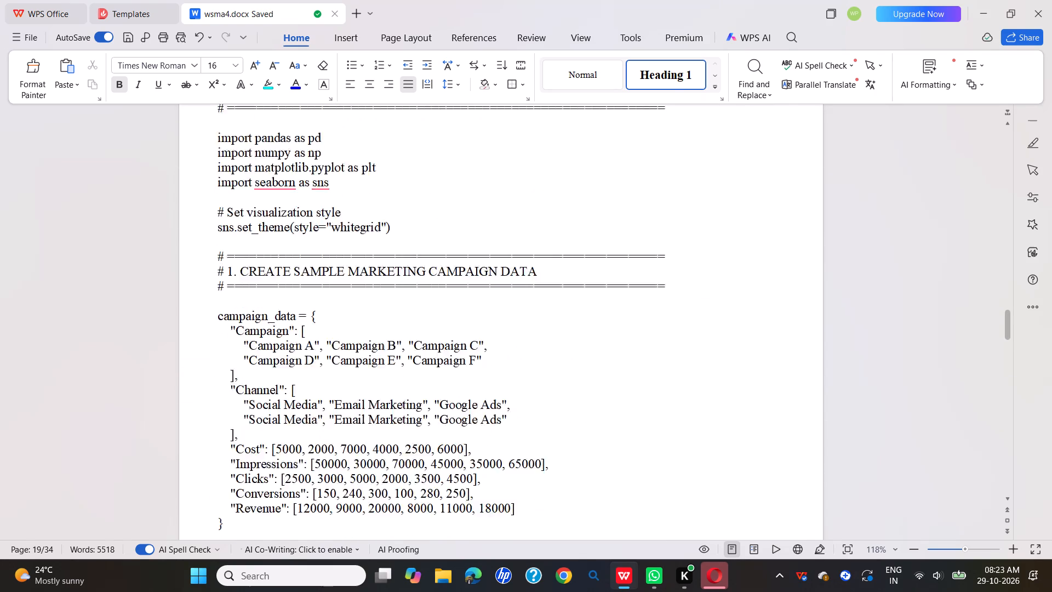
scroll(465, 178, "up", 20)
scroll(465, 178, "up", 20)
scroll(465, 178, "up", 11)
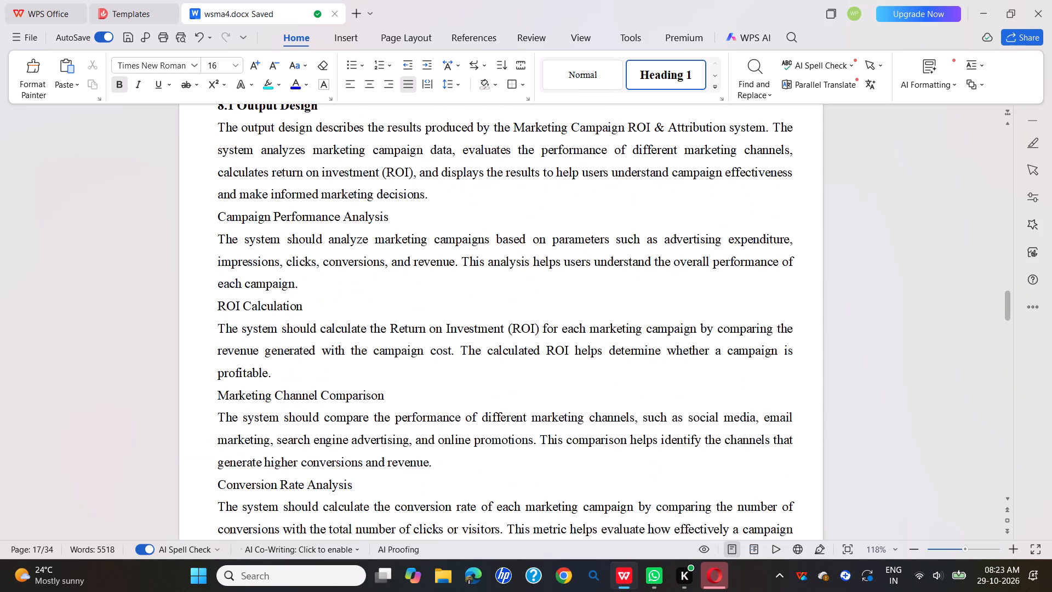
scroll(462, 158, "up", 20)
scroll(462, 158, "up", 8)
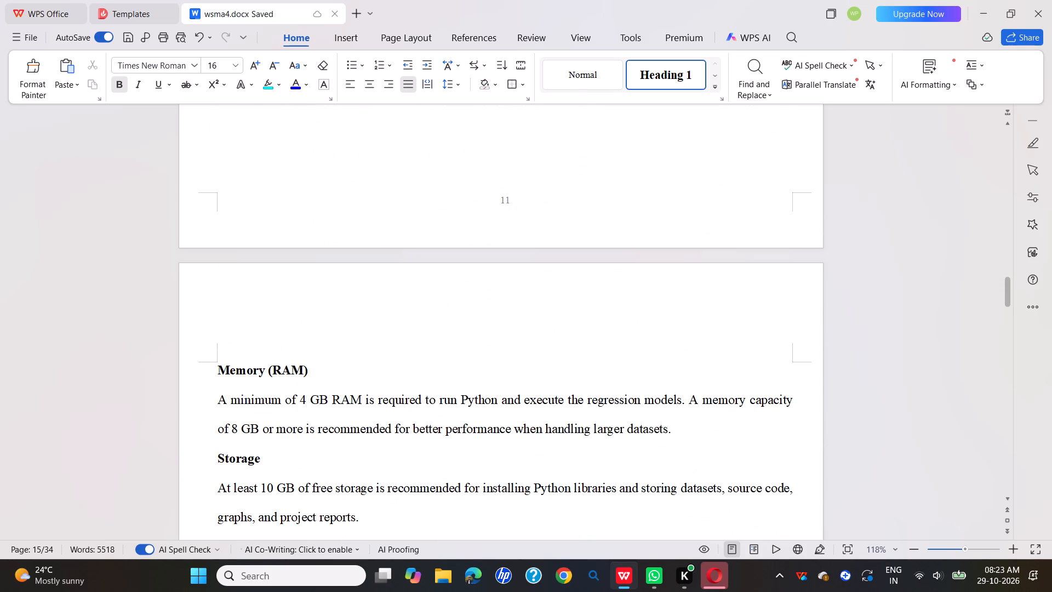
scroll(461, 158, "up", 20)
scroll(461, 158, "up", 18)
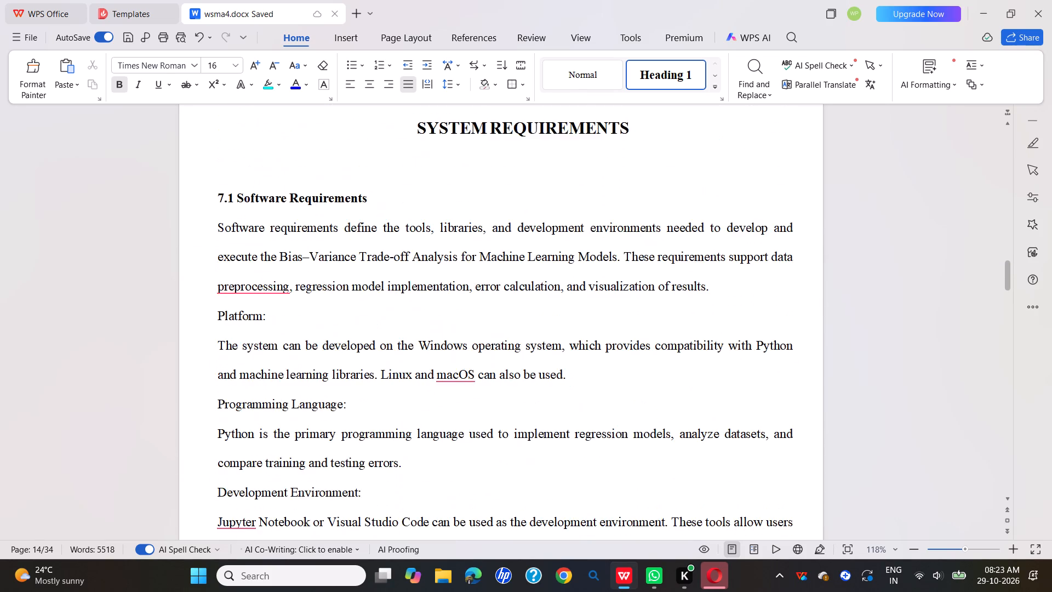
scroll(459, 149, "up", 20)
scroll(459, 149, "up", 20)
scroll(459, 149, "up", 13)
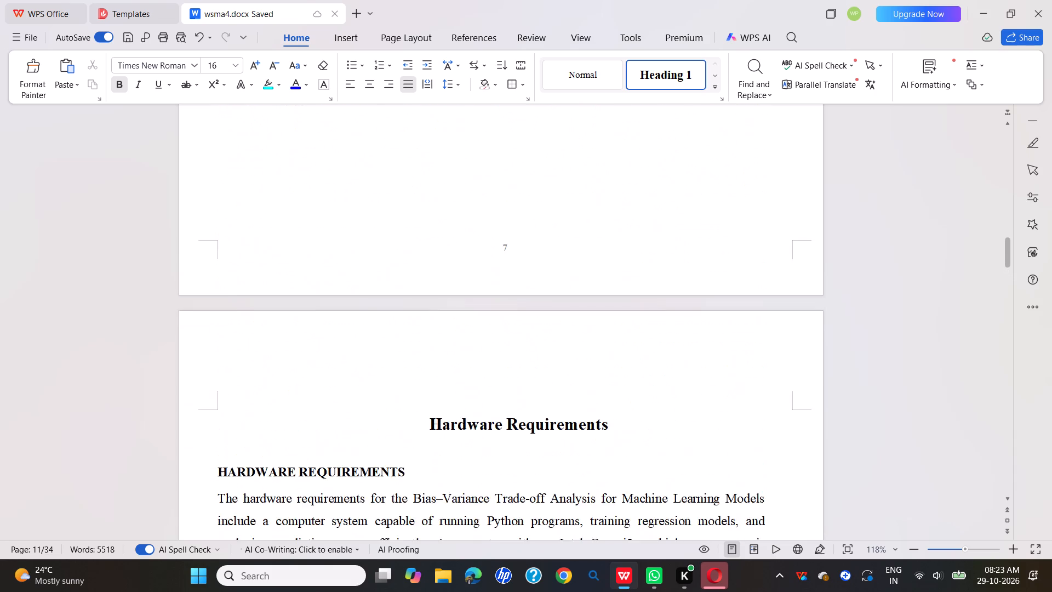
scroll(456, 136, "up", 20)
scroll(456, 136, "up", 20)
scroll(456, 136, "up", 12)
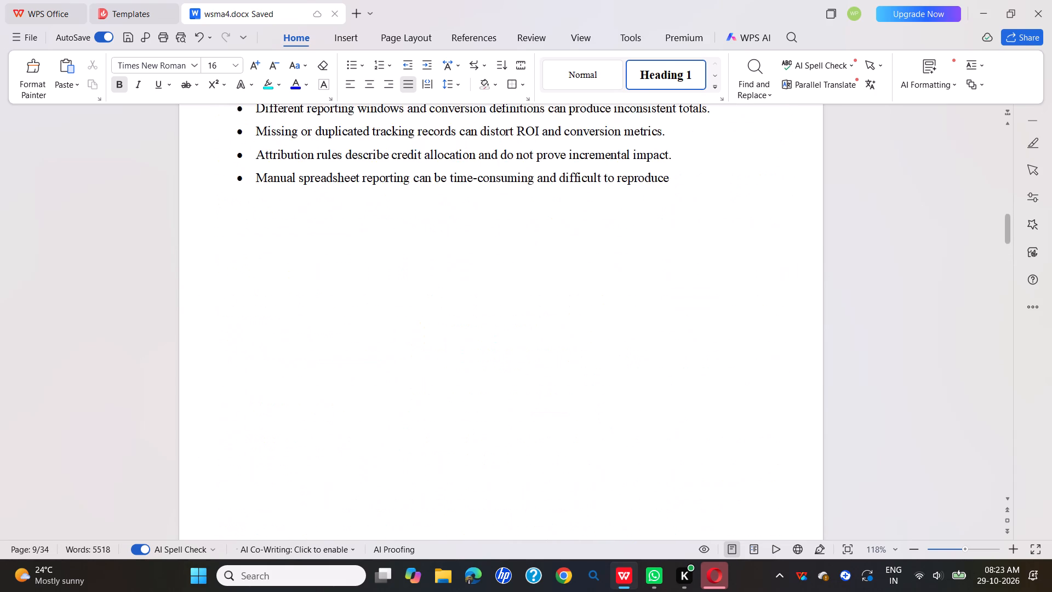
scroll(454, 122, "up", 20)
scroll(454, 122, "up", 20)
scroll(454, 122, "up", 12)
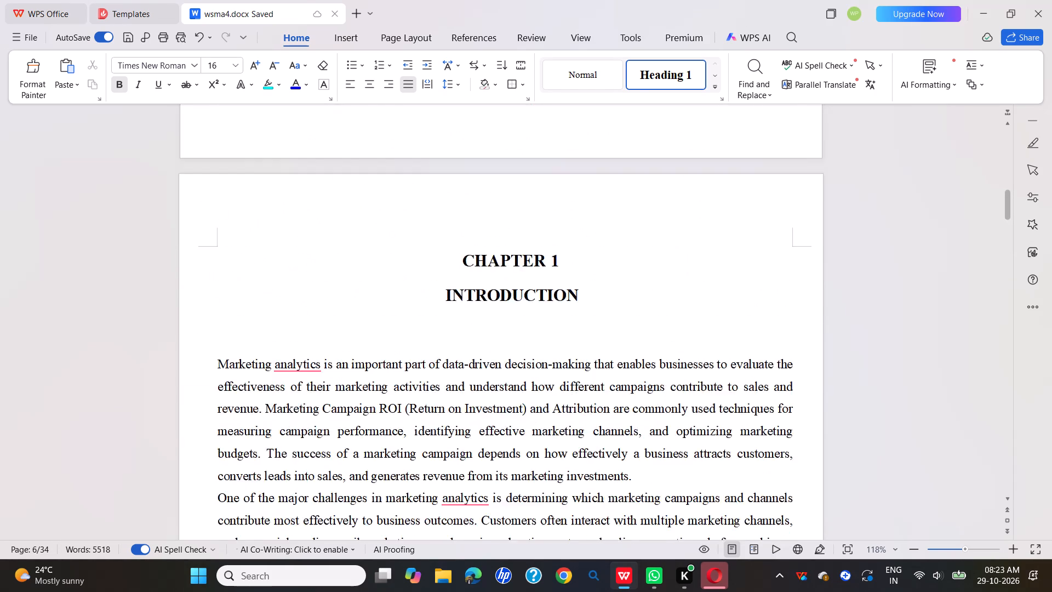
Look back through the Abstract and front pages to the cover page, and check the cover page's layout and Roman numeral.
scroll(452, 111, "up", 20)
scroll(452, 111, "up", 20)
scroll(452, 111, "up", 12)
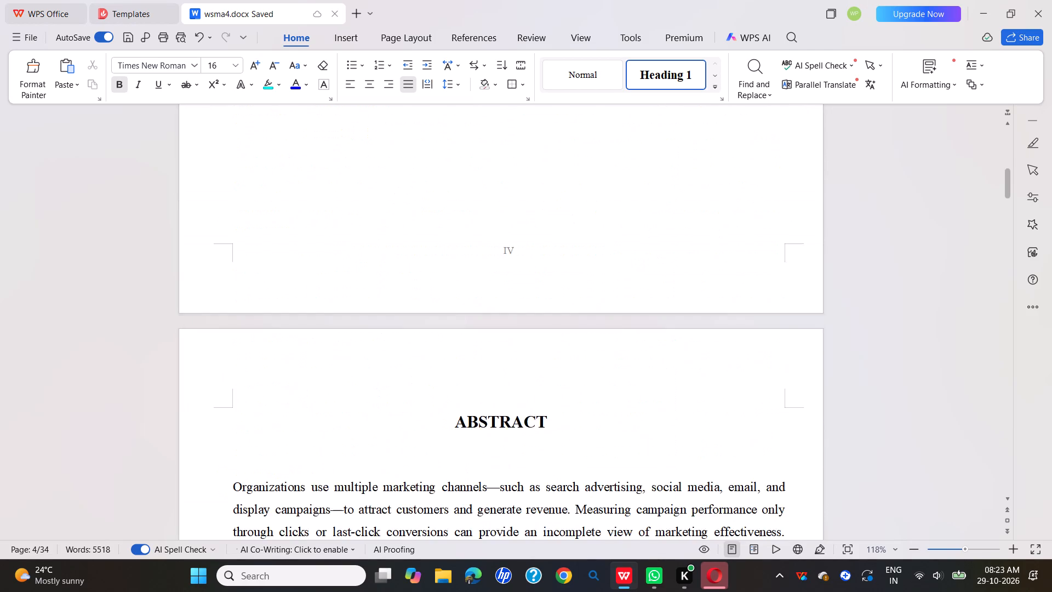
scroll(452, 111, "up", 20)
scroll(452, 111, "up", 20)
scroll(452, 111, "up", 12)
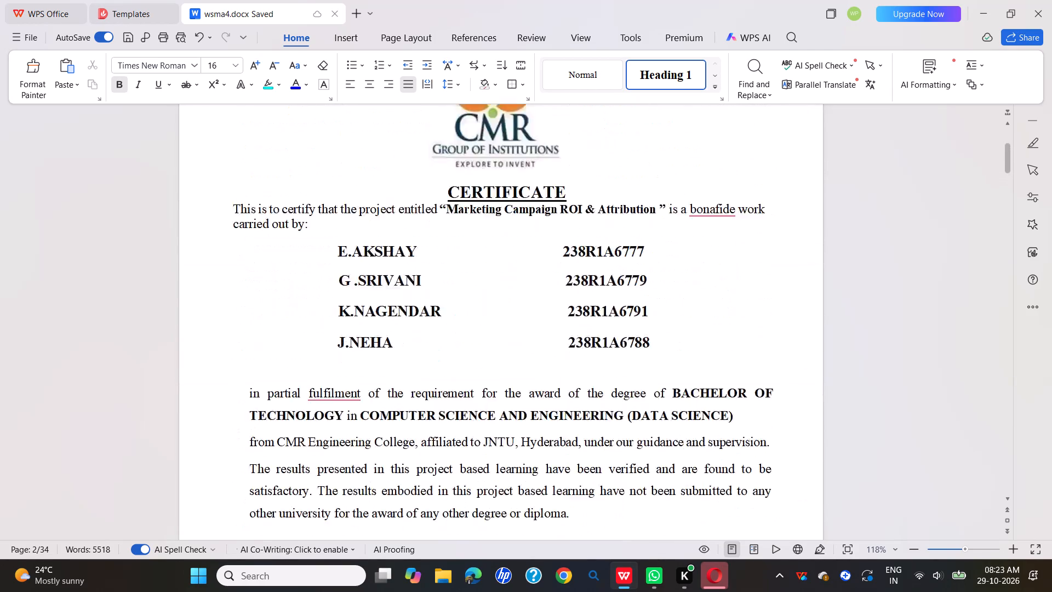
scroll(452, 111, "up", 20)
scroll(452, 111, "up", 20)
scroll(452, 111, "up", 5)
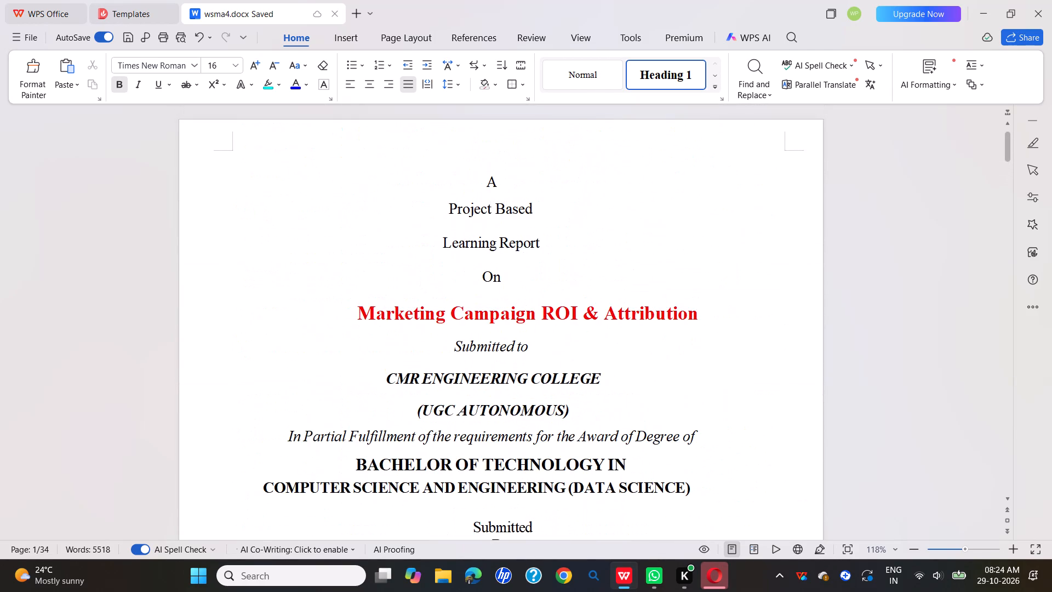
scroll(452, 111, "up", 10)
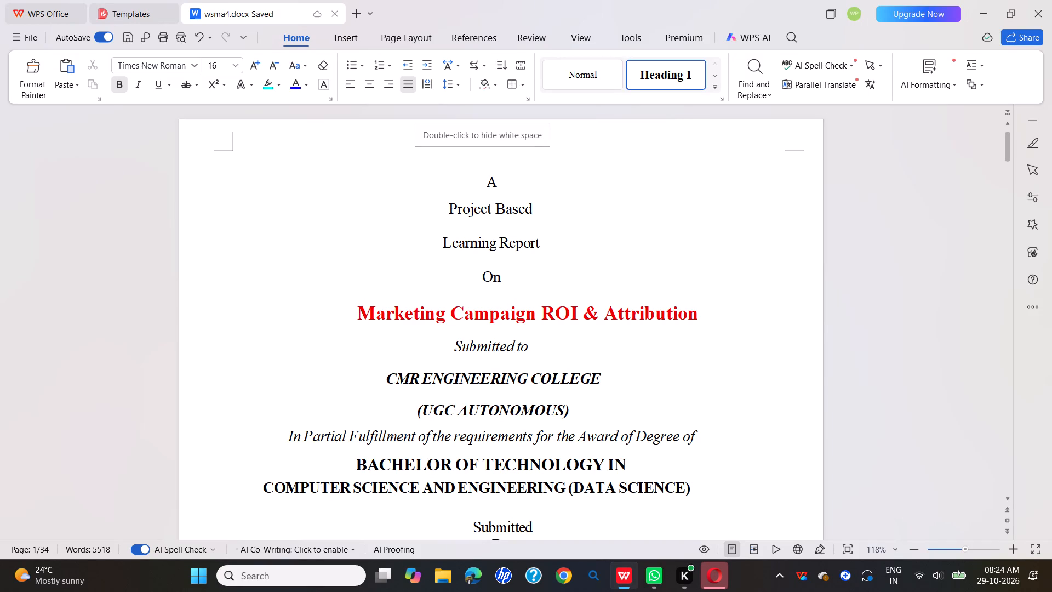
scroll(395, 116, "up", 11)
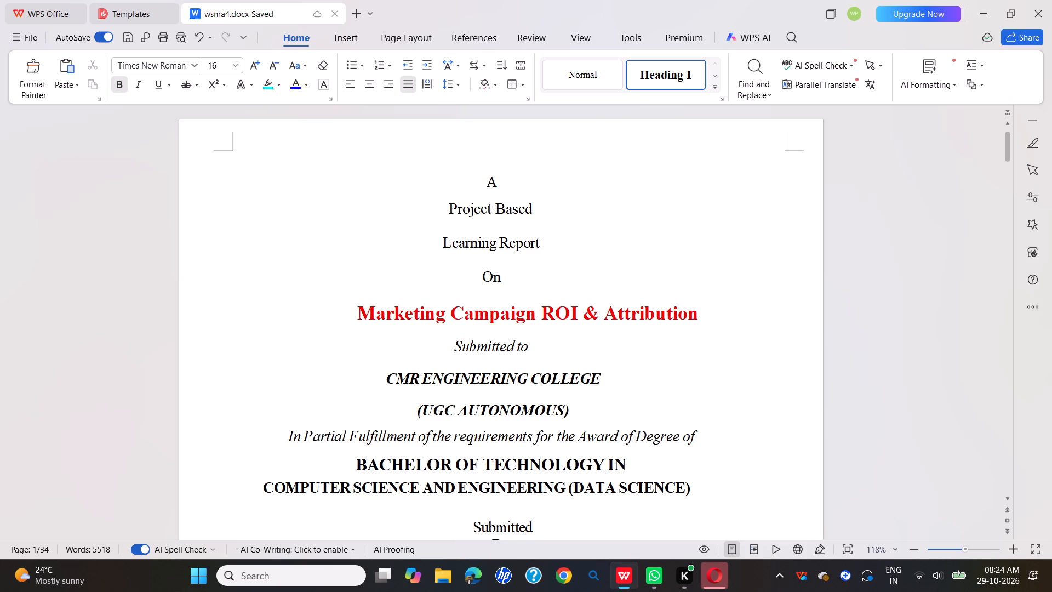
scroll(428, 107, "down", 13)
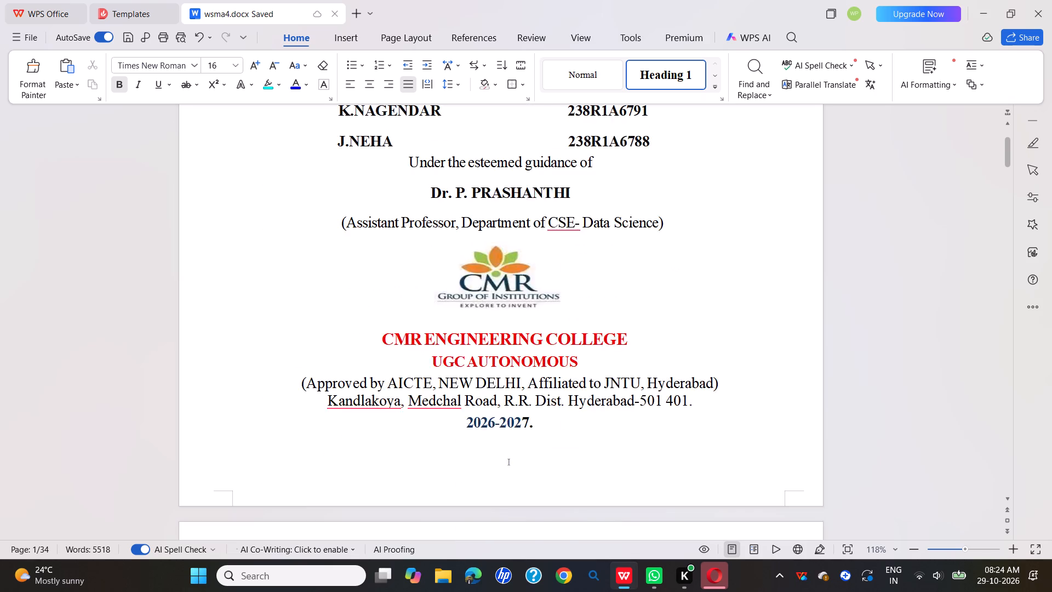
scroll(509, 227, "down", 6)
scroll(502, 241, "up", 8)
scroll(590, 266, "up", 11)
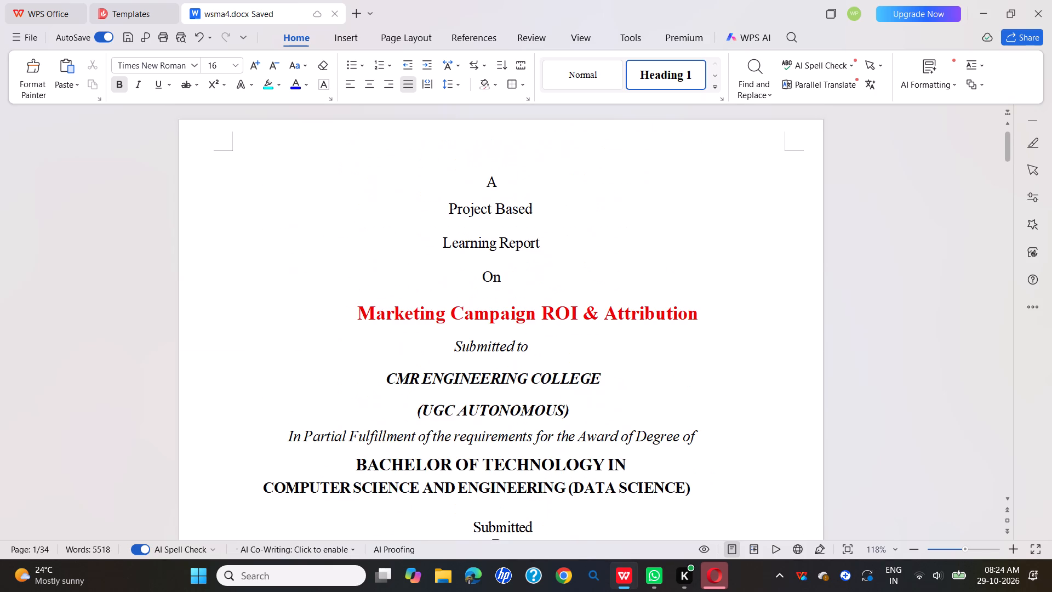
scroll(590, 266, "down", 8)
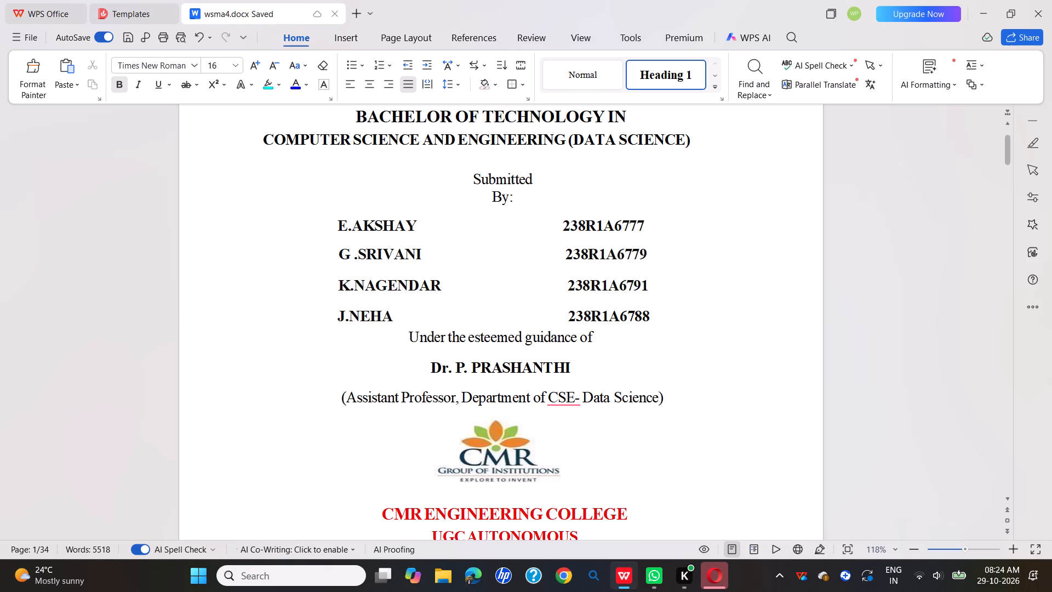
scroll(557, 221, "up", 17)
scroll(557, 221, "up", 4)
scroll(557, 221, "down", 2)
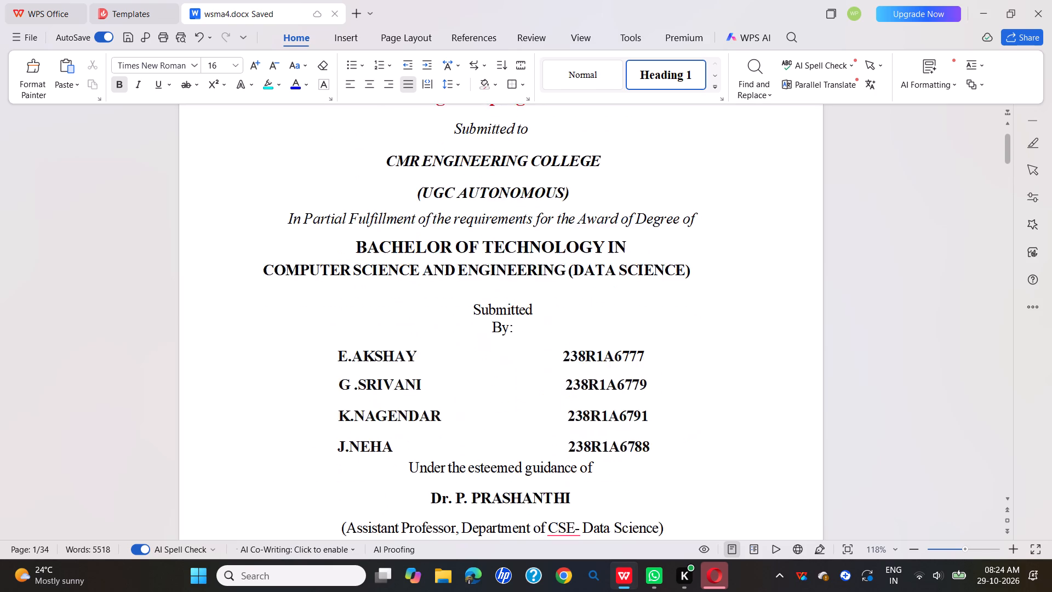
Check the layout and page numbers of the front pages from the cover through the Certificate, Declaration and Acknowledgment to the Abstract.
scroll(557, 221, "down", 18)
scroll(557, 221, "up", 6)
scroll(557, 221, "down", 6)
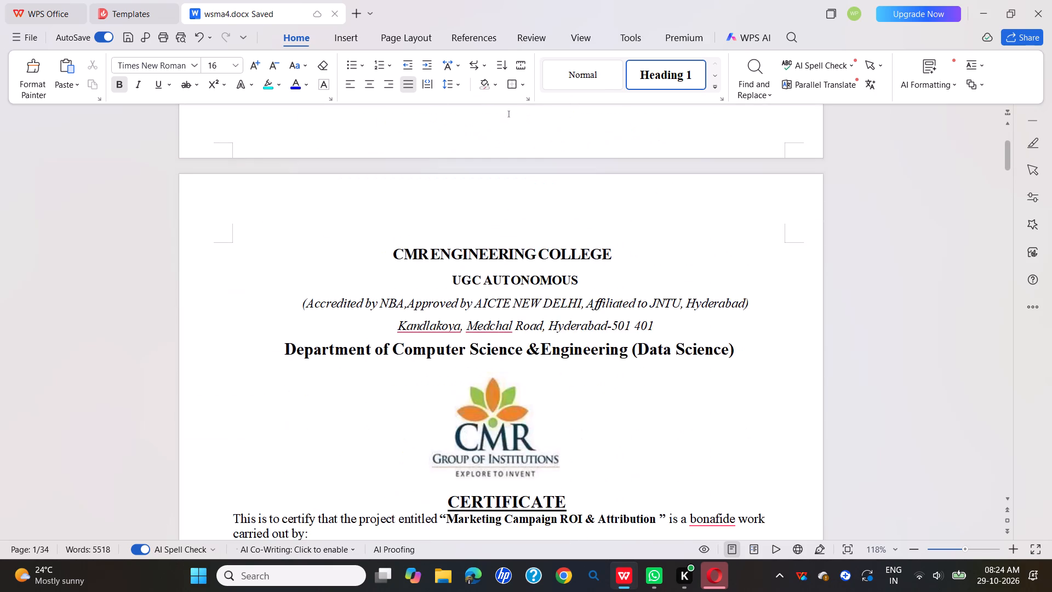
scroll(557, 221, "down", 6)
scroll(557, 221, "up", 4)
scroll(557, 221, "down", 15)
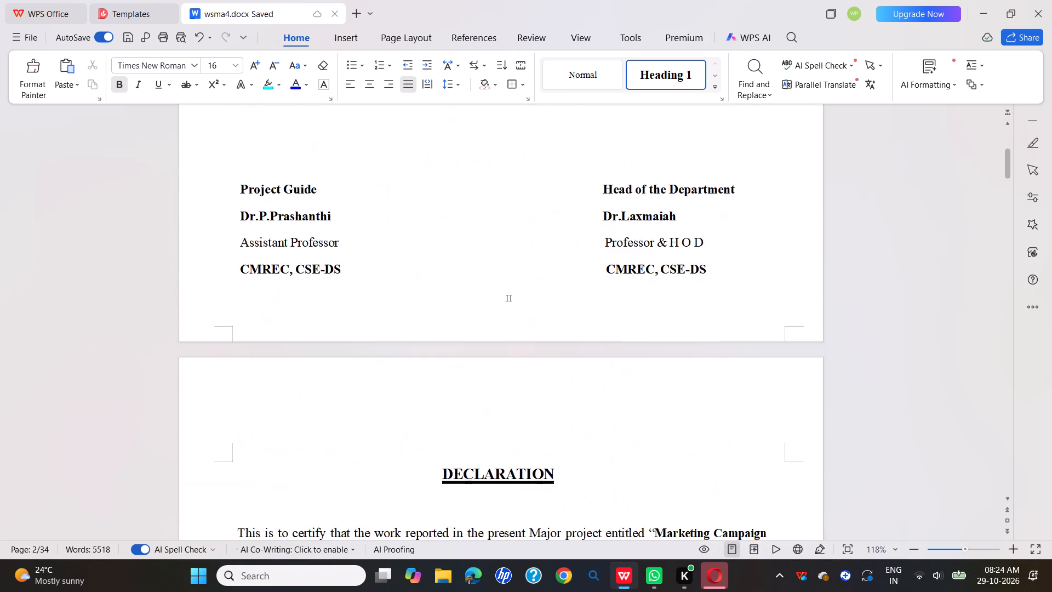
scroll(557, 221, "down", 5)
scroll(557, 221, "up", 2)
scroll(557, 221, "down", 20)
scroll(557, 221, "down", 4)
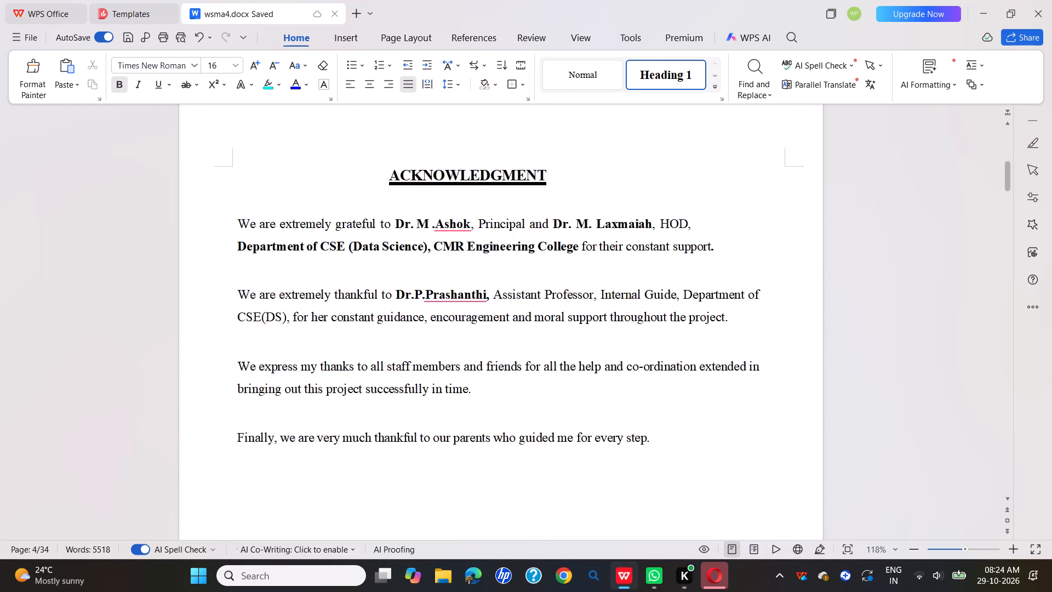
scroll(559, 219, "down", 20)
scroll(559, 219, "down", 5)
scroll(561, 219, "up", 6)
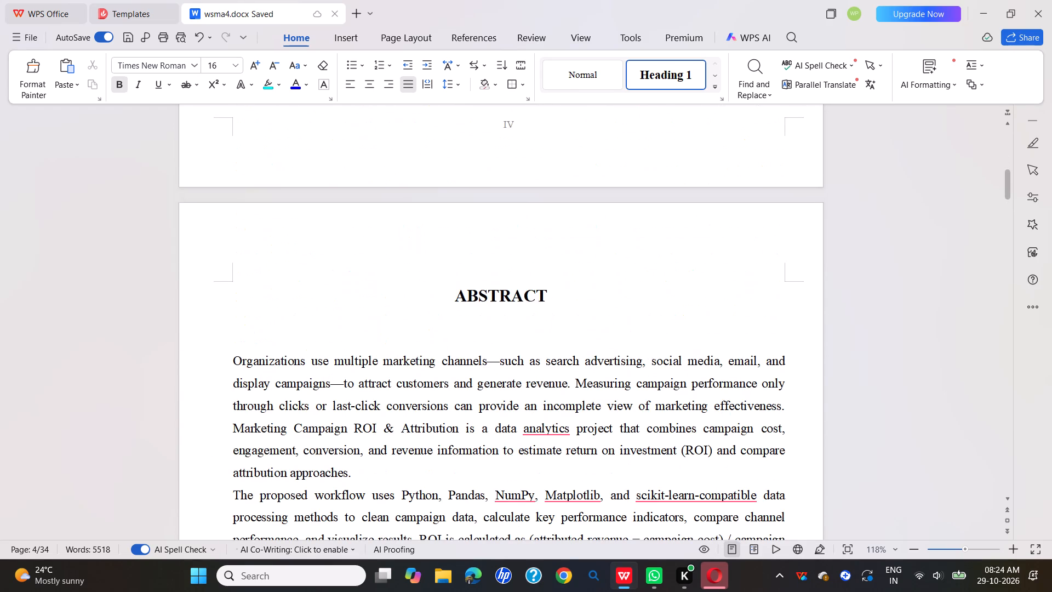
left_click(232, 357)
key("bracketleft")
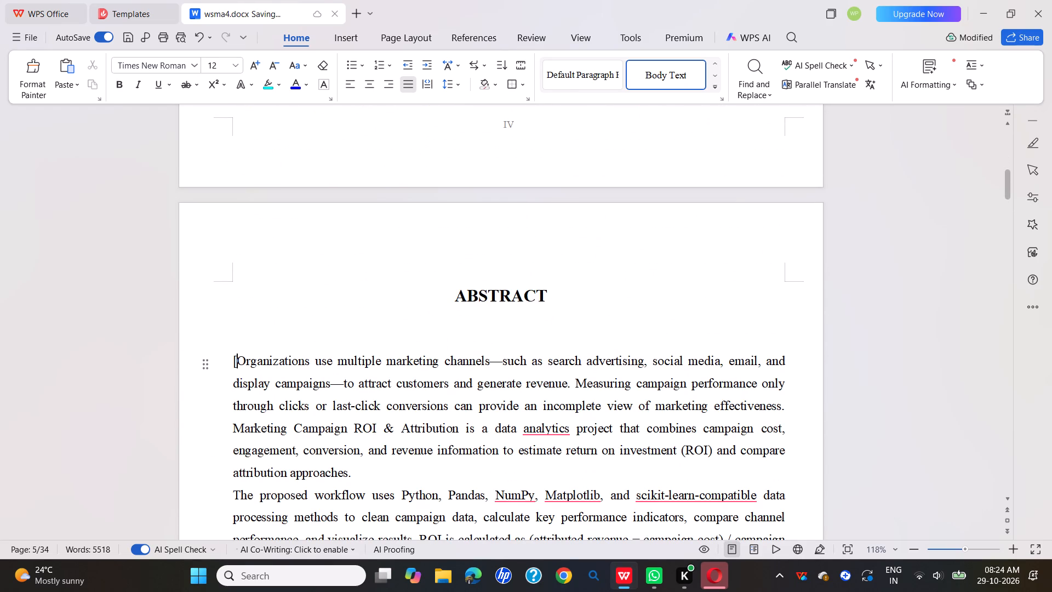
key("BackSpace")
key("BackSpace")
Justify the abstract paragraph of Literature Survey 1 in Chapter 2.
scroll(232, 357, "down", 8)
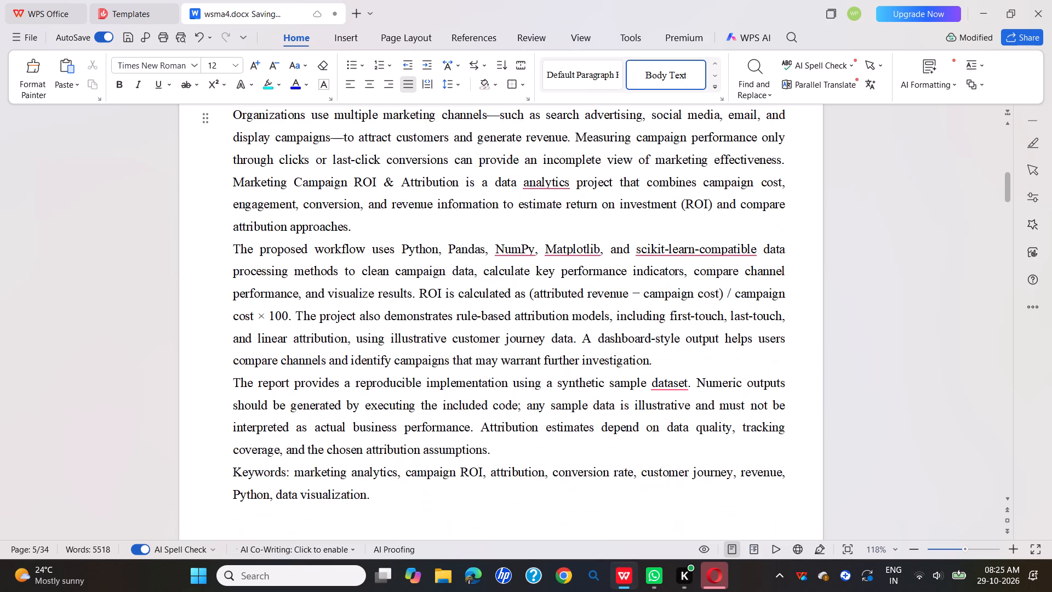
scroll(232, 357, "down", 20)
scroll(232, 357, "down", 13)
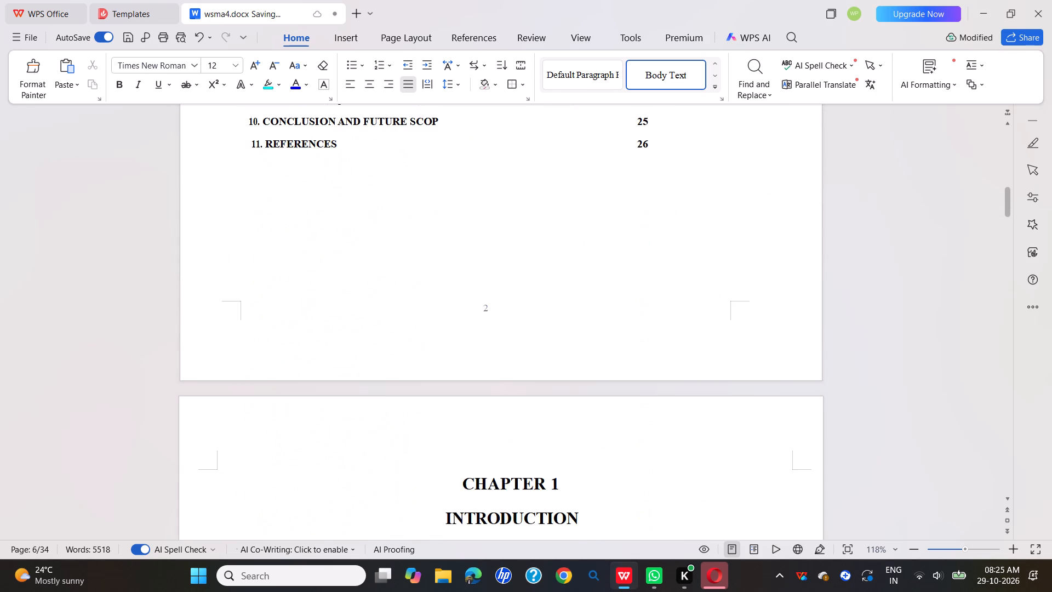
scroll(244, 352, "up", 1)
scroll(244, 352, "down", 20)
scroll(244, 352, "down", 10)
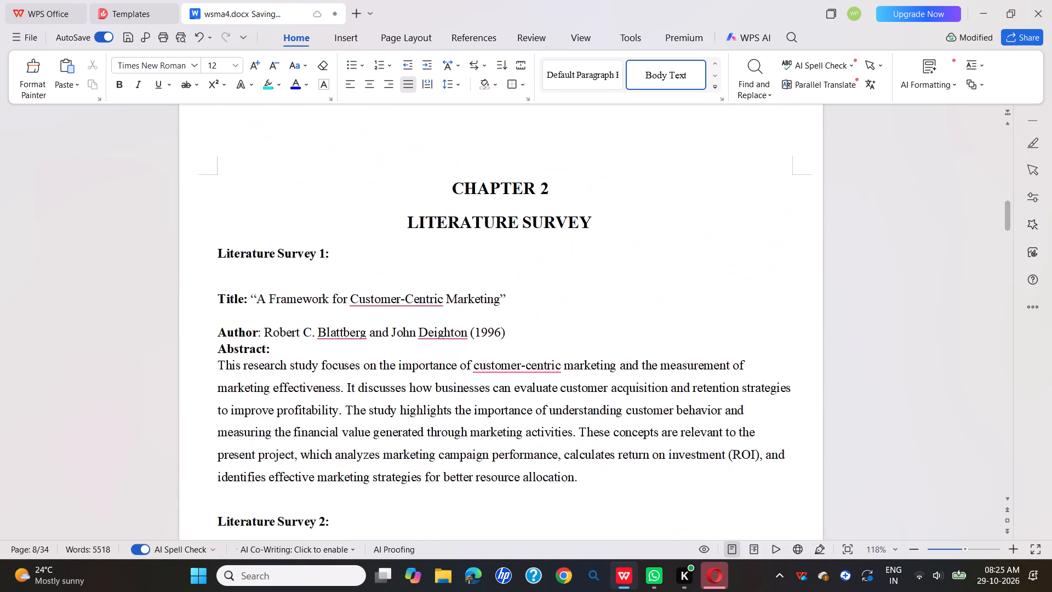
scroll(244, 352, "down", 5)
scroll(244, 352, "up", 5)
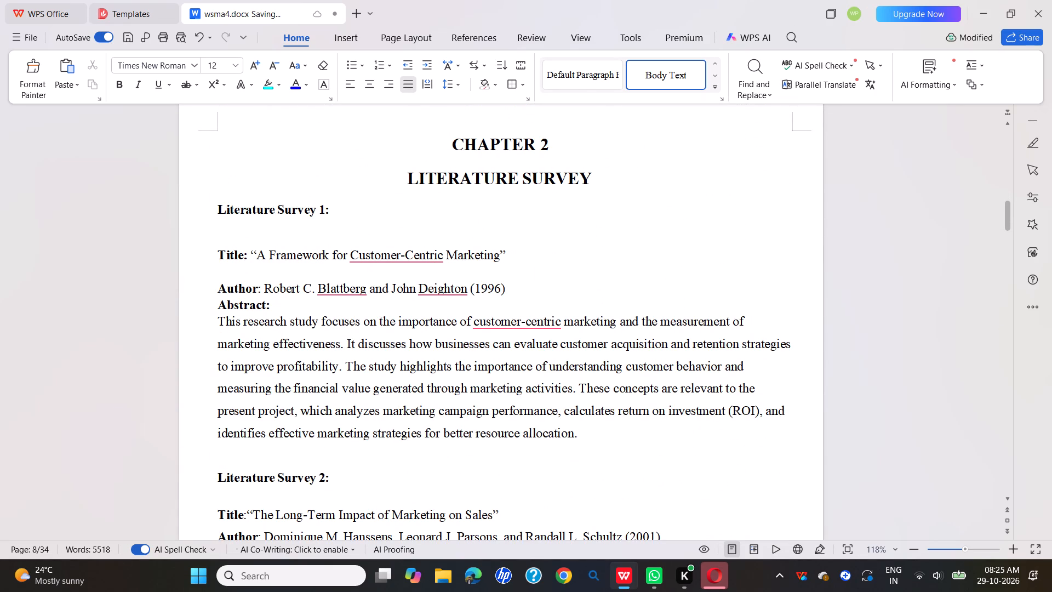
left_click_drag(219, 318, 264, 346)
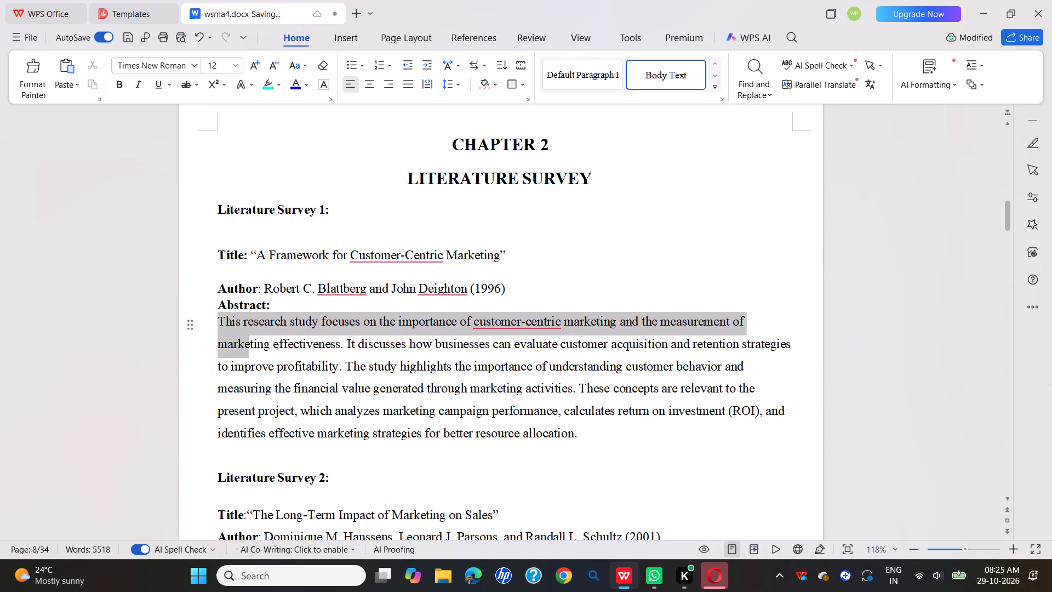
left_click_drag(264, 346, 598, 443)
key("ctrl+j")
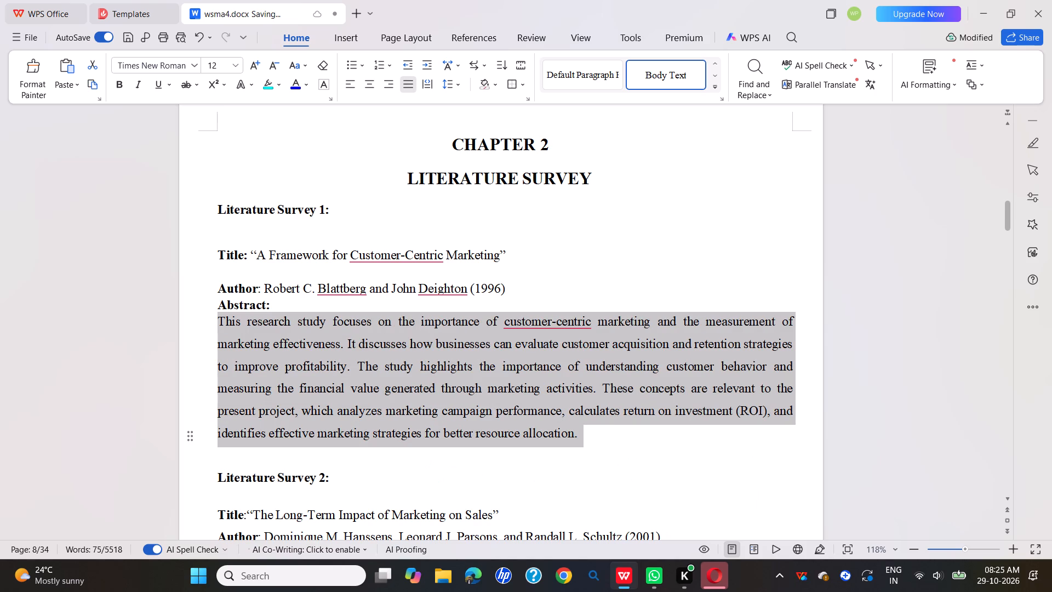
Look over Literature Survey 2, and check the pages back to the cover and on to the Declaration.
scroll(597, 443, "down", 8)
scroll(575, 431, "up", 7)
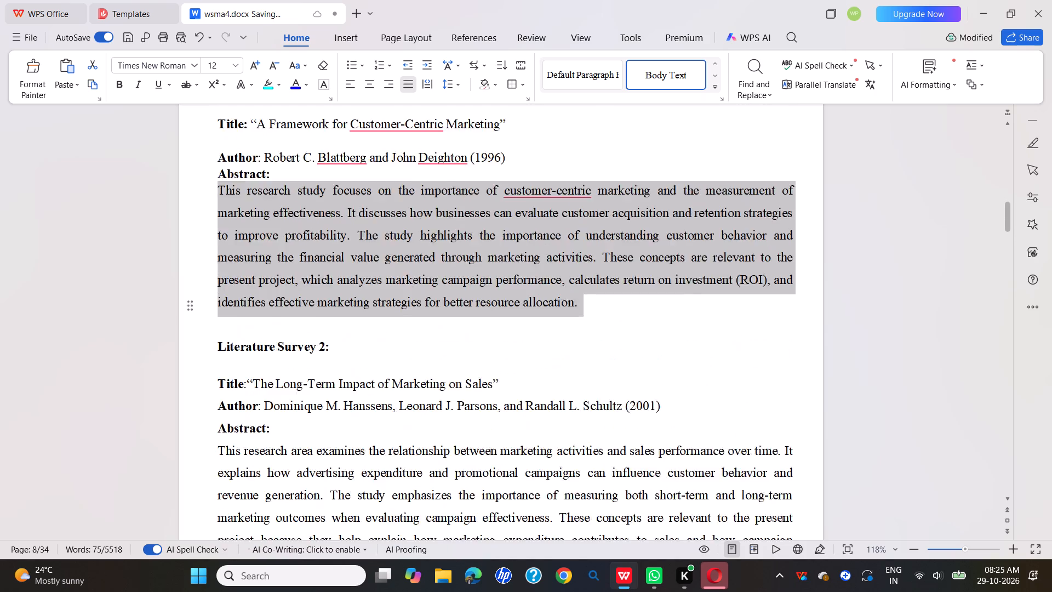
scroll(575, 431, "up", 19)
scroll(574, 430, "down", 4)
scroll(574, 430, "up", 20)
scroll(574, 430, "up", 1)
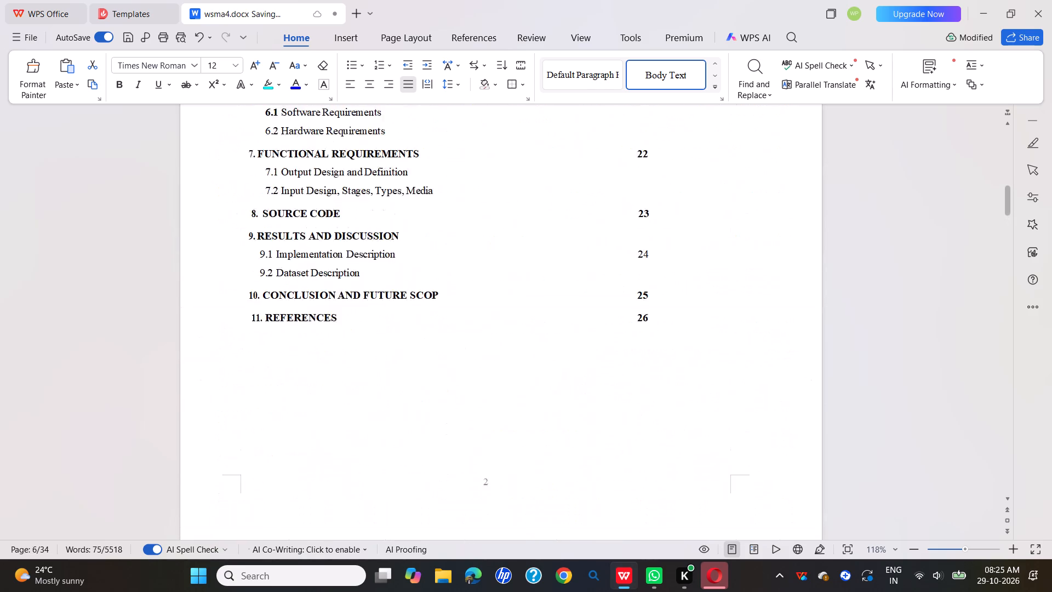
scroll(574, 430, "up", 20)
scroll(574, 430, "up", 20)
scroll(574, 430, "up", 12)
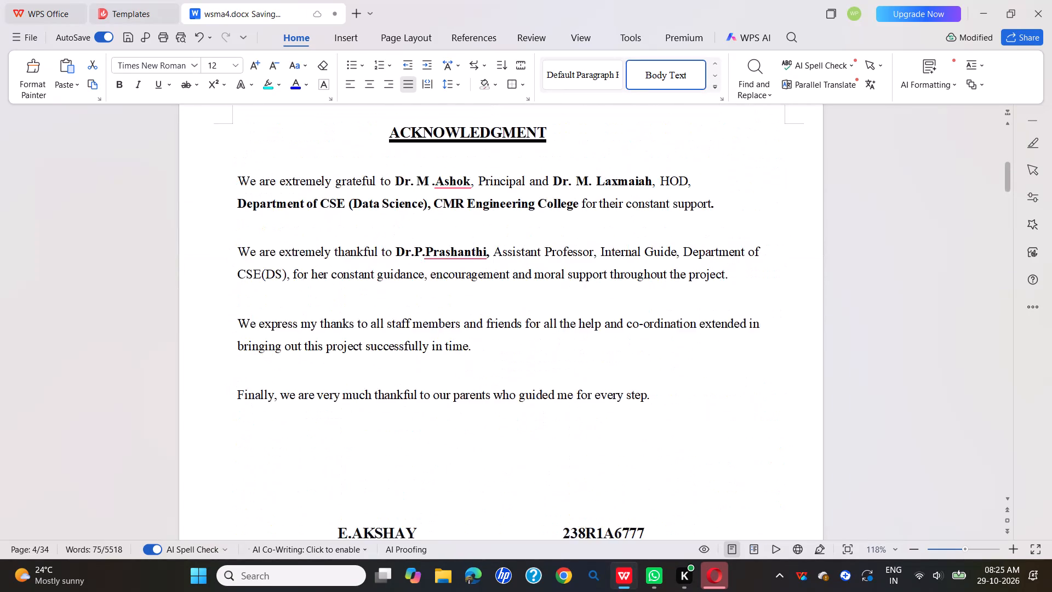
scroll(559, 422, "up", 20)
scroll(559, 422, "up", 20)
scroll(559, 422, "up", 11)
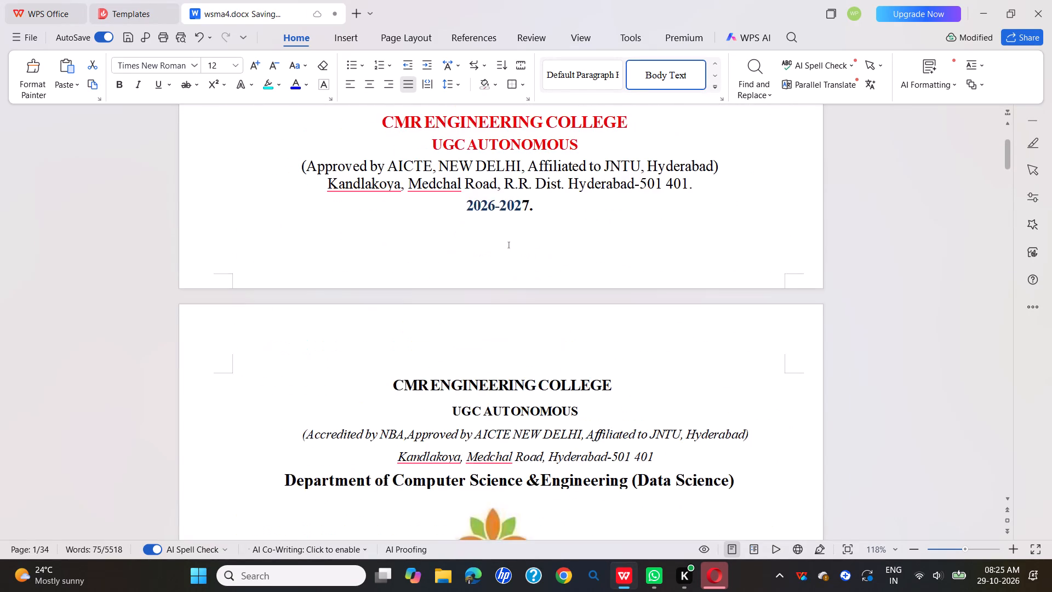
scroll(527, 378, "up", 20)
scroll(527, 378, "up", 9)
scroll(517, 366, "down", 12)
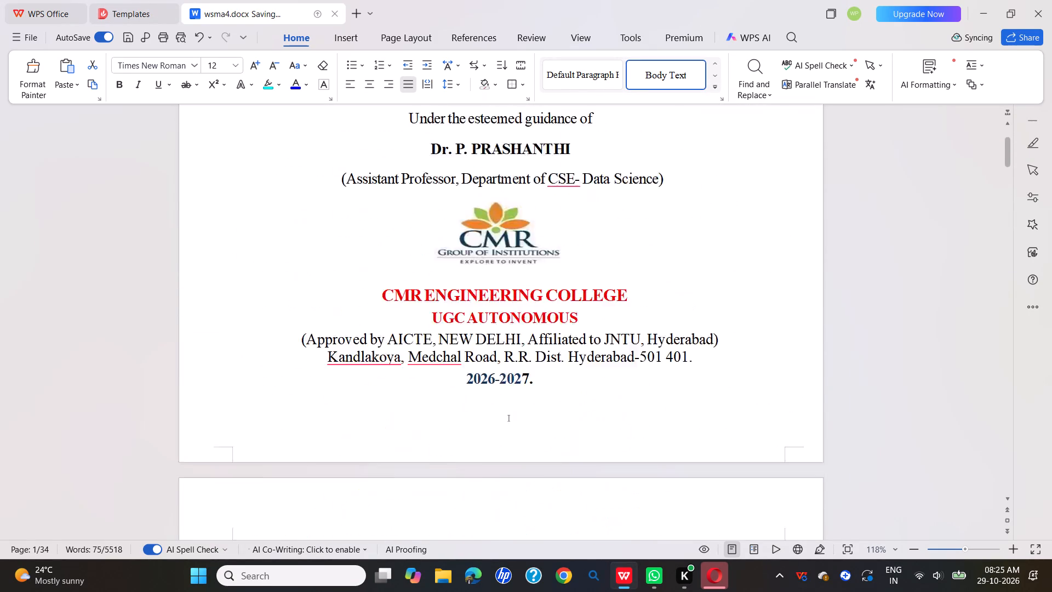
scroll(517, 366, "down", 18)
scroll(517, 366, "down", 12)
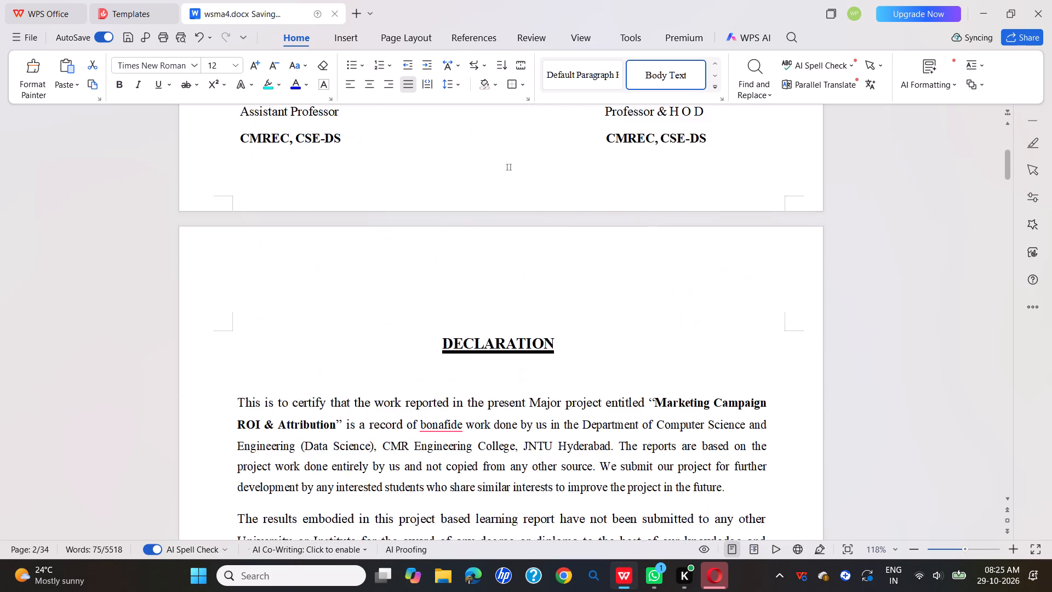
Apply justified alignment to the Certificate page text from "in partial fulfilment" to "any other degree or diploma".
scroll(517, 366, "down", 2)
scroll(517, 366, "up", 12)
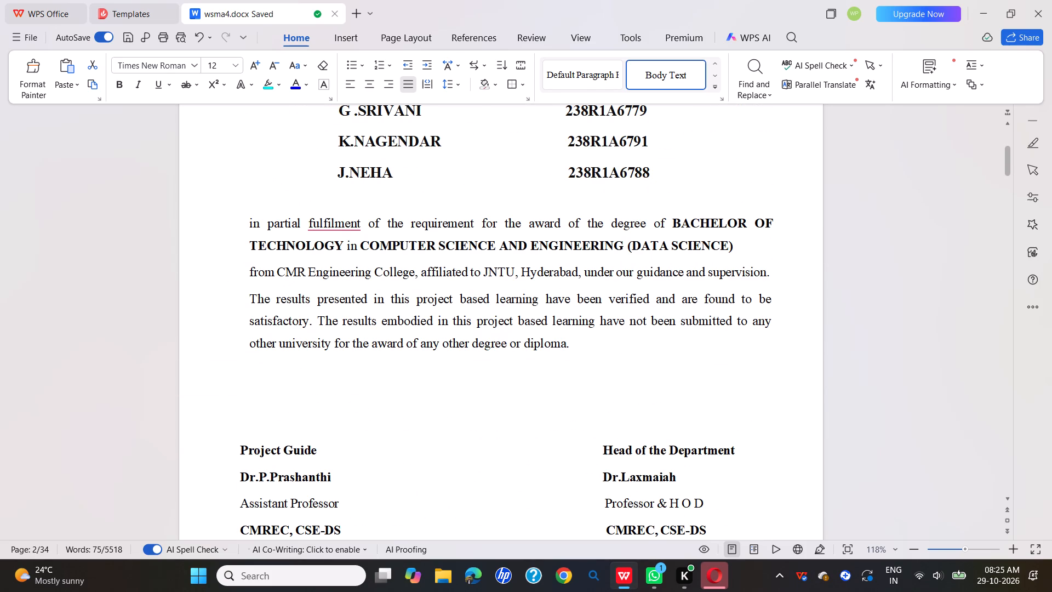
left_click_drag(248, 231, 578, 348)
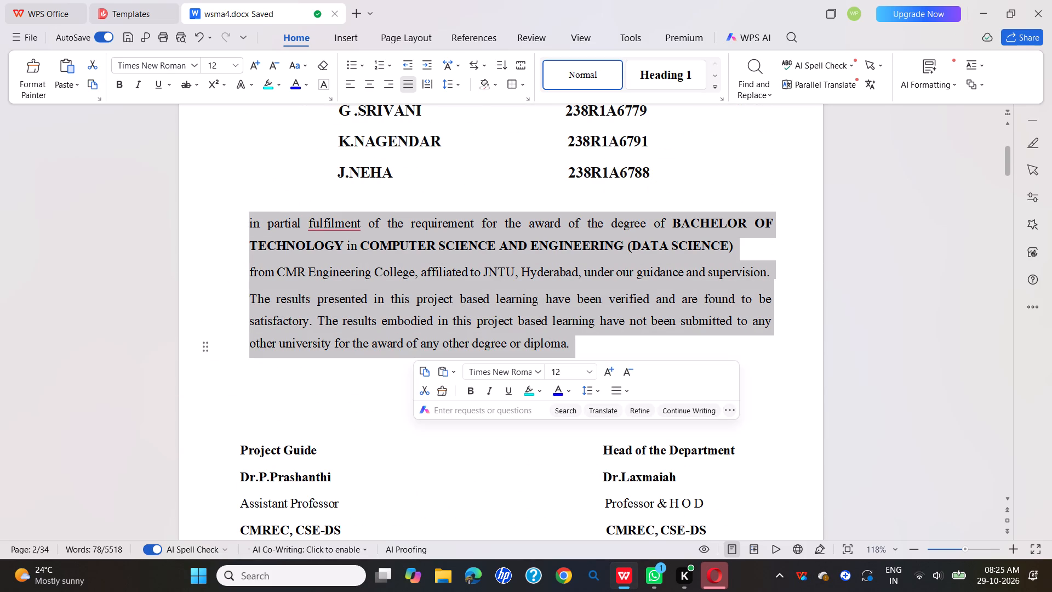
key("ctrl+j")
key("ctrl+j")
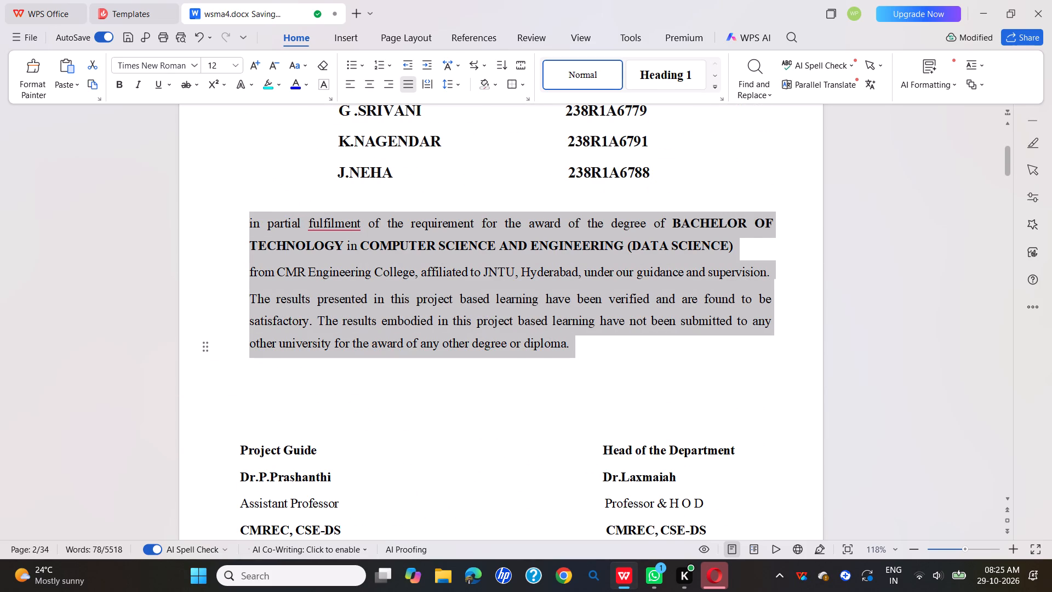
left_click(509, 422)
Check the alignment and page numbers from the Certificate through the Acknowledgment and Abstract to the Chapter 1 Introduction.
scroll(509, 422, "up", 12)
scroll(509, 422, "down", 14)
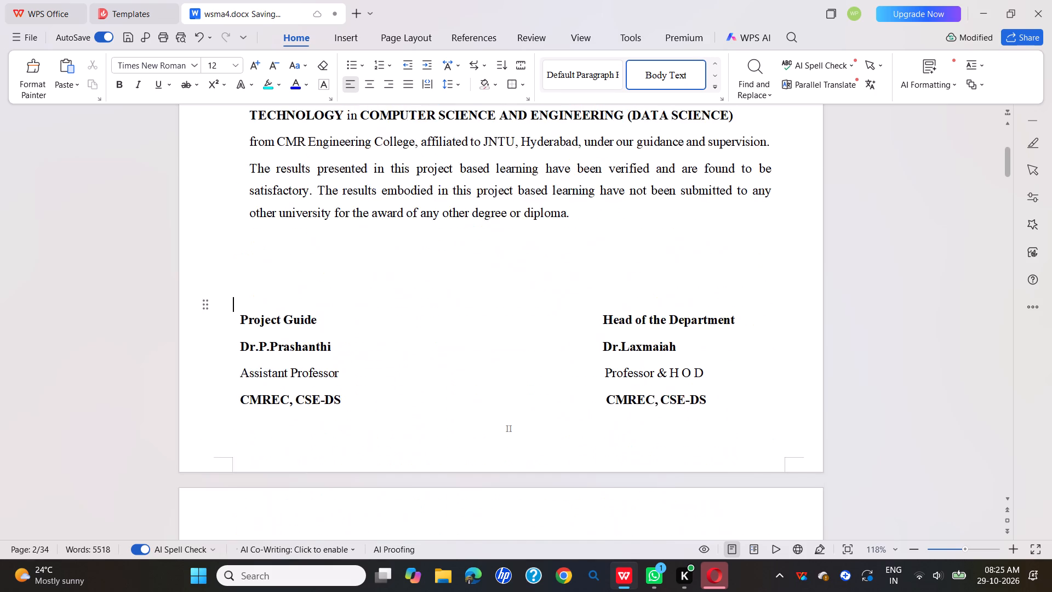
scroll(508, 422, "down", 11)
scroll(508, 424, "up", 1)
scroll(508, 424, "down", 20)
scroll(508, 424, "down", 2)
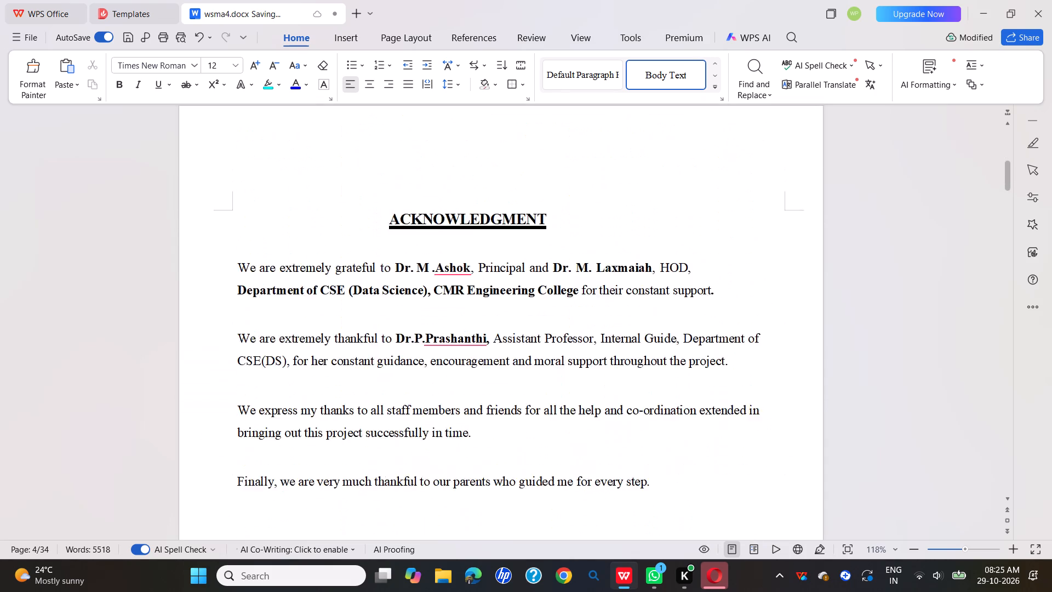
scroll(508, 424, "down", 20)
scroll(508, 424, "down", 14)
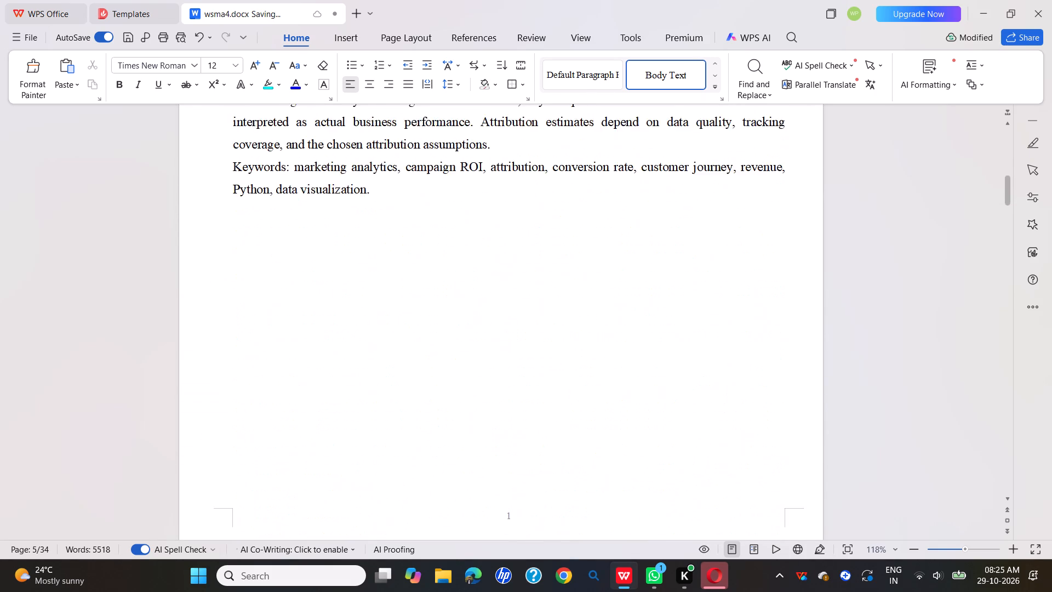
scroll(507, 423, "down", 20)
scroll(507, 423, "down", 14)
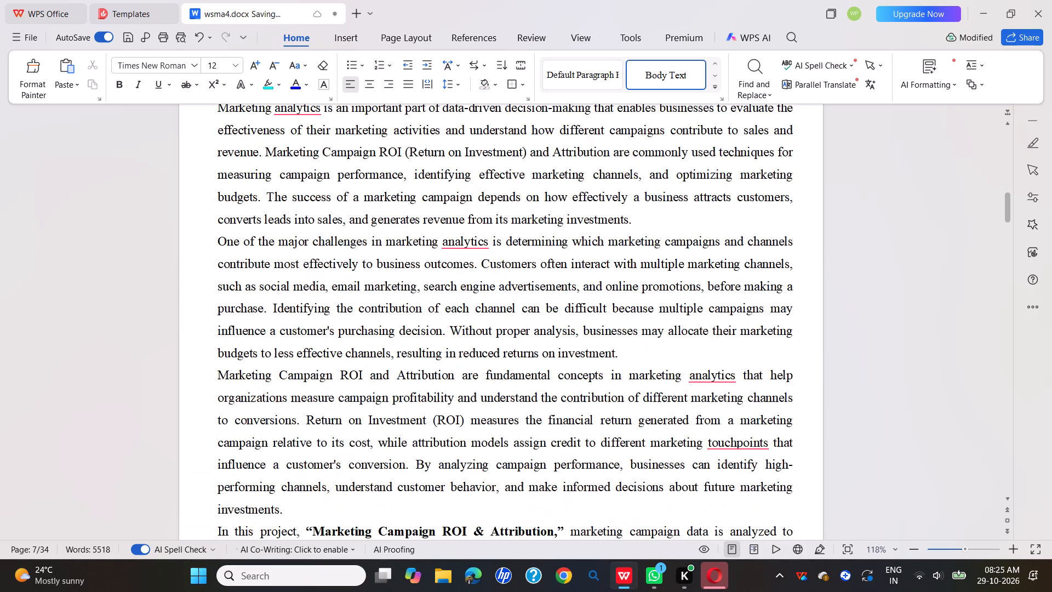
Check the body text alignment and headings from the Chapter 1 Introduction through Chapter 3 to Chapter 4, Proposed System.
scroll(513, 420, "down", 17)
scroll(513, 420, "up", 1)
scroll(513, 420, "down", 17)
scroll(514, 420, "down", 4)
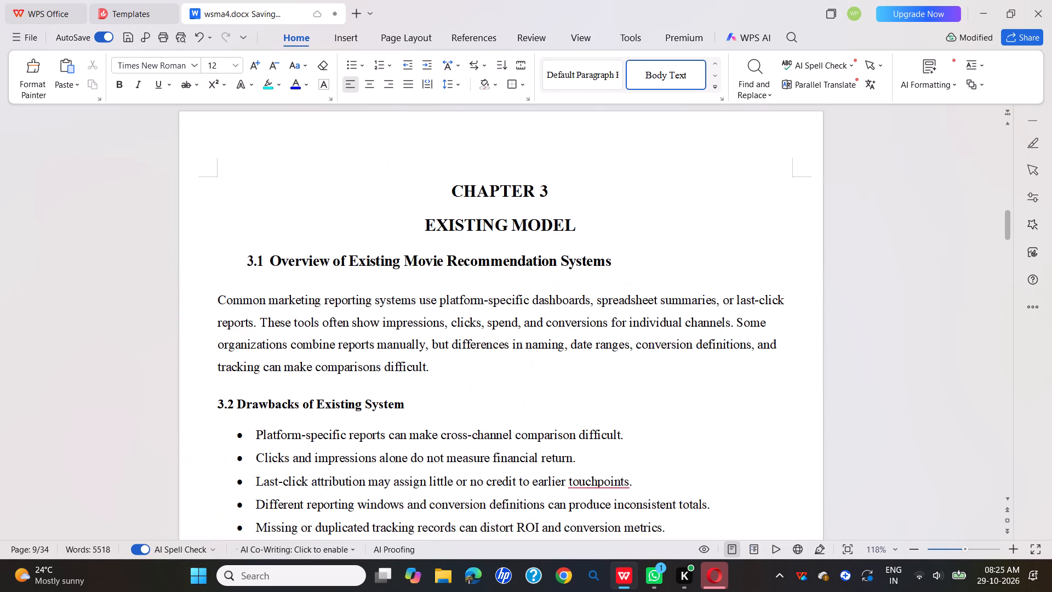
scroll(514, 420, "down", 14)
scroll(514, 420, "down", 8)
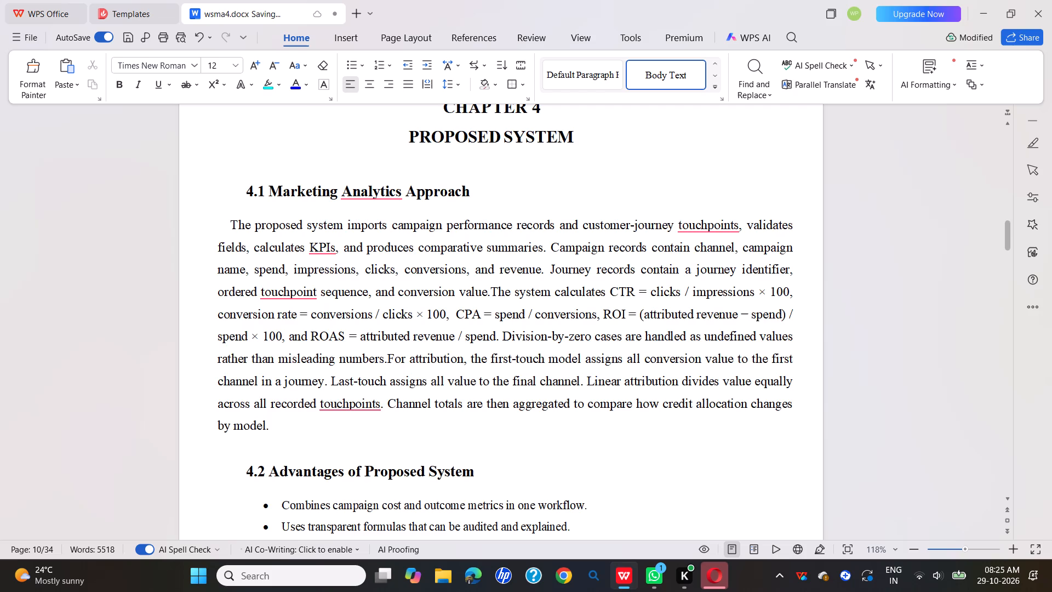
Remove the first-line indent from the paragraph under 4.1 Marketing Analytics Approach so it starts flush with the left margin.
scroll(514, 420, "down", 6)
scroll(514, 420, "up", 5)
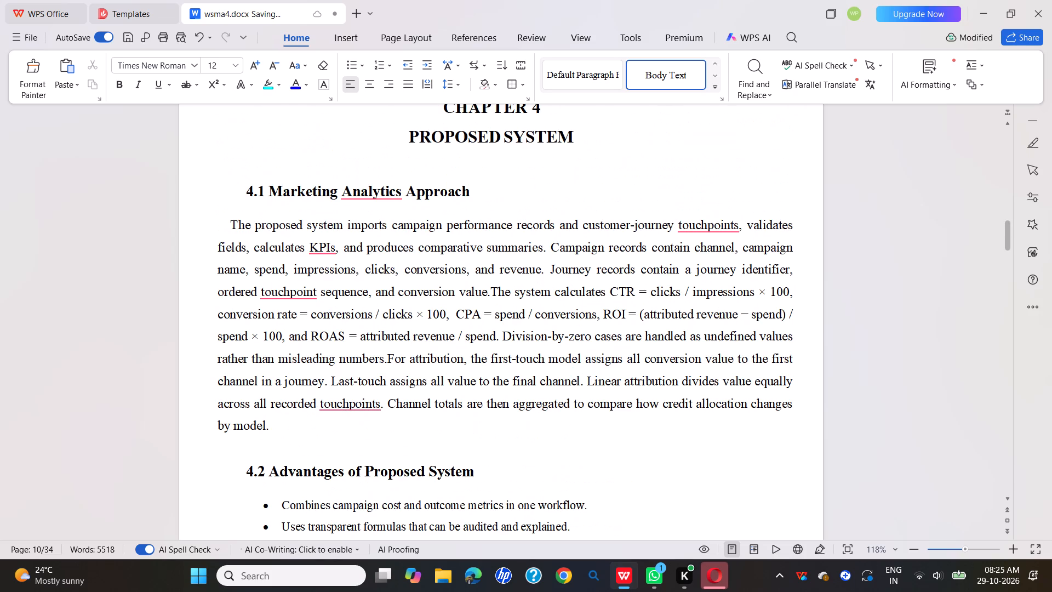
left_click(234, 229)
key("BackSpace")
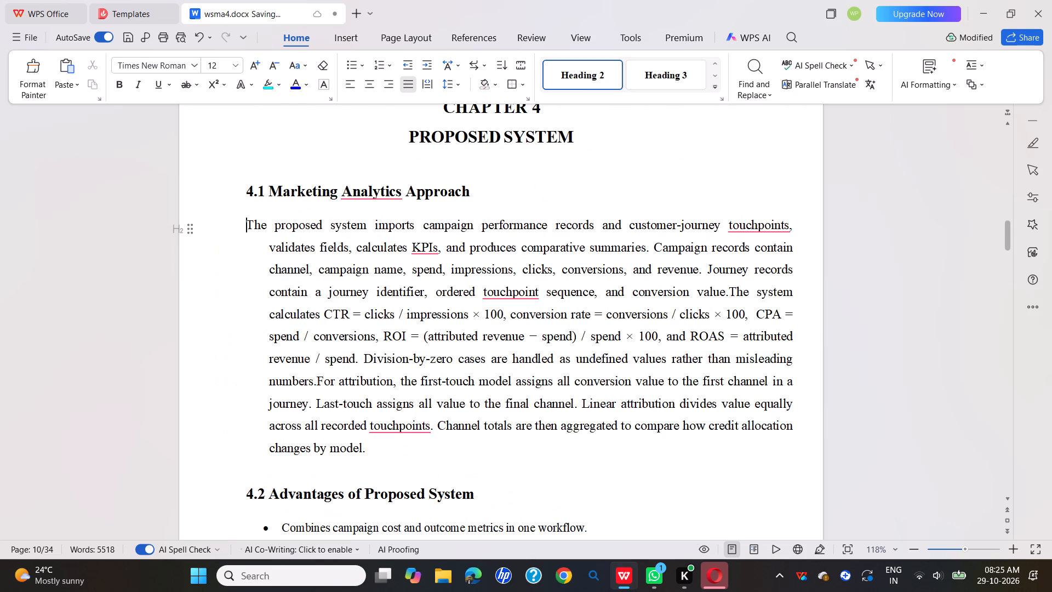
key("BackSpace")
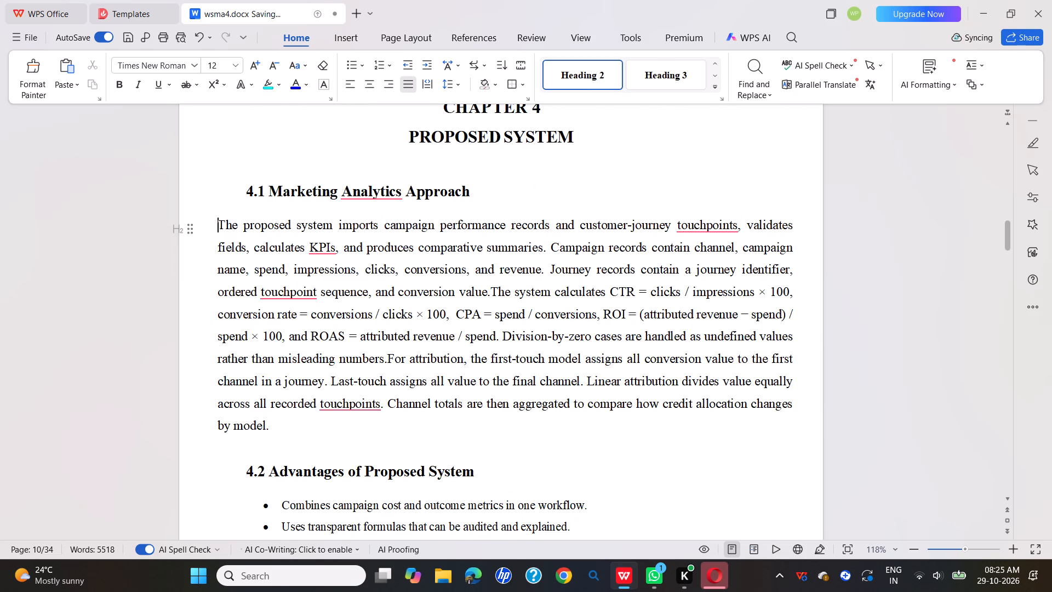
left_click_drag(220, 227, 302, 424)
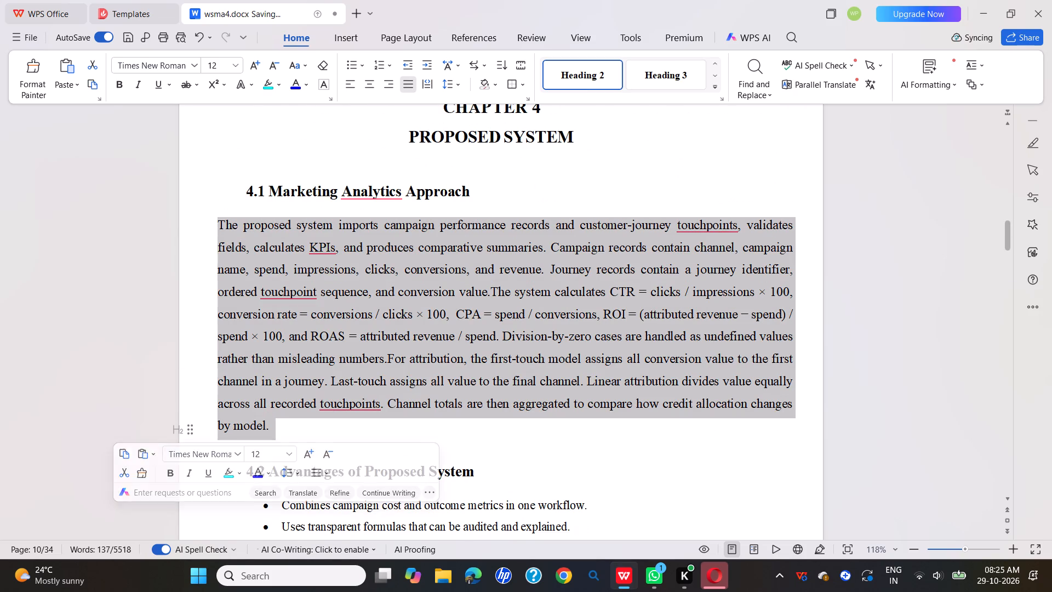
left_click(523, 397)
Apply justified alignment to the NumPy paragraph under section 5.3.
scroll(523, 397, "down", 13)
scroll(521, 389, "up", 6)
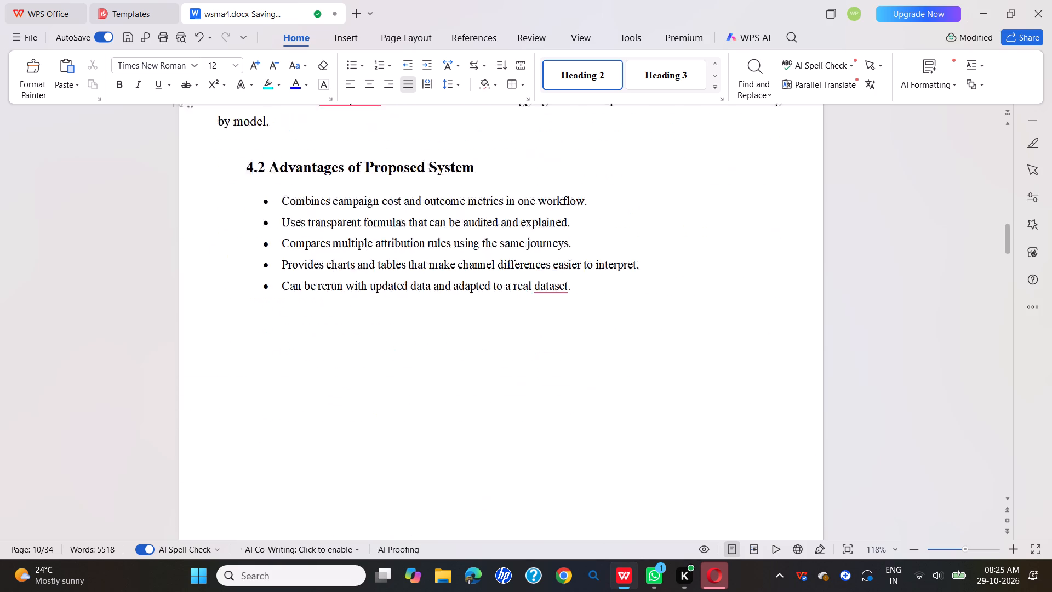
scroll(521, 389, "up", 1)
scroll(521, 389, "down", 19)
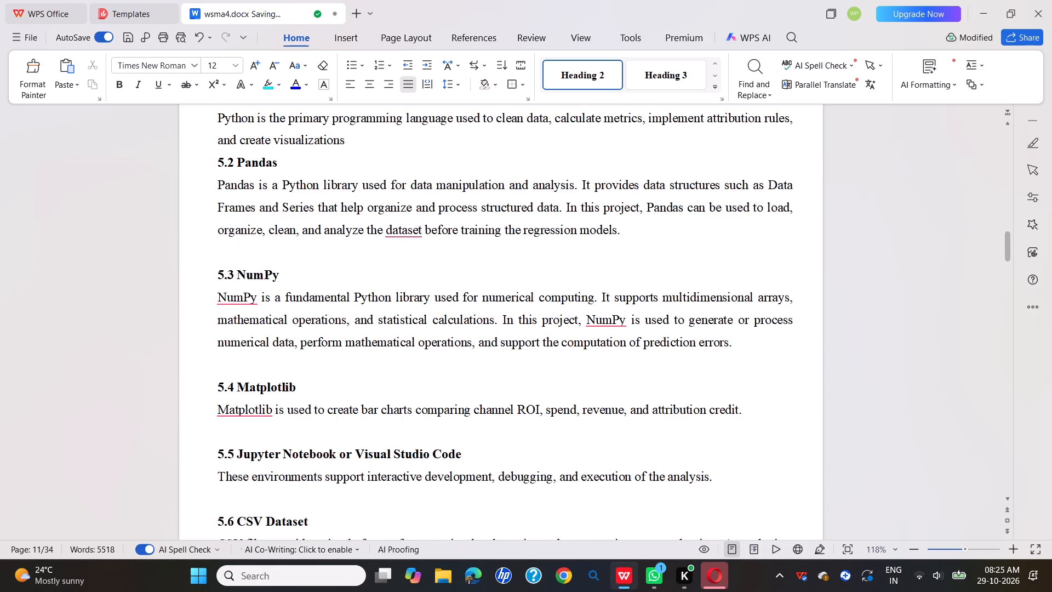
scroll(530, 372, "up", 4)
scroll(385, 334, "down", 4)
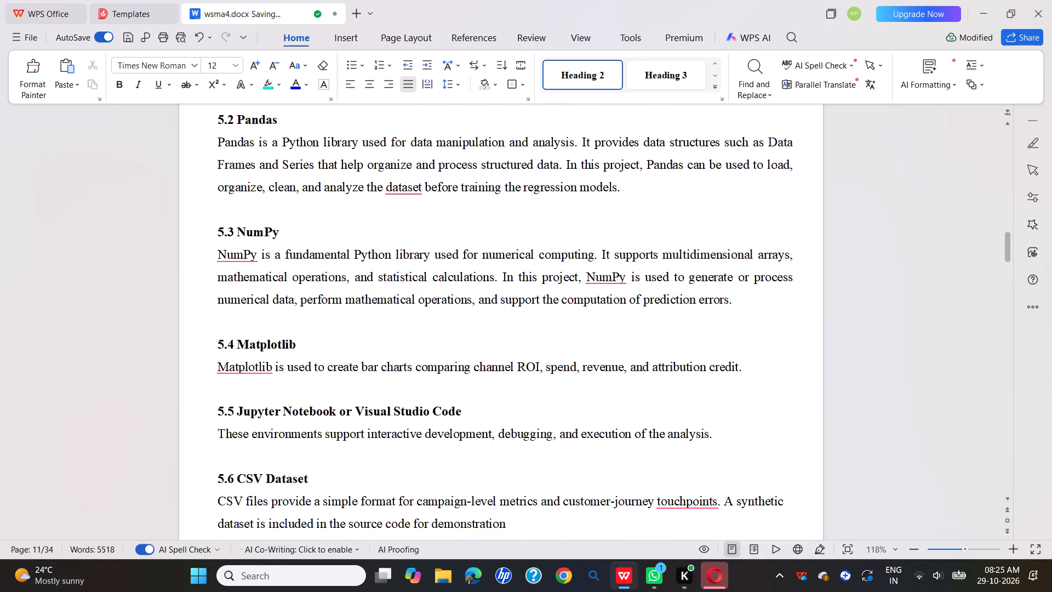
left_click_drag(214, 250, 748, 299)
key("ctrl+j")
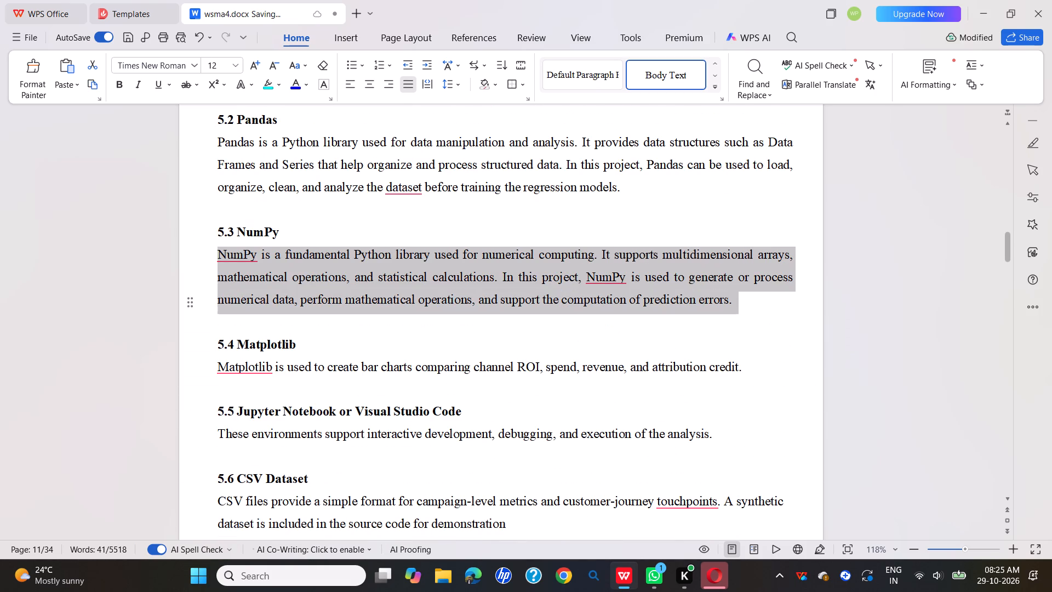
key("ctrl+j")
Check the text alignment and page numbers from 5.6 CSV Dataset through Hardware Requirements and the Python features to the Software Stack Summary.
scroll(748, 299, "down", 12)
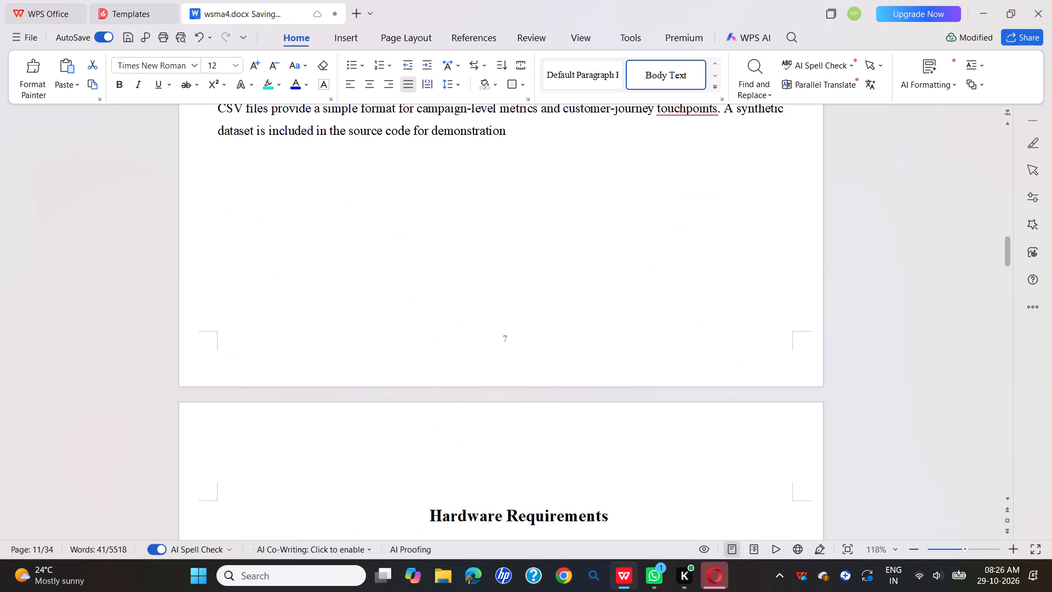
scroll(748, 299, "down", 20)
scroll(748, 299, "up", 5)
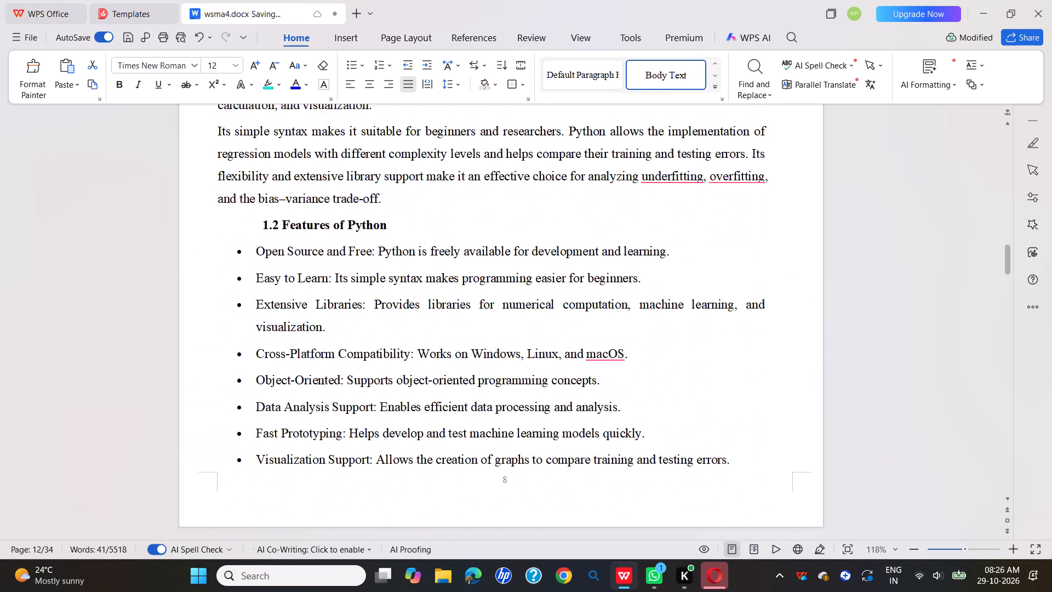
scroll(748, 299, "up", 6)
scroll(748, 299, "down", 17)
scroll(745, 302, "up", 1)
scroll(745, 302, "down", 6)
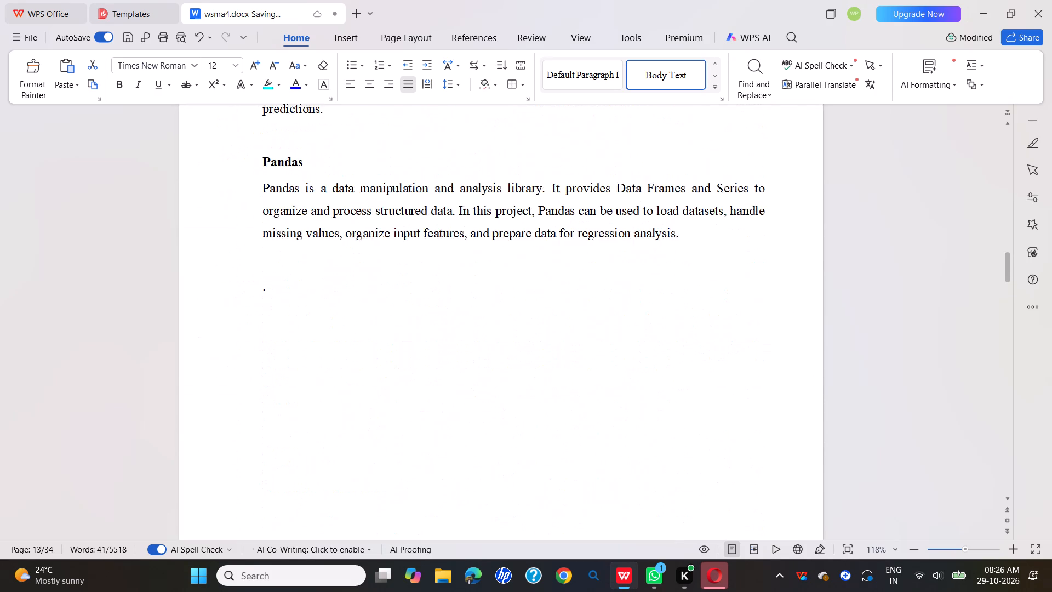
scroll(745, 302, "down", 20)
scroll(745, 302, "down", 8)
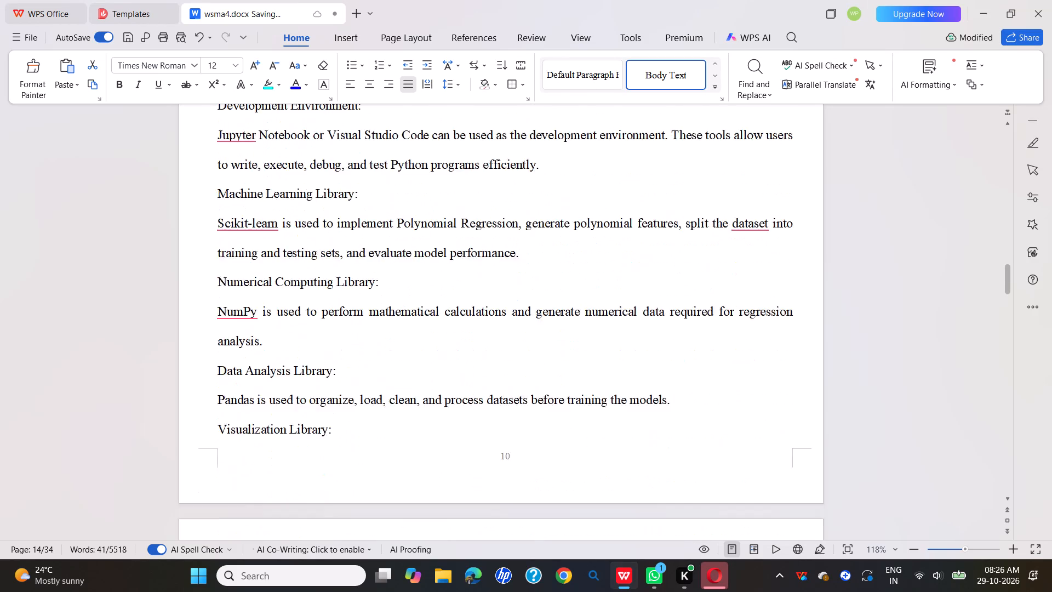
scroll(745, 302, "down", 7)
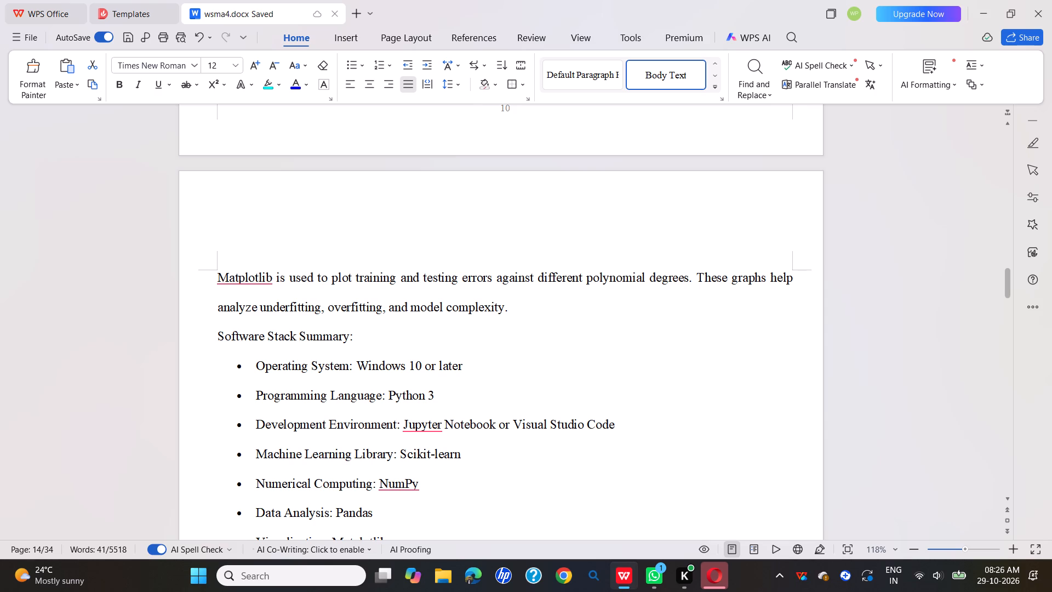
Check the alignment and headings from the Memory and Storage requirements through Functional Requirements and Input Design to Chapter 8.
scroll(774, 478, "down", 20)
scroll(774, 478, "down", 1)
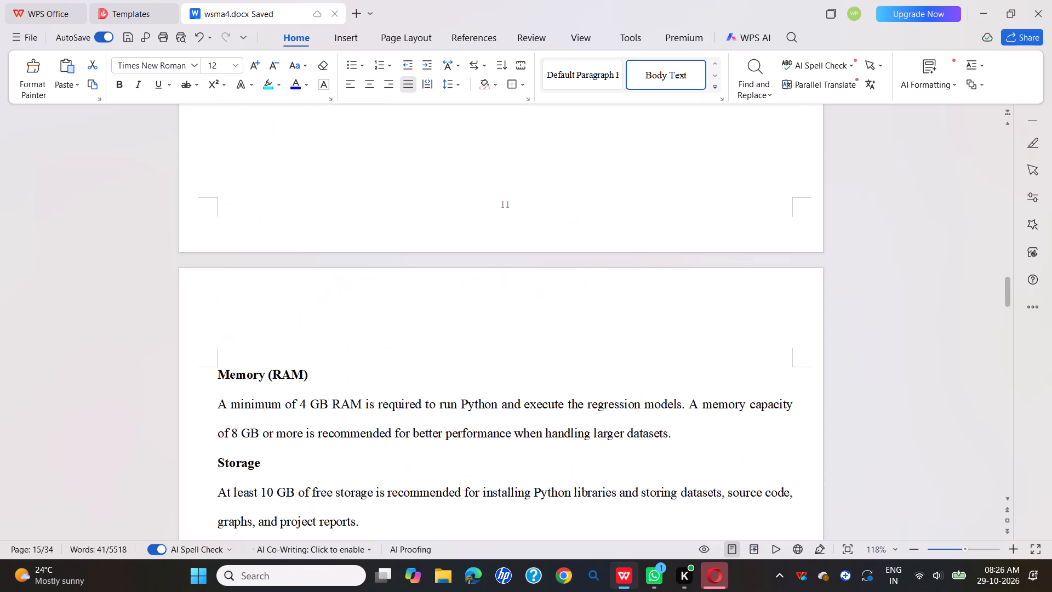
scroll(775, 477, "down", 13)
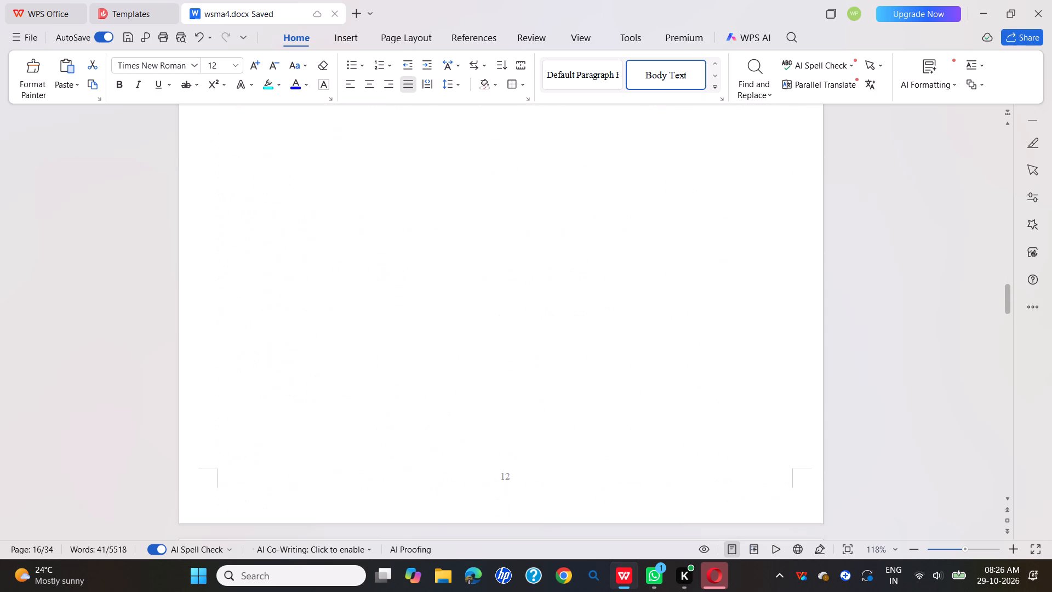
scroll(777, 473, "down", 16)
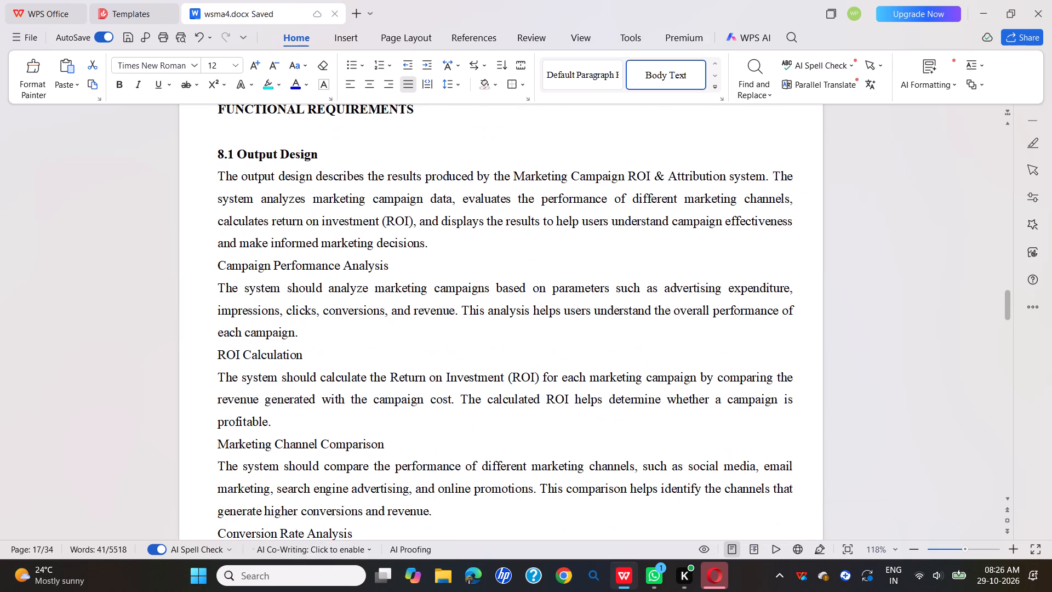
scroll(779, 472, "down", 10)
scroll(783, 466, "down", 14)
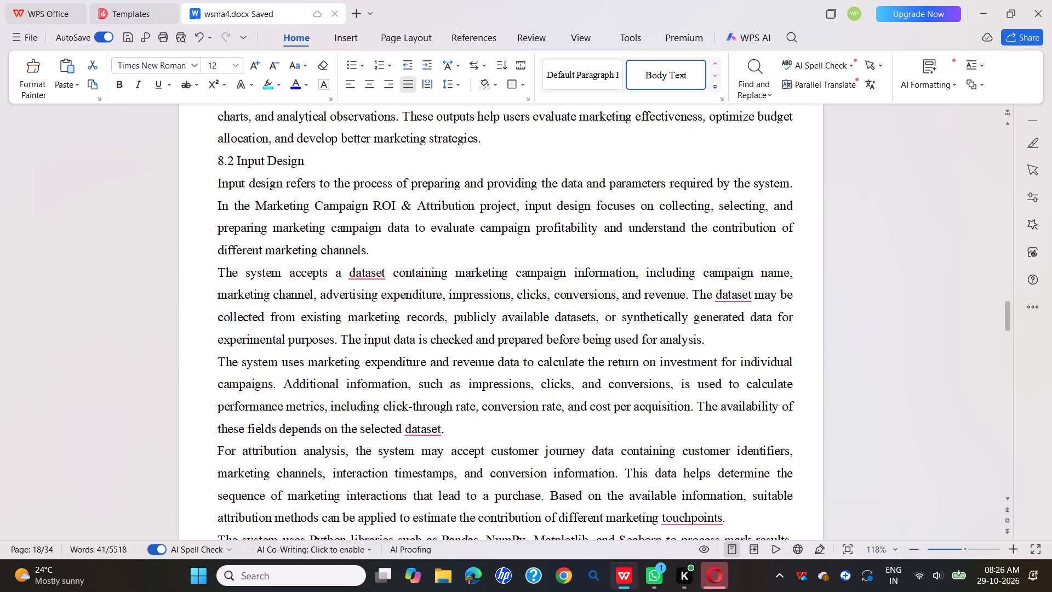
scroll(783, 466, "down", 6)
scroll(783, 466, "up", 4)
scroll(783, 466, "down", 5)
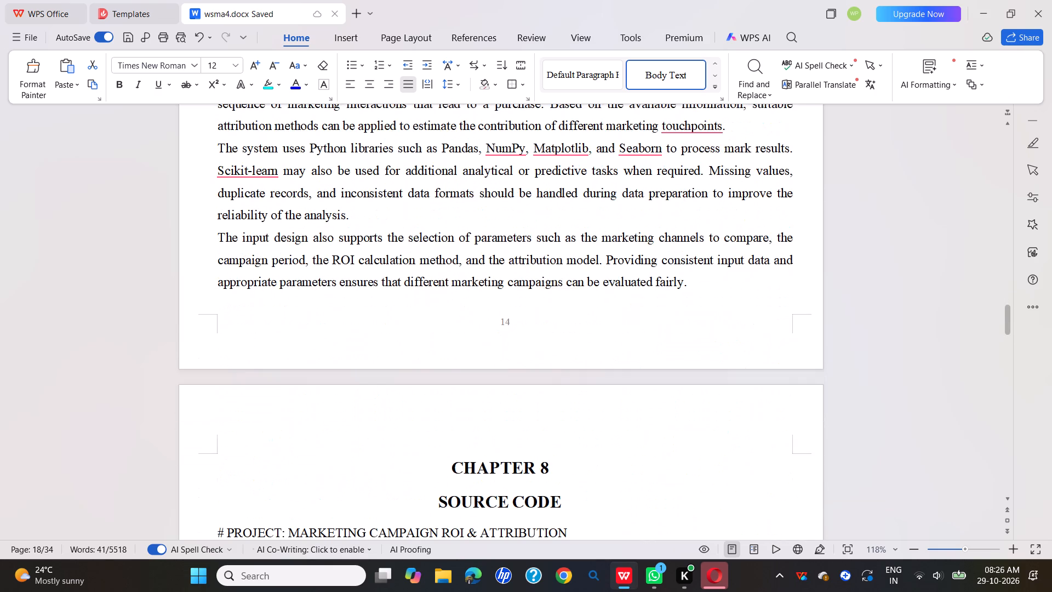
Look over the Chapter 8 source code pages, from the library imports through the attribution sections to the visualization code.
scroll(783, 466, "down", 11)
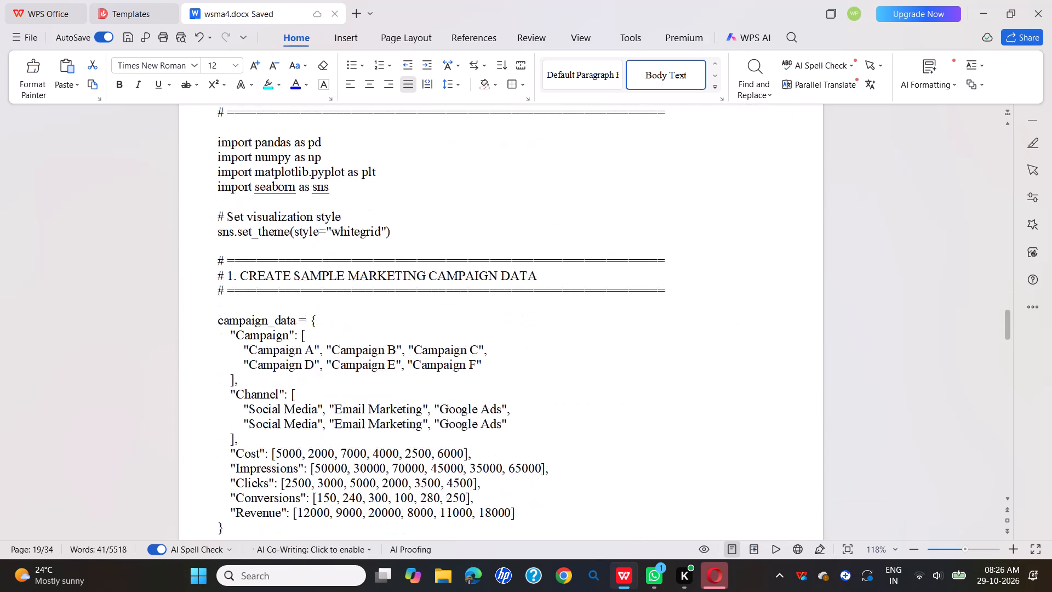
scroll(783, 466, "down", 20)
scroll(783, 466, "down", 12)
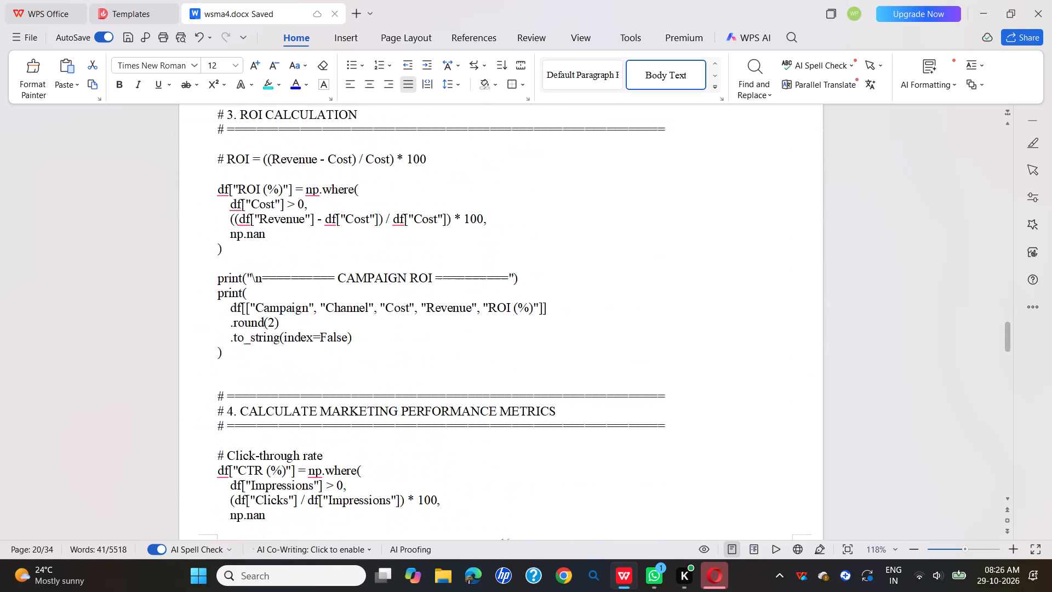
scroll(786, 466, "down", 20)
scroll(786, 466, "down", 12)
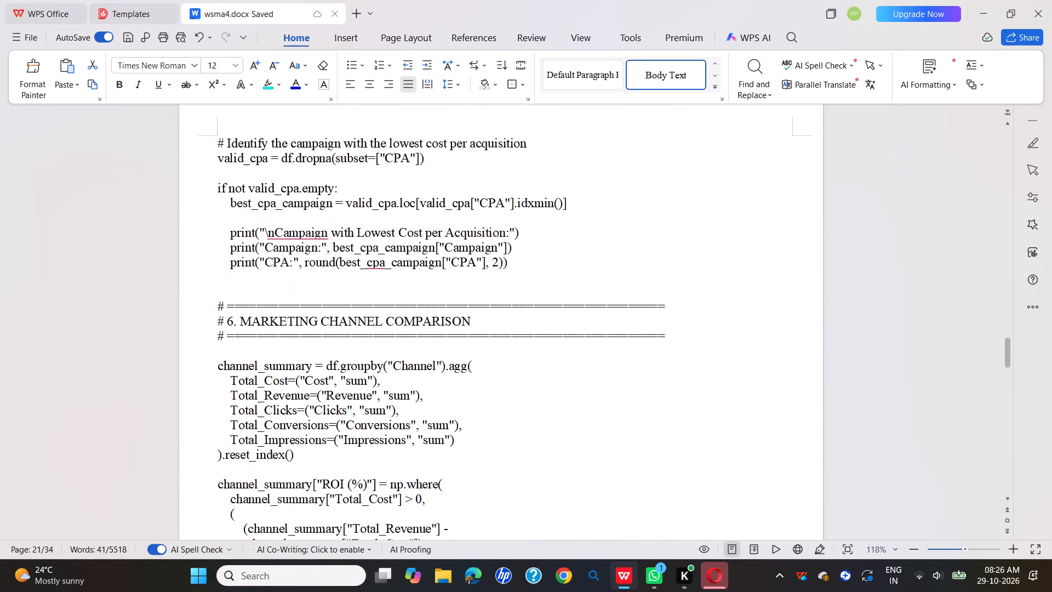
scroll(786, 466, "down", 16)
scroll(786, 465, "up", 1)
scroll(786, 465, "down", 13)
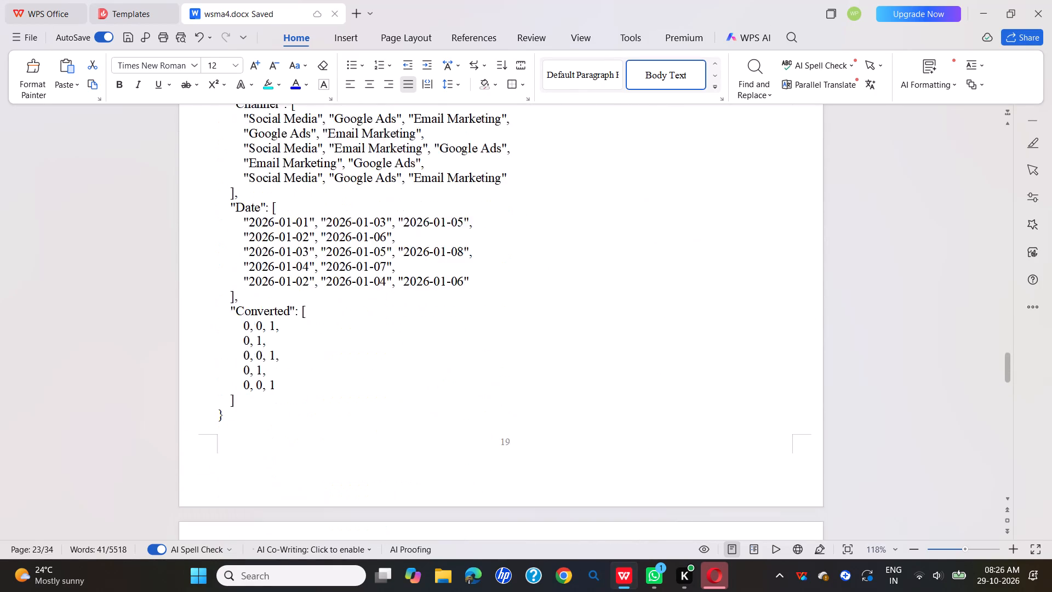
scroll(789, 464, "down", 20)
scroll(789, 464, "down", 8)
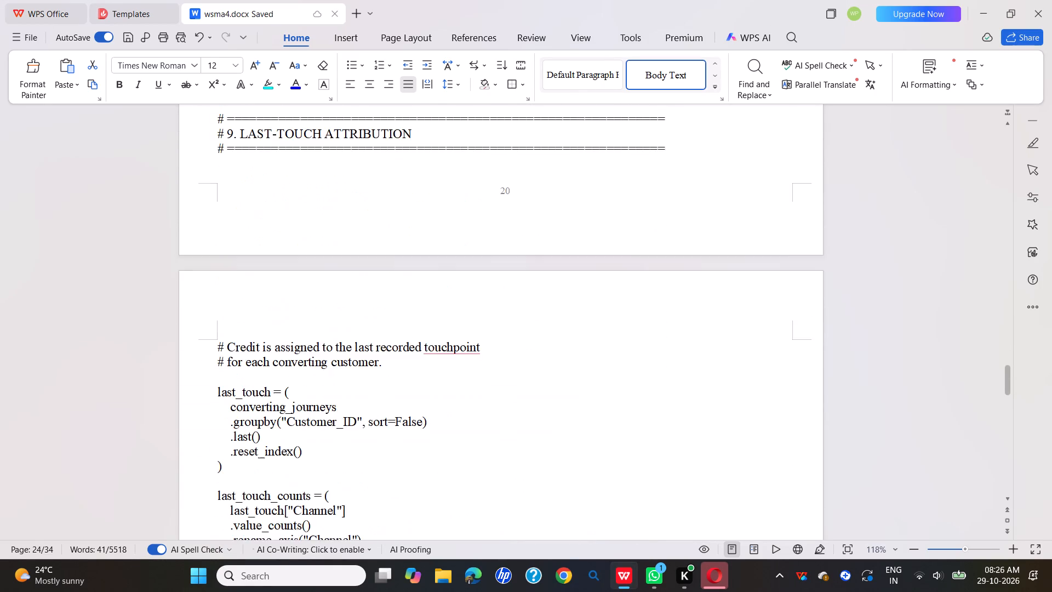
scroll(793, 462, "down", 20)
scroll(793, 462, "down", 8)
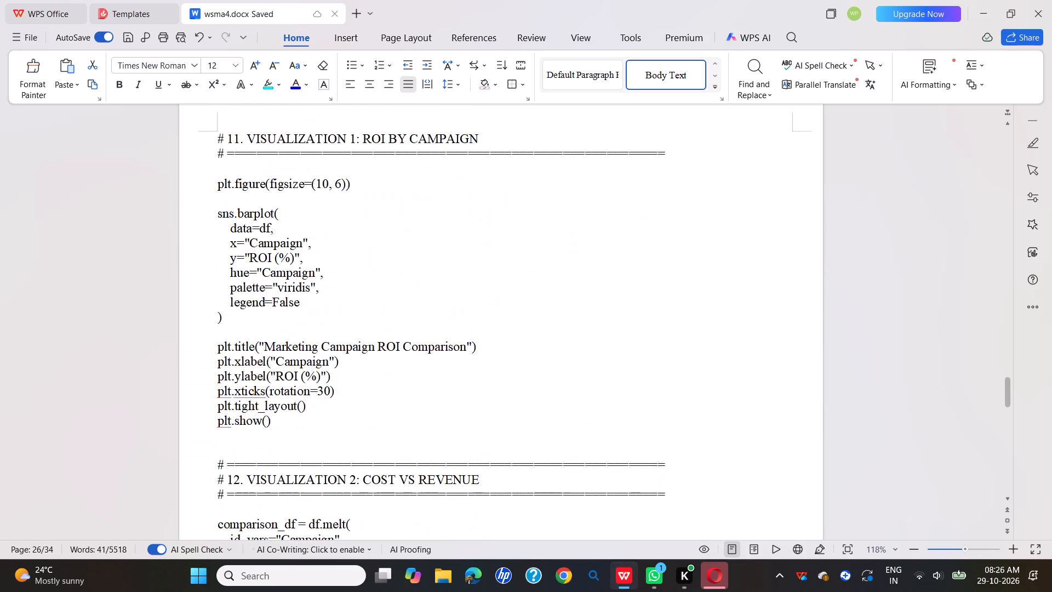
scroll(794, 461, "down", 2)
scroll(794, 461, "up", 13)
scroll(794, 461, "down", 4)
scroll(794, 461, "up", 1)
scroll(794, 461, "down", 15)
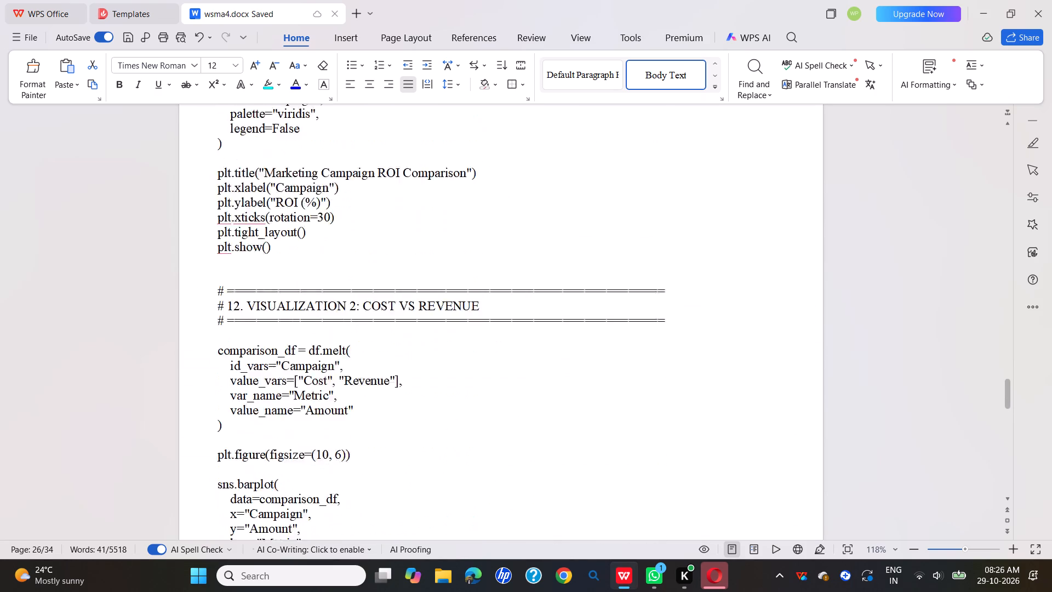
scroll(794, 461, "down", 20)
scroll(794, 461, "down", 16)
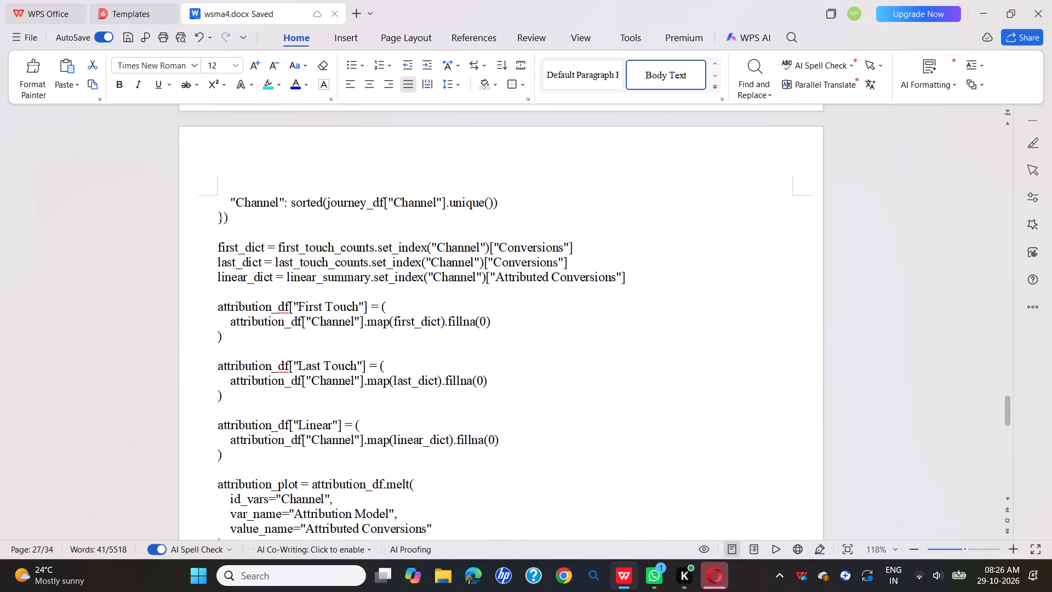
Check the alignment and headings from the results discussion and dashboard image through the conclusion and future scope to the Chapter 11 references.
scroll(794, 461, "down", 20)
scroll(794, 461, "down", 16)
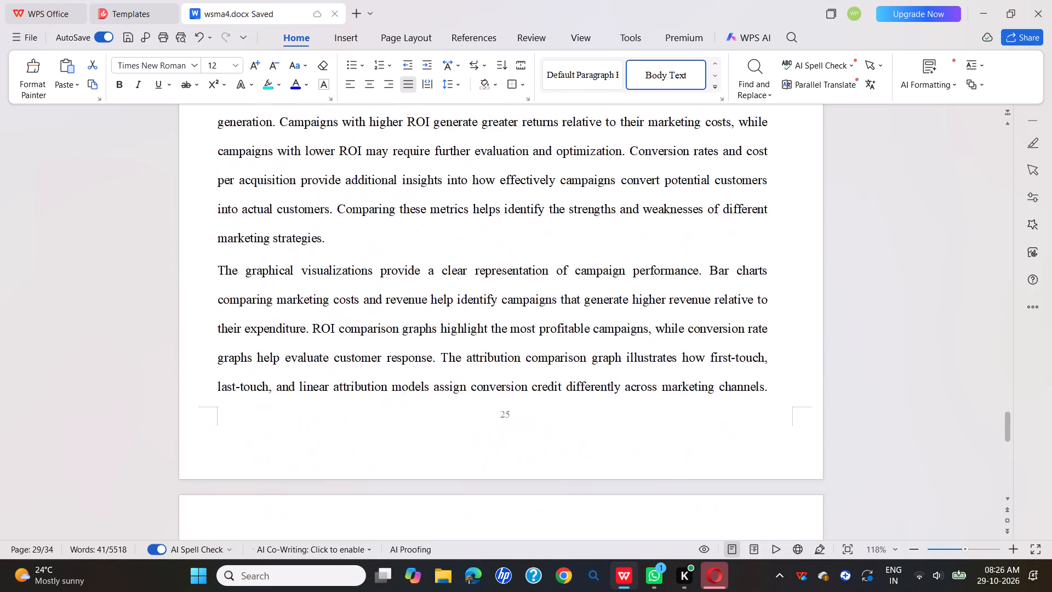
scroll(794, 461, "down", 12)
scroll(794, 461, "up", 1)
scroll(794, 461, "down", 20)
scroll(794, 461, "down", 3)
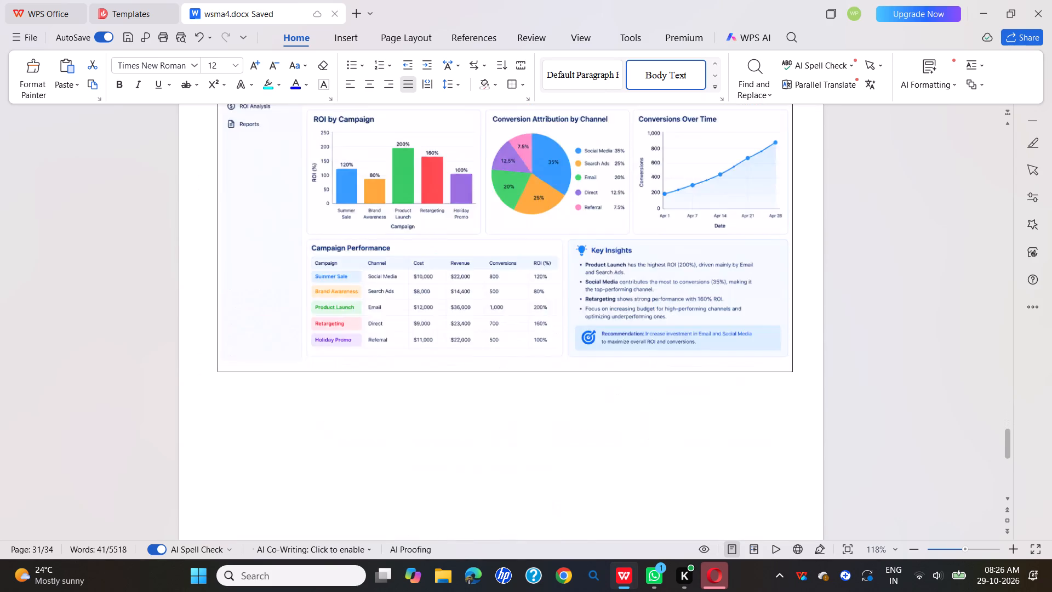
scroll(794, 461, "down", 20)
scroll(794, 461, "down", 17)
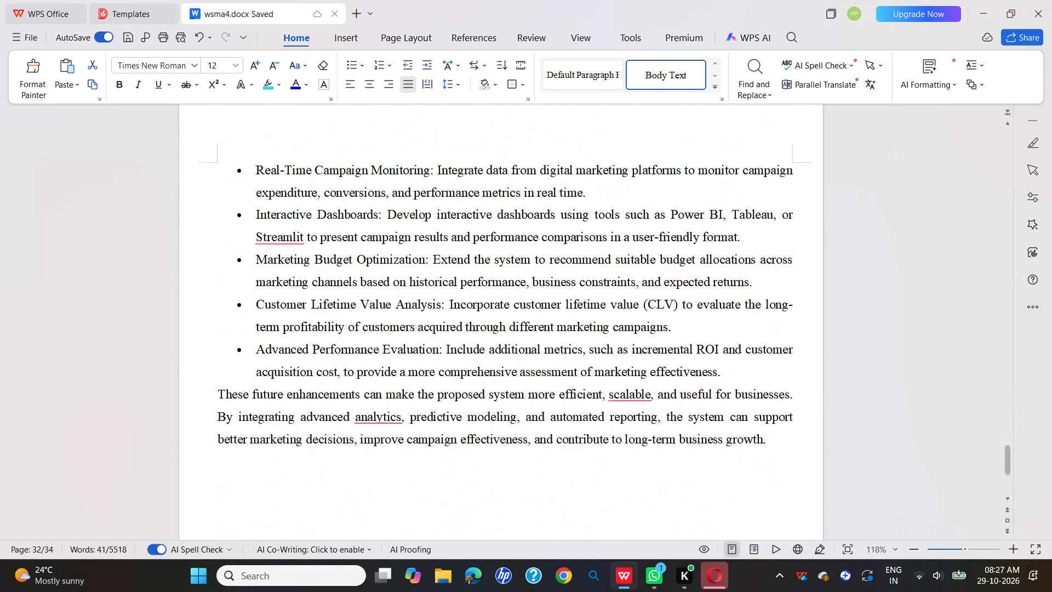
scroll(796, 459, "down", 18)
scroll(796, 459, "up", 13)
scroll(796, 459, "down", 8)
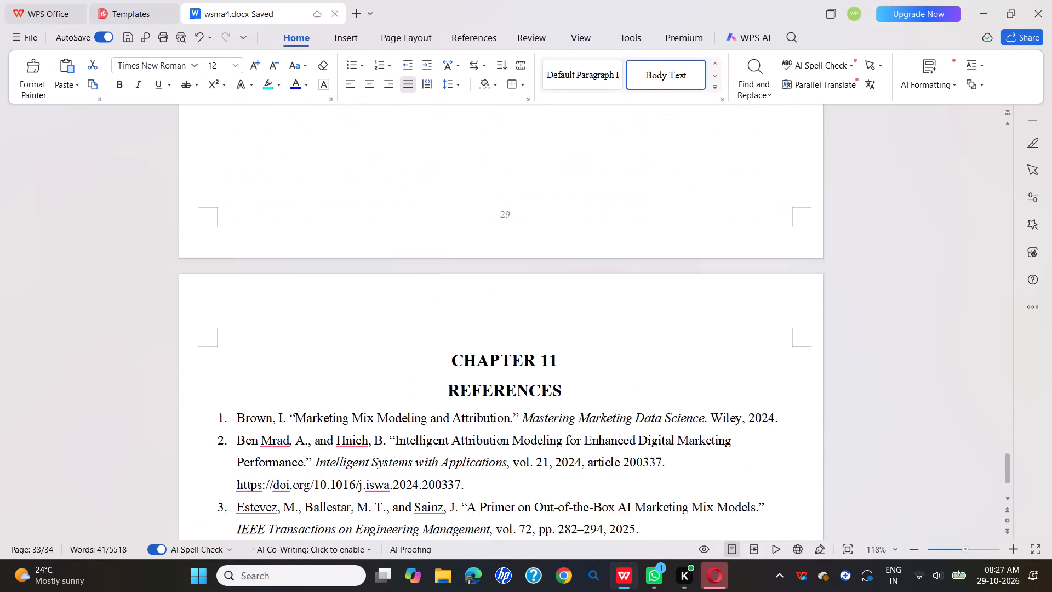
scroll(796, 459, "down", 20)
scroll(796, 459, "down", 7)
scroll(798, 459, "up", 9)
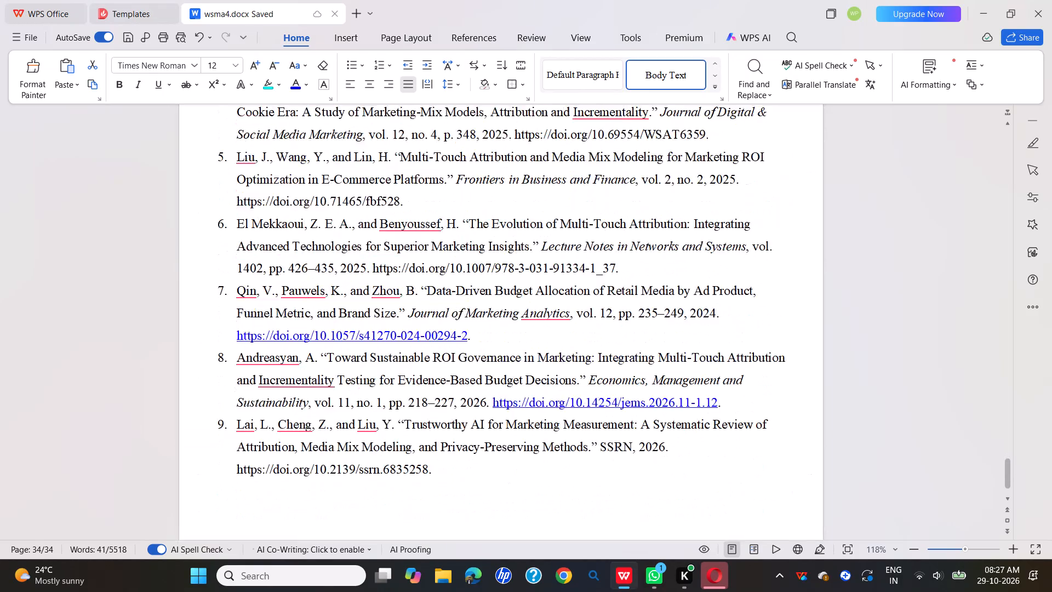
Review the pages backwards from the references through the conclusion, source code and Input Design to the Chapter 6 System Requirements heading.
scroll(798, 459, "up", 20)
scroll(798, 459, "up", 20)
scroll(798, 459, "up", 10)
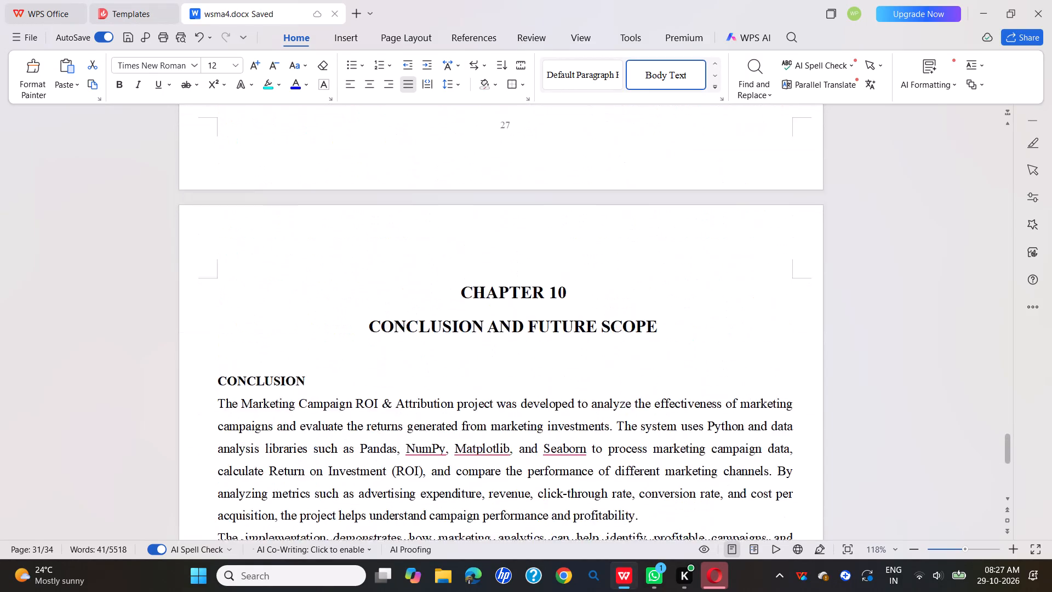
scroll(793, 457, "up", 20)
scroll(793, 457, "up", 20)
scroll(793, 457, "up", 10)
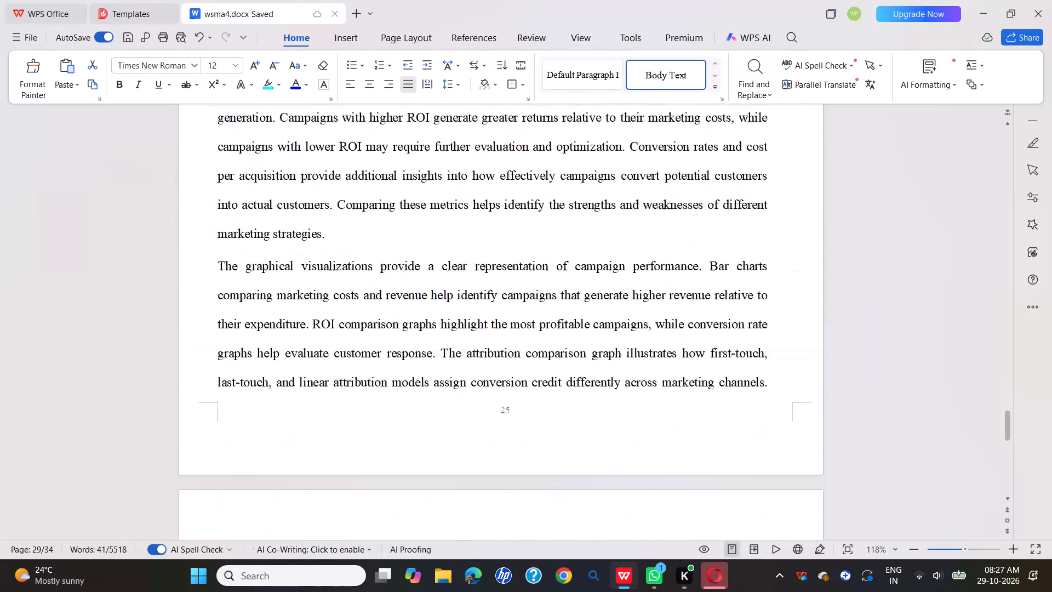
scroll(793, 457, "up", 20)
scroll(793, 457, "up", 20)
scroll(793, 457, "up", 10)
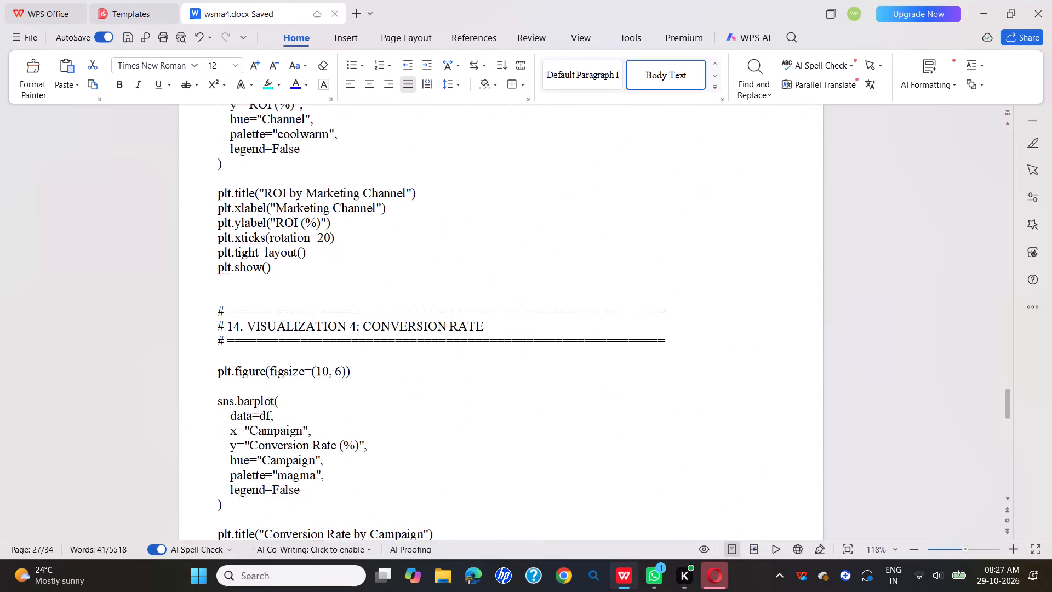
scroll(793, 457, "up", 20)
scroll(793, 457, "up", 20)
scroll(793, 457, "up", 10)
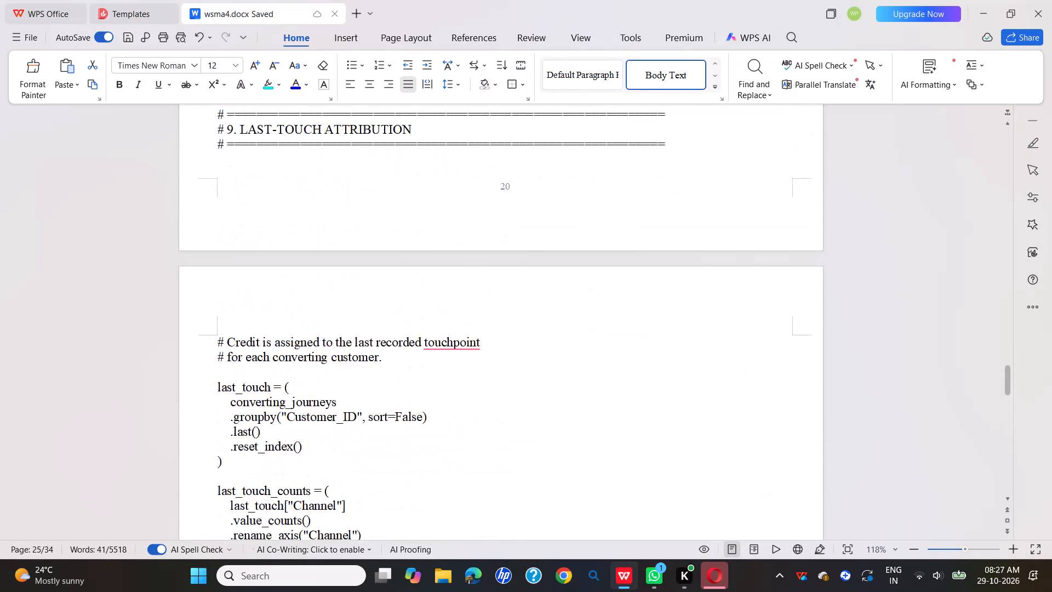
scroll(793, 457, "up", 20)
scroll(793, 457, "up", 20)
scroll(793, 457, "up", 10)
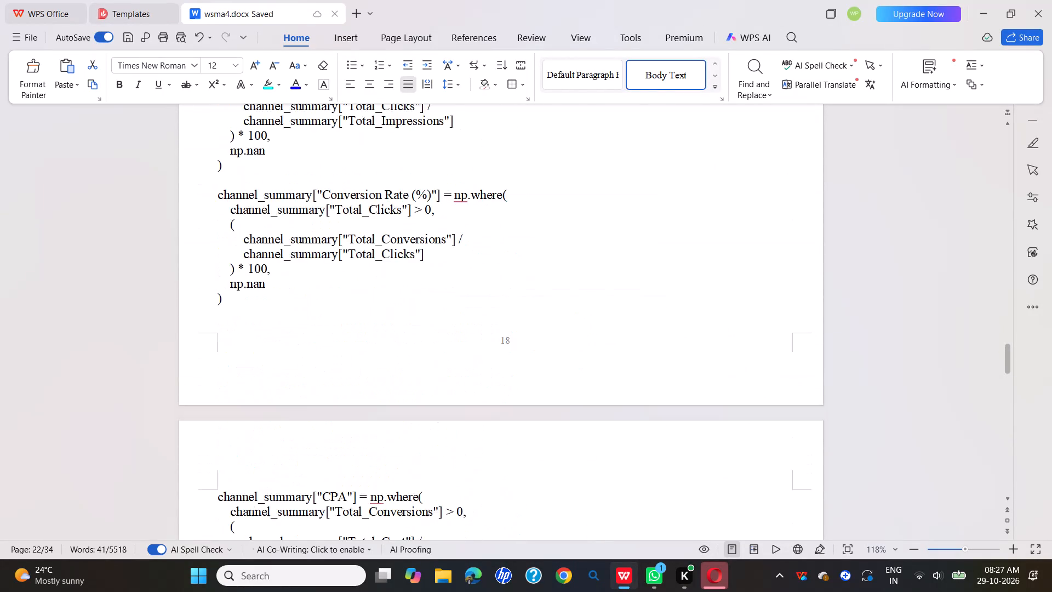
scroll(793, 457, "up", 20)
scroll(793, 457, "up", 20)
scroll(793, 457, "up", 1)
scroll(793, 457, "down", 1)
scroll(793, 457, "up", 6)
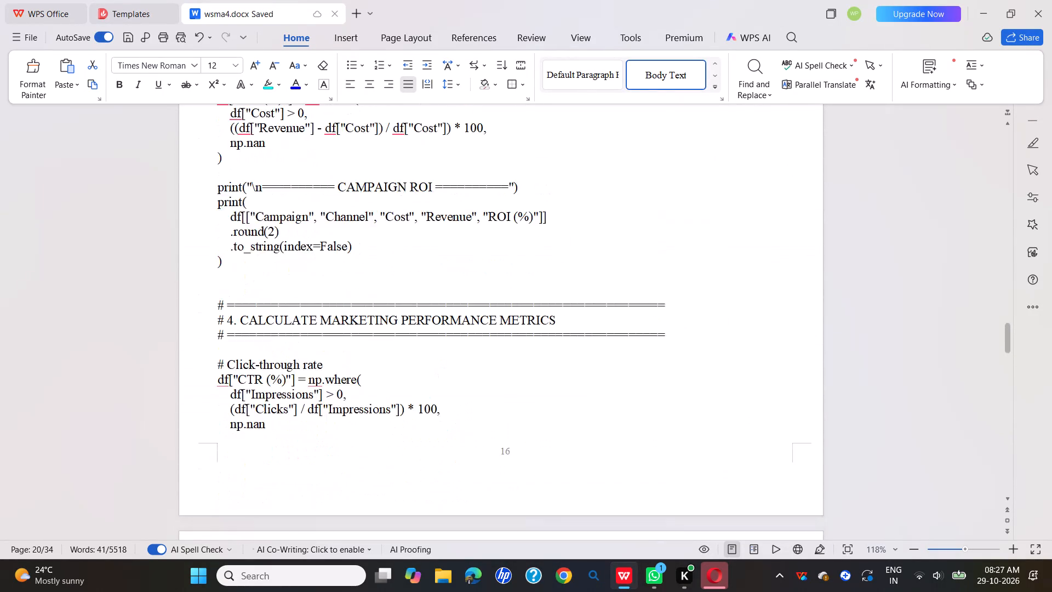
scroll(793, 457, "up", 20)
scroll(793, 457, "up", 20)
scroll(793, 457, "up", 12)
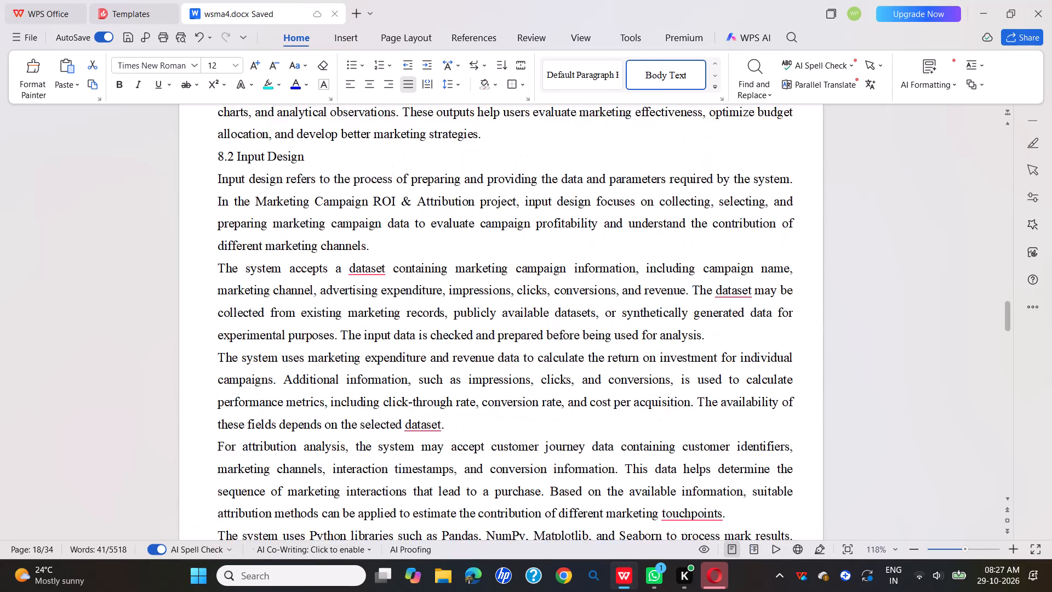
scroll(783, 447, "up", 20)
scroll(783, 447, "up", 20)
scroll(783, 447, "up", 11)
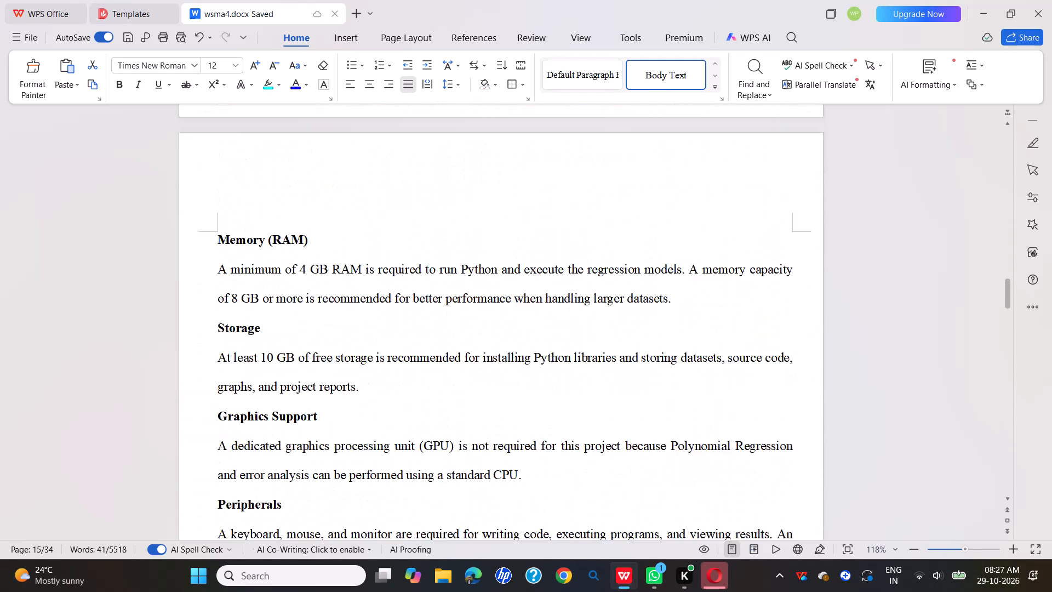
scroll(769, 438, "up", 20)
scroll(769, 438, "up", 20)
scroll(769, 438, "up", 11)
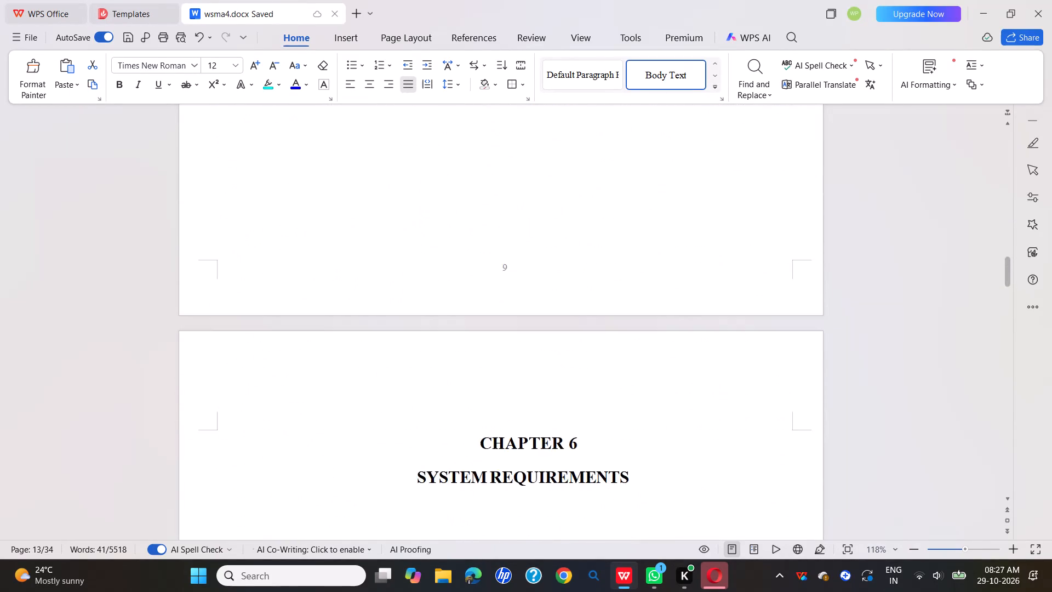
Review the remaining pages backwards from the Chapter 5 library sections through the Abstract and Declaration to the cover page.
scroll(754, 413, "up", 20)
scroll(754, 413, "up", 20)
scroll(754, 413, "up", 11)
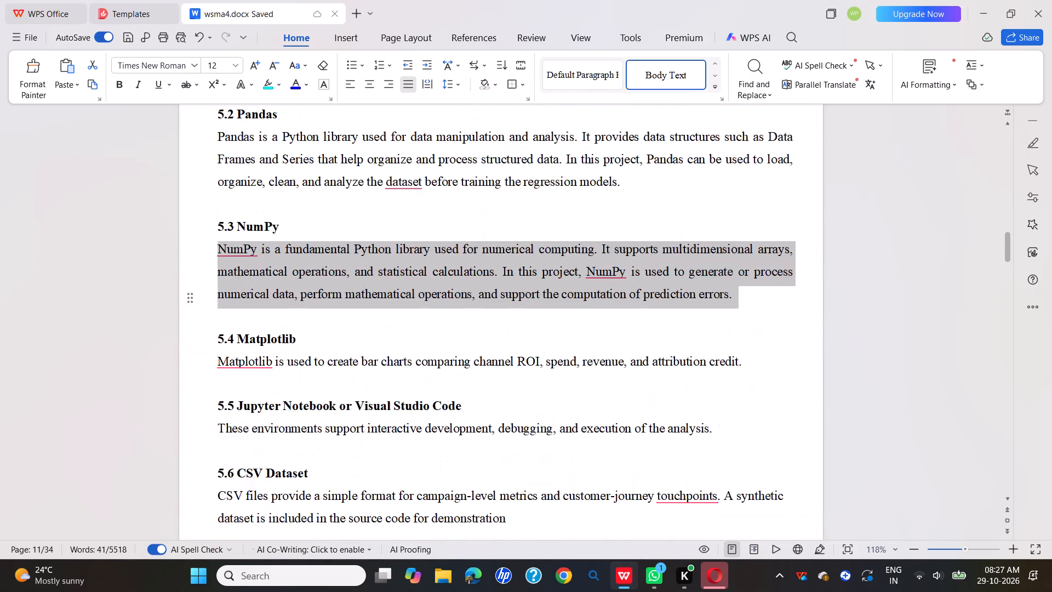
scroll(754, 413, "up", 11)
scroll(754, 413, "down", 14)
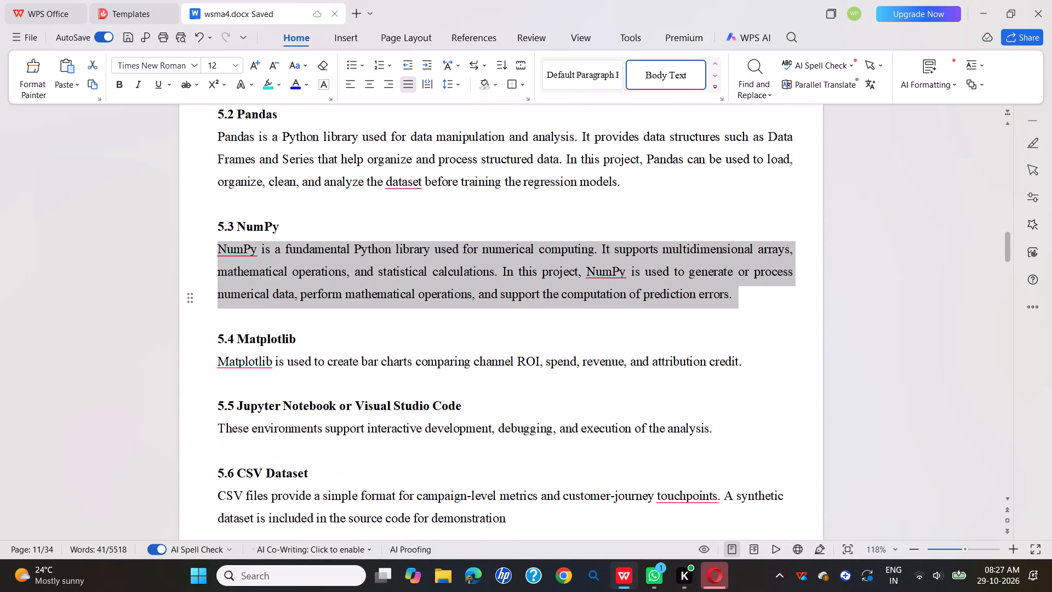
left_click(786, 208)
scroll(785, 243, "up", 20)
scroll(785, 243, "up", 15)
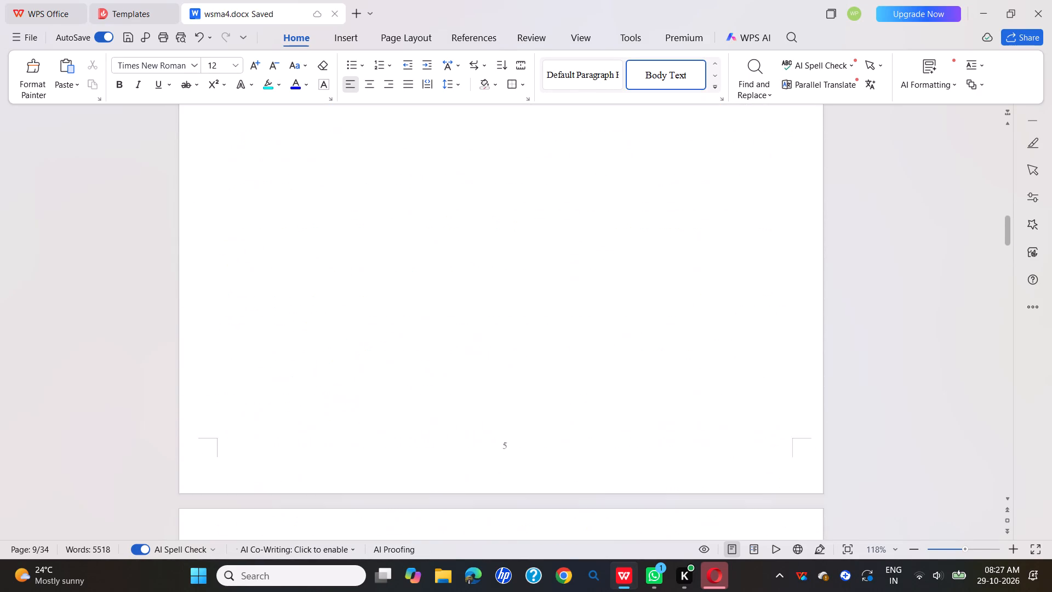
scroll(785, 243, "up", 20)
scroll(785, 243, "up", 20)
scroll(785, 243, "up", 10)
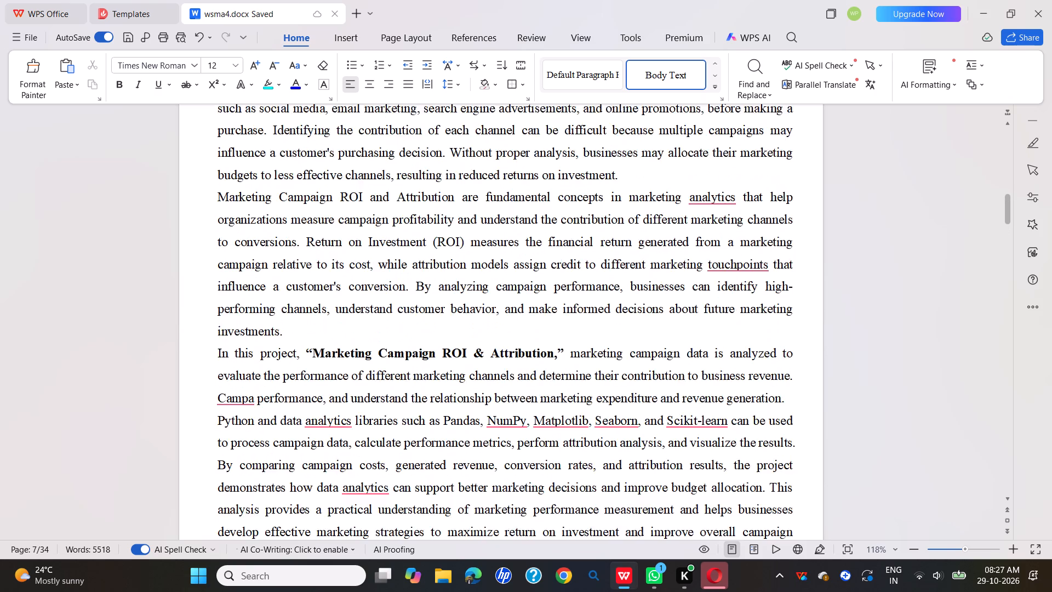
scroll(785, 243, "up", 20)
scroll(785, 243, "up", 20)
scroll(785, 243, "up", 10)
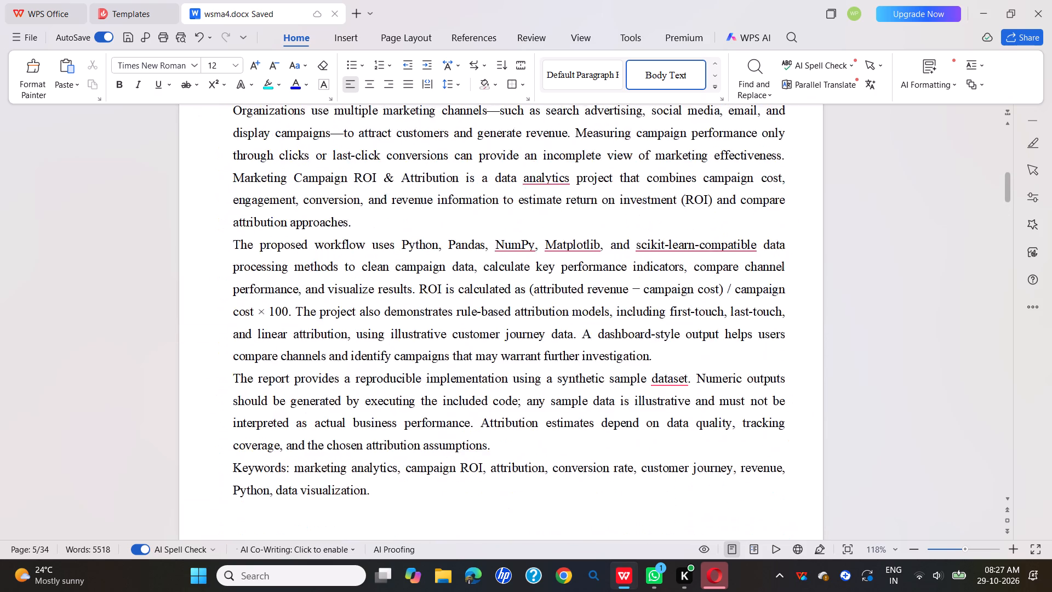
scroll(785, 243, "up", 20)
scroll(785, 243, "up", 20)
scroll(785, 243, "up", 10)
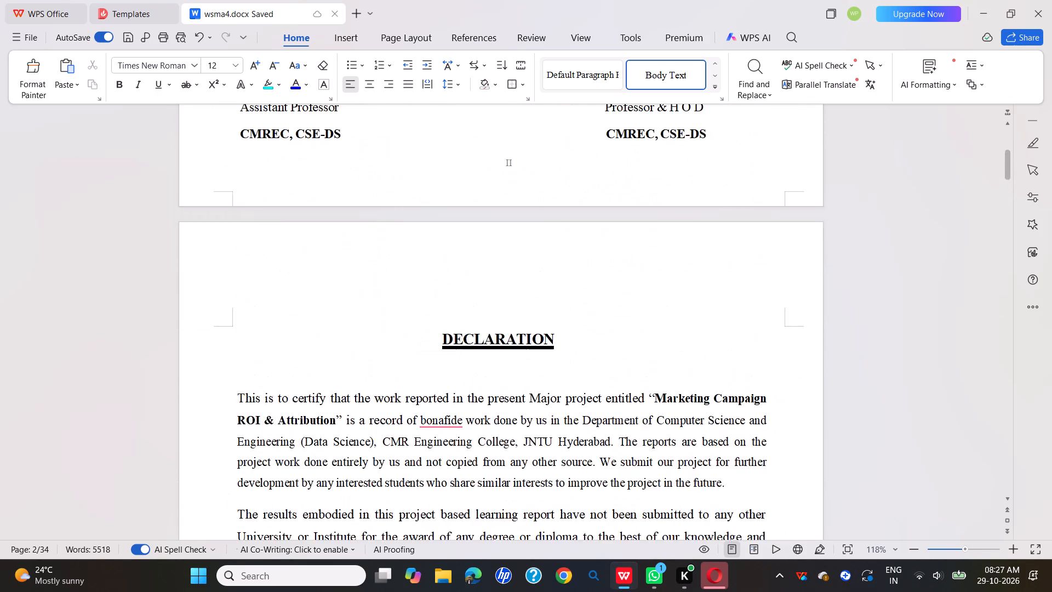
scroll(785, 243, "up", 20)
scroll(785, 243, "up", 20)
scroll(785, 243, "up", 7)
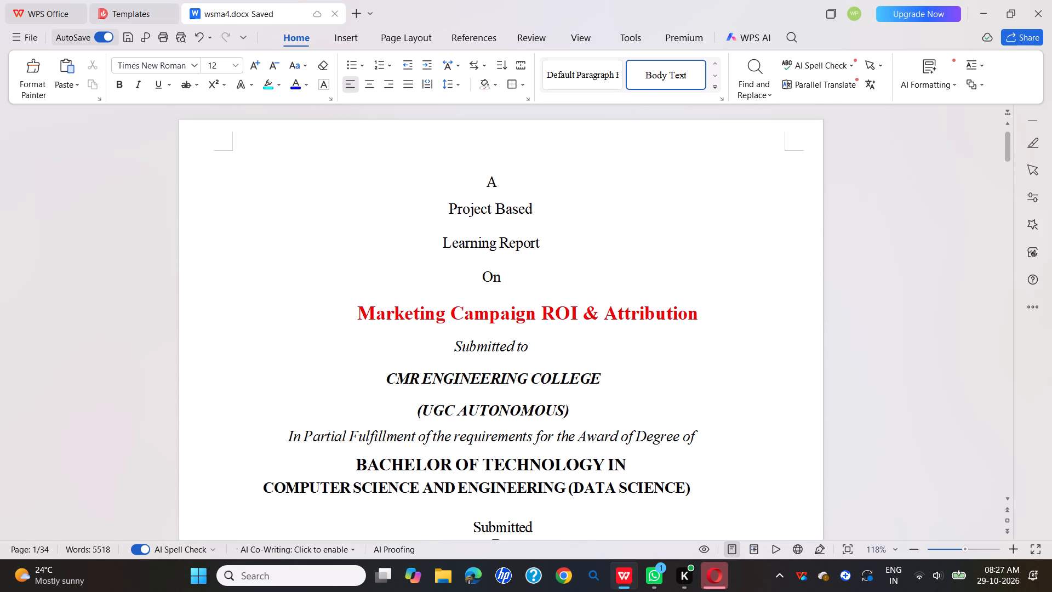
Save a copy of the report as a Word document named BATCH_4_WSMA_Project in the Downloads folder.
left_click(27, 33)
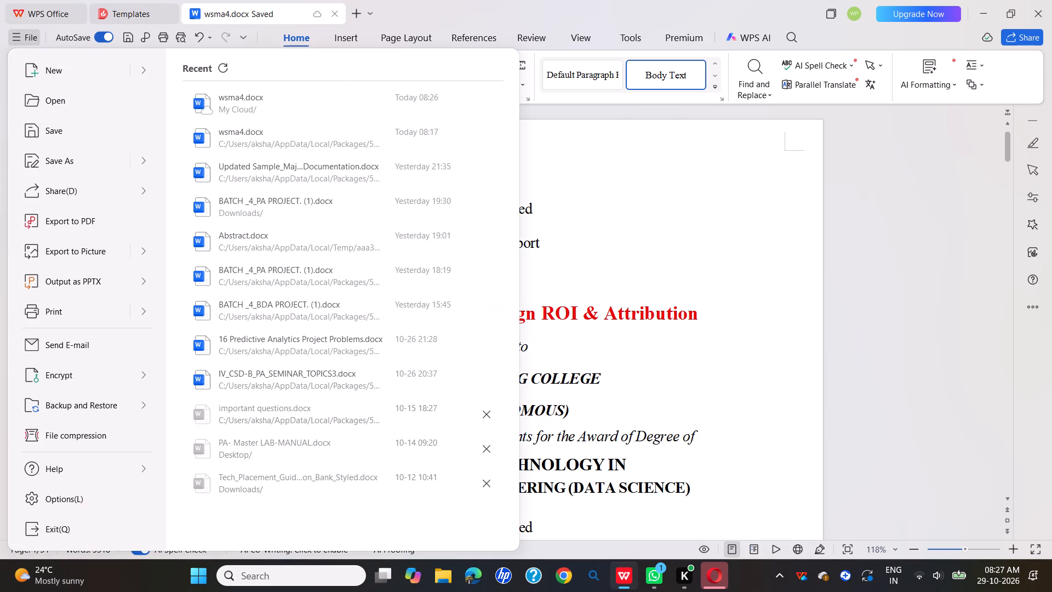
left_click(58, 158)
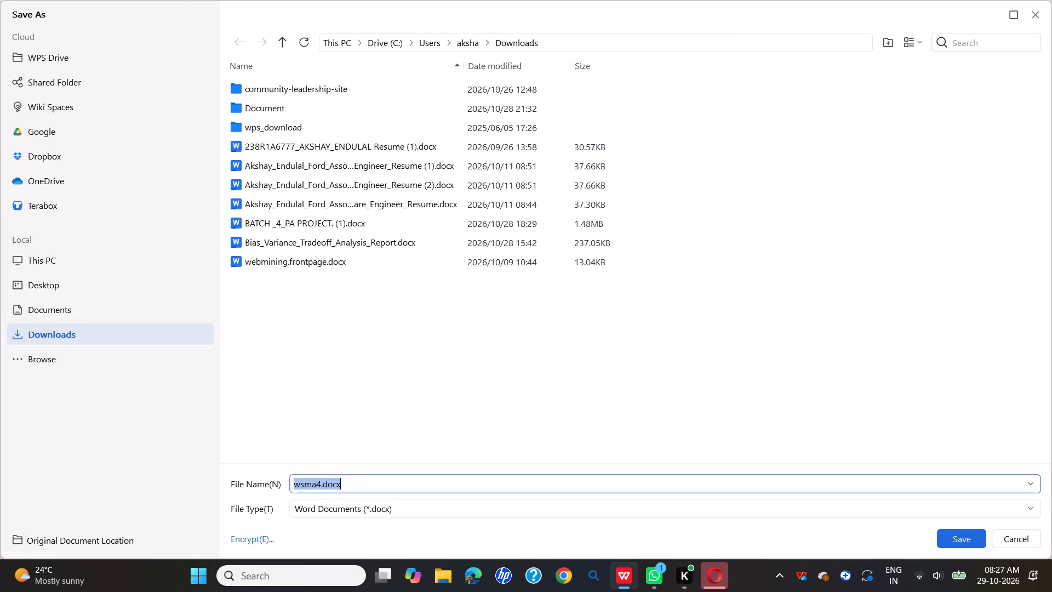
key("BackSpace")
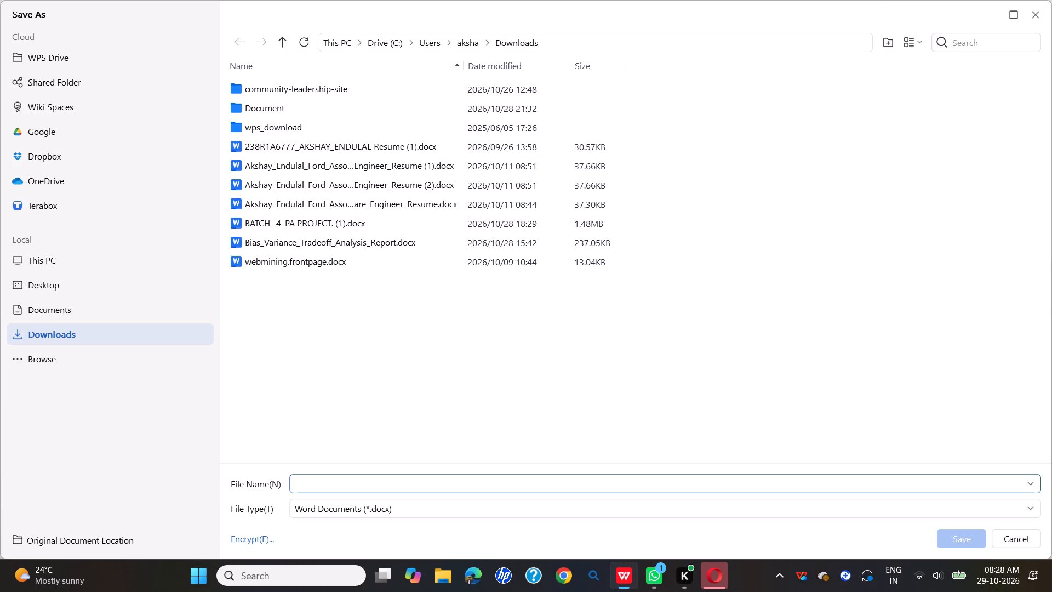
type("Batch")
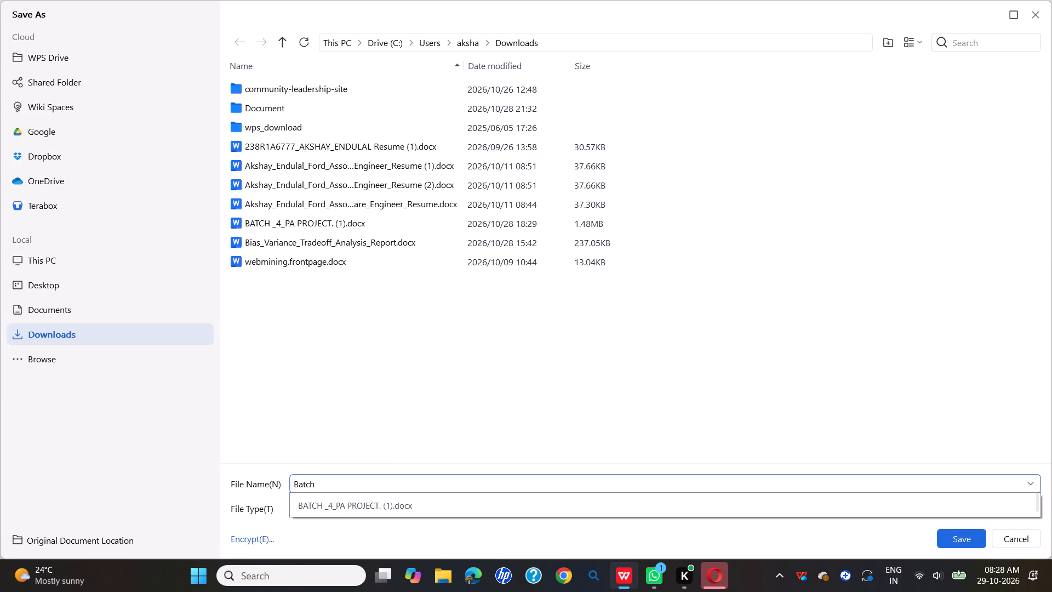
key("BackSpace")
key("BackSpace")
key("BackSpace")
key("BackSpace")
type("ATCH_4")
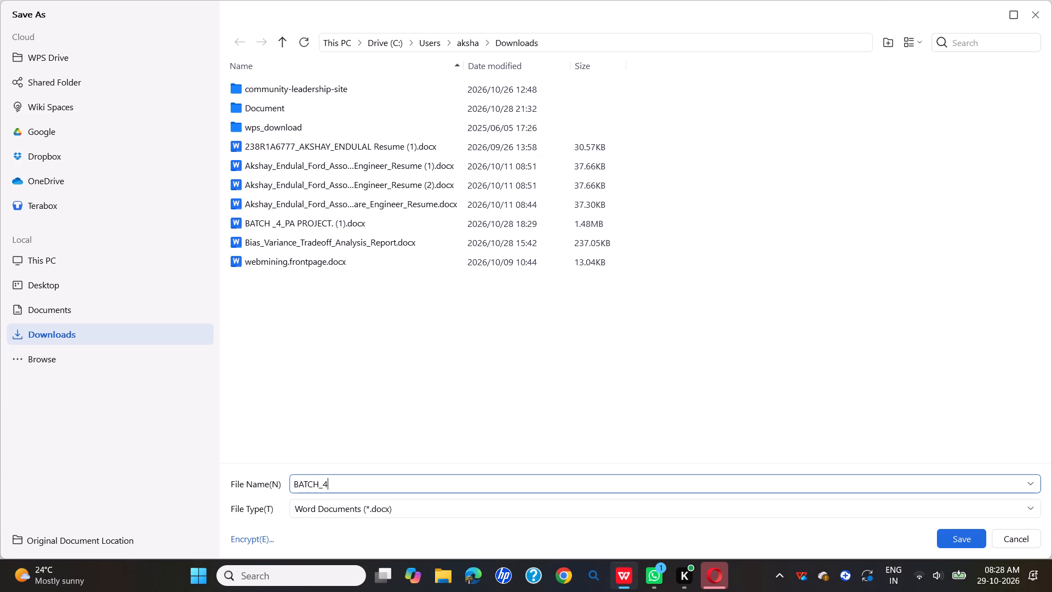
key("shift+underscore")
type("WSMA")
key("shift+underscore")
type("Project")
left_click(959, 536)
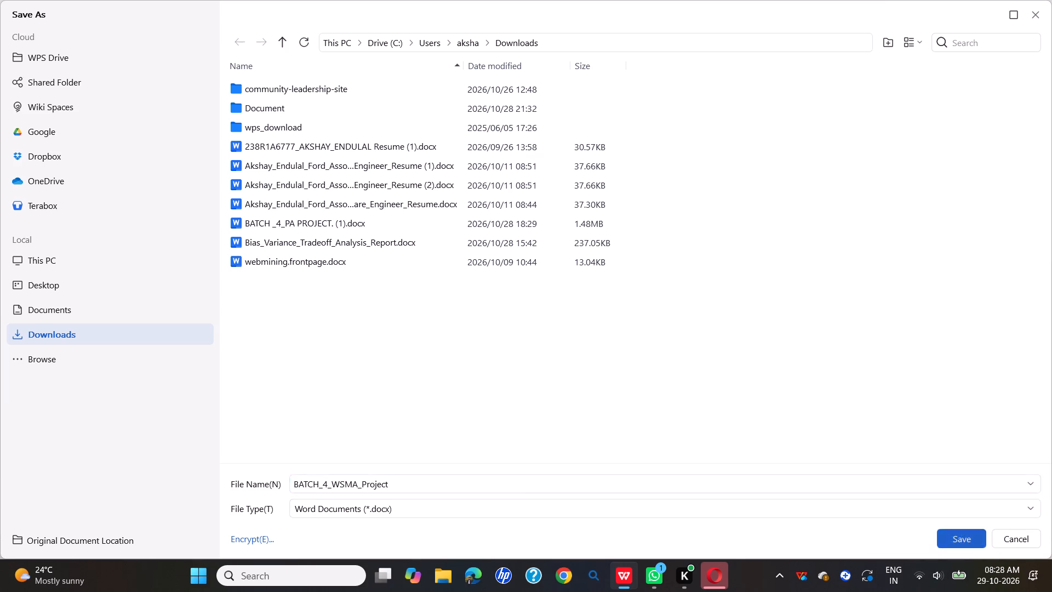